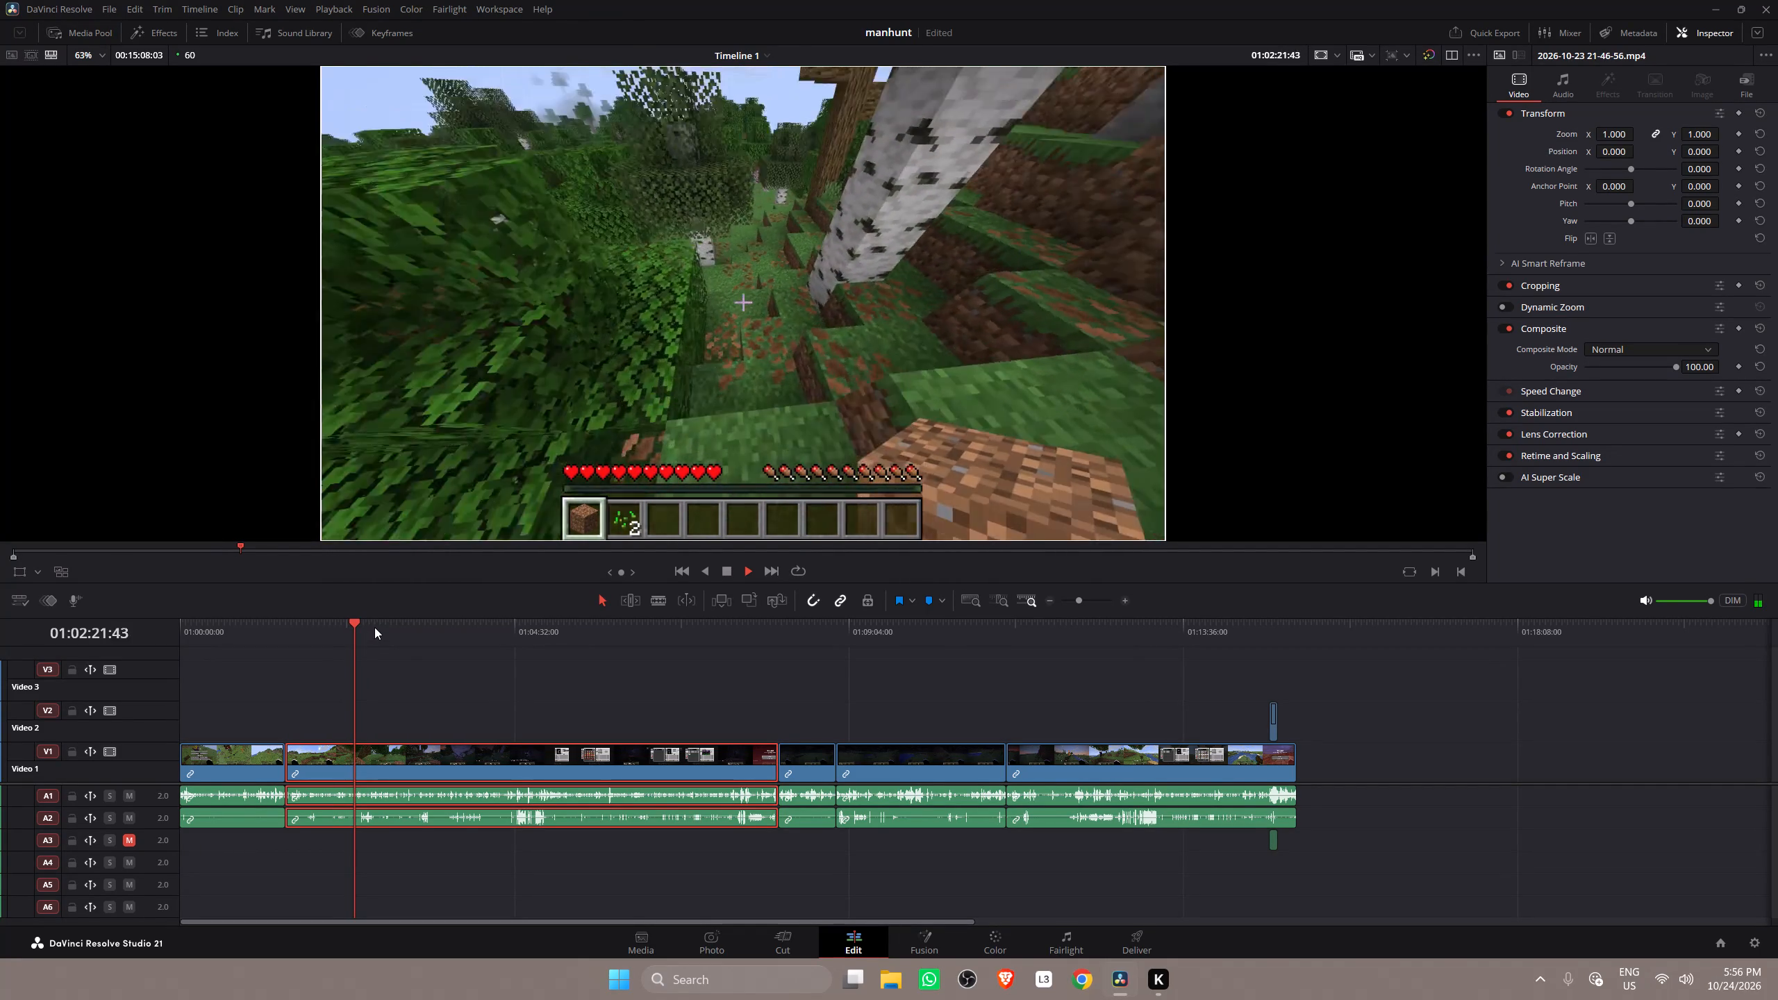
Play back the second gameplay clip from about 01:02:21 to 01:02:37 to review it.
key("space")
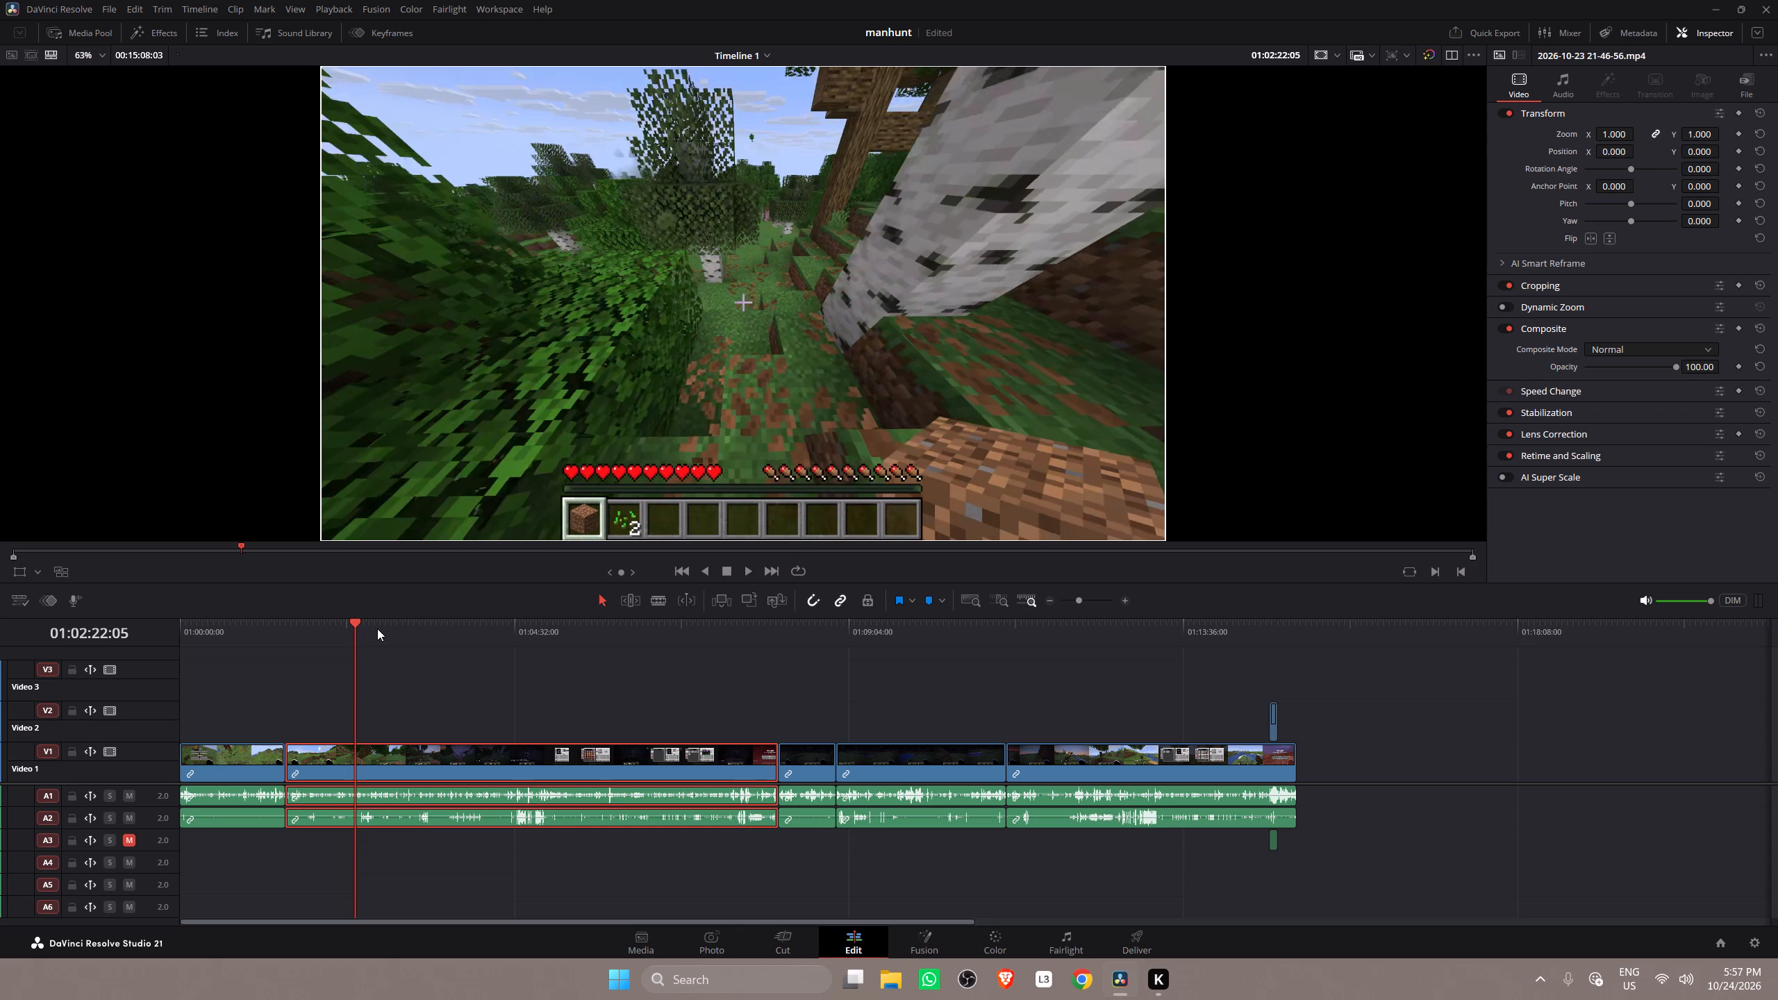
key("space")
key("space")
key("space")
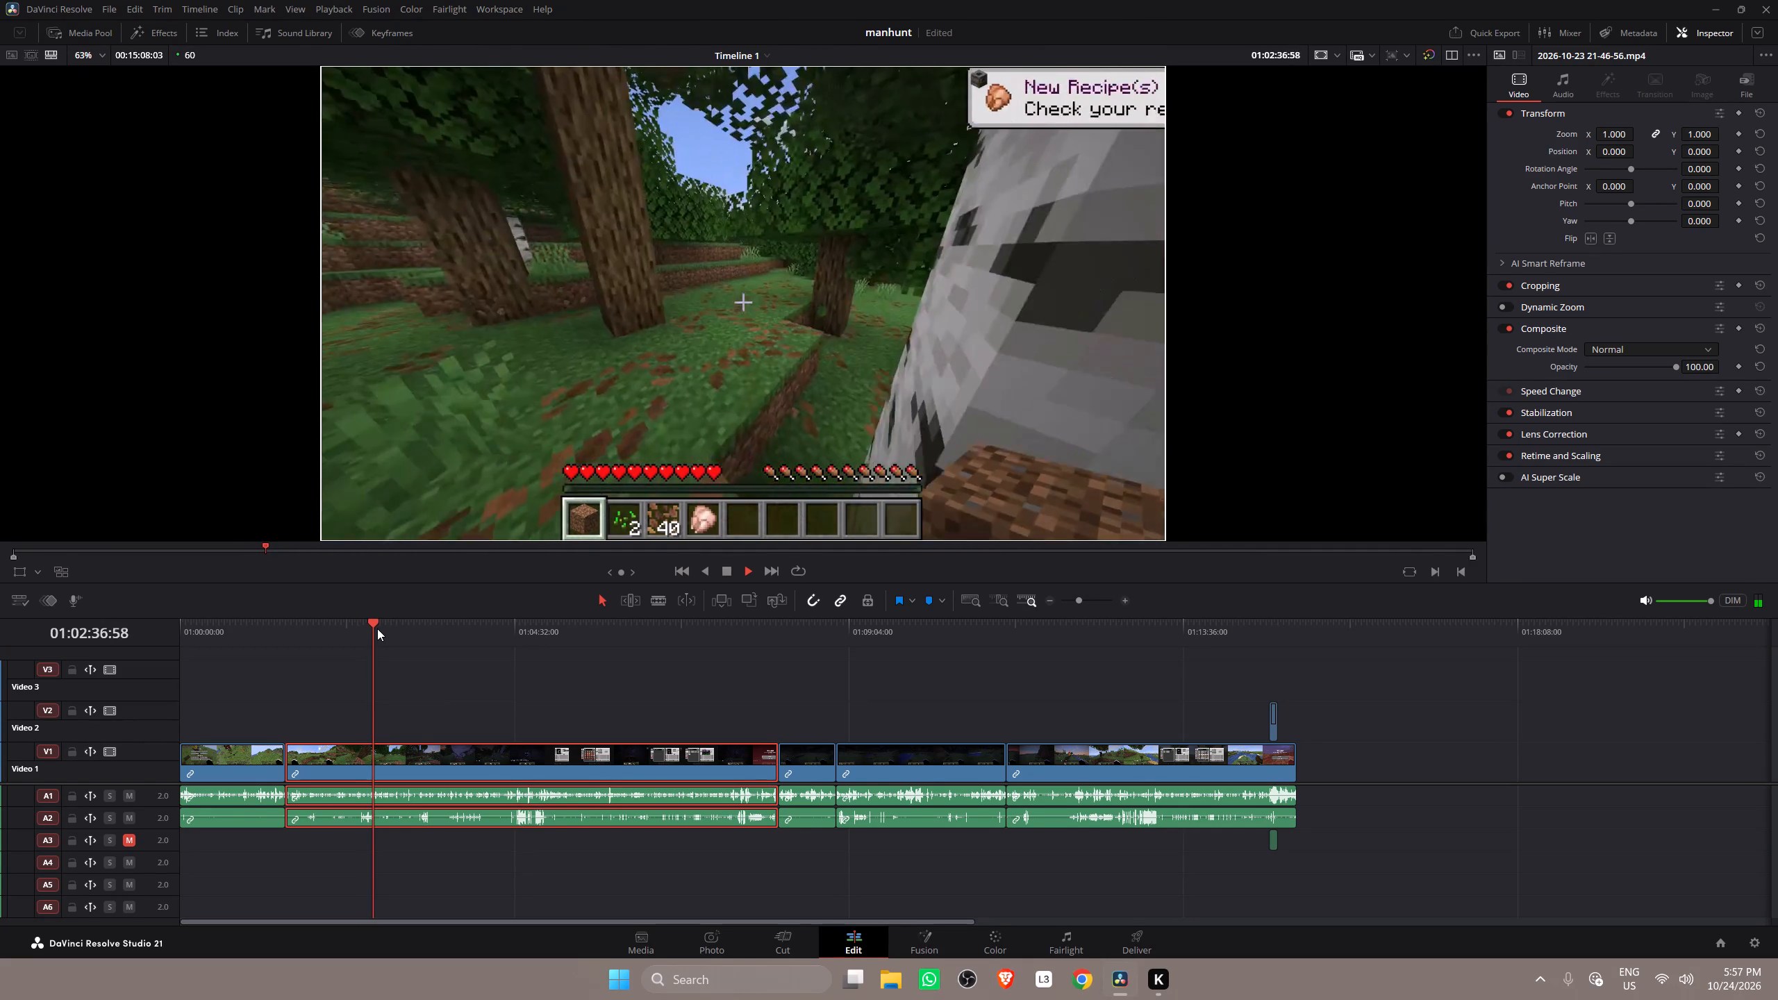
key("space")
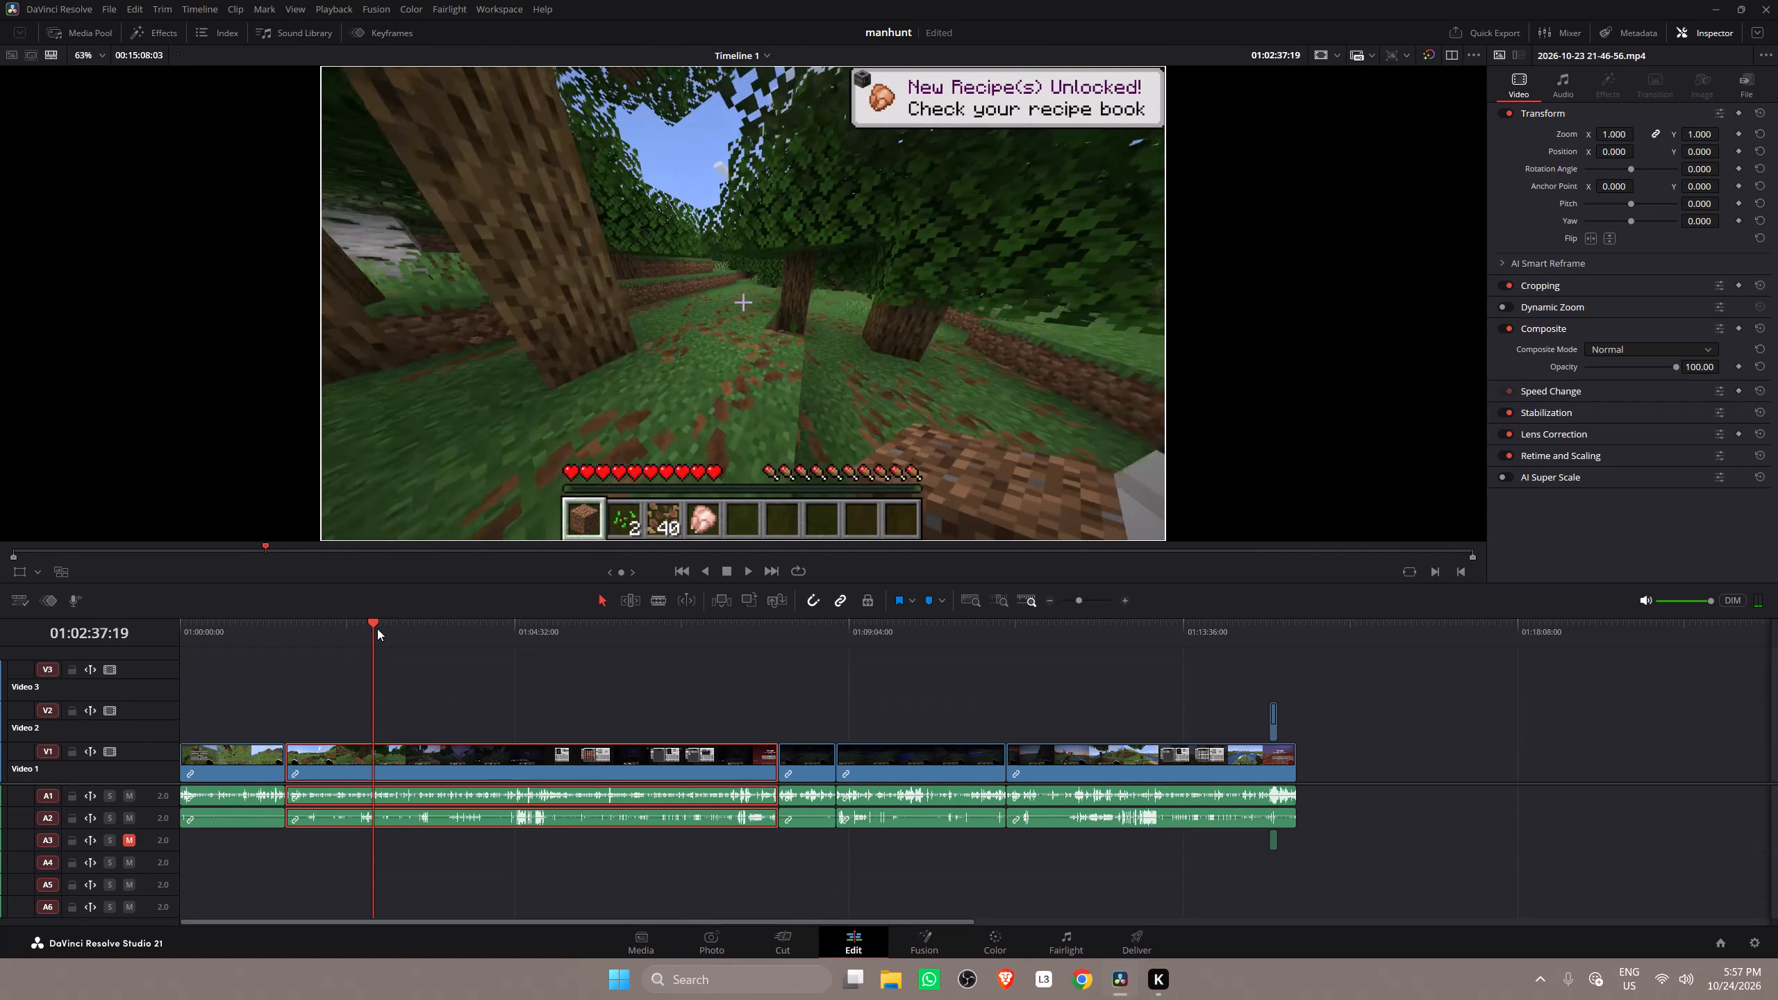
Switch to Brave, search YouTube for "60 sec countdown", and preview the "1 MINUTE COUNTDOWN TIMER (60 SECONDS TIMER)" video.
left_click(888, 974)
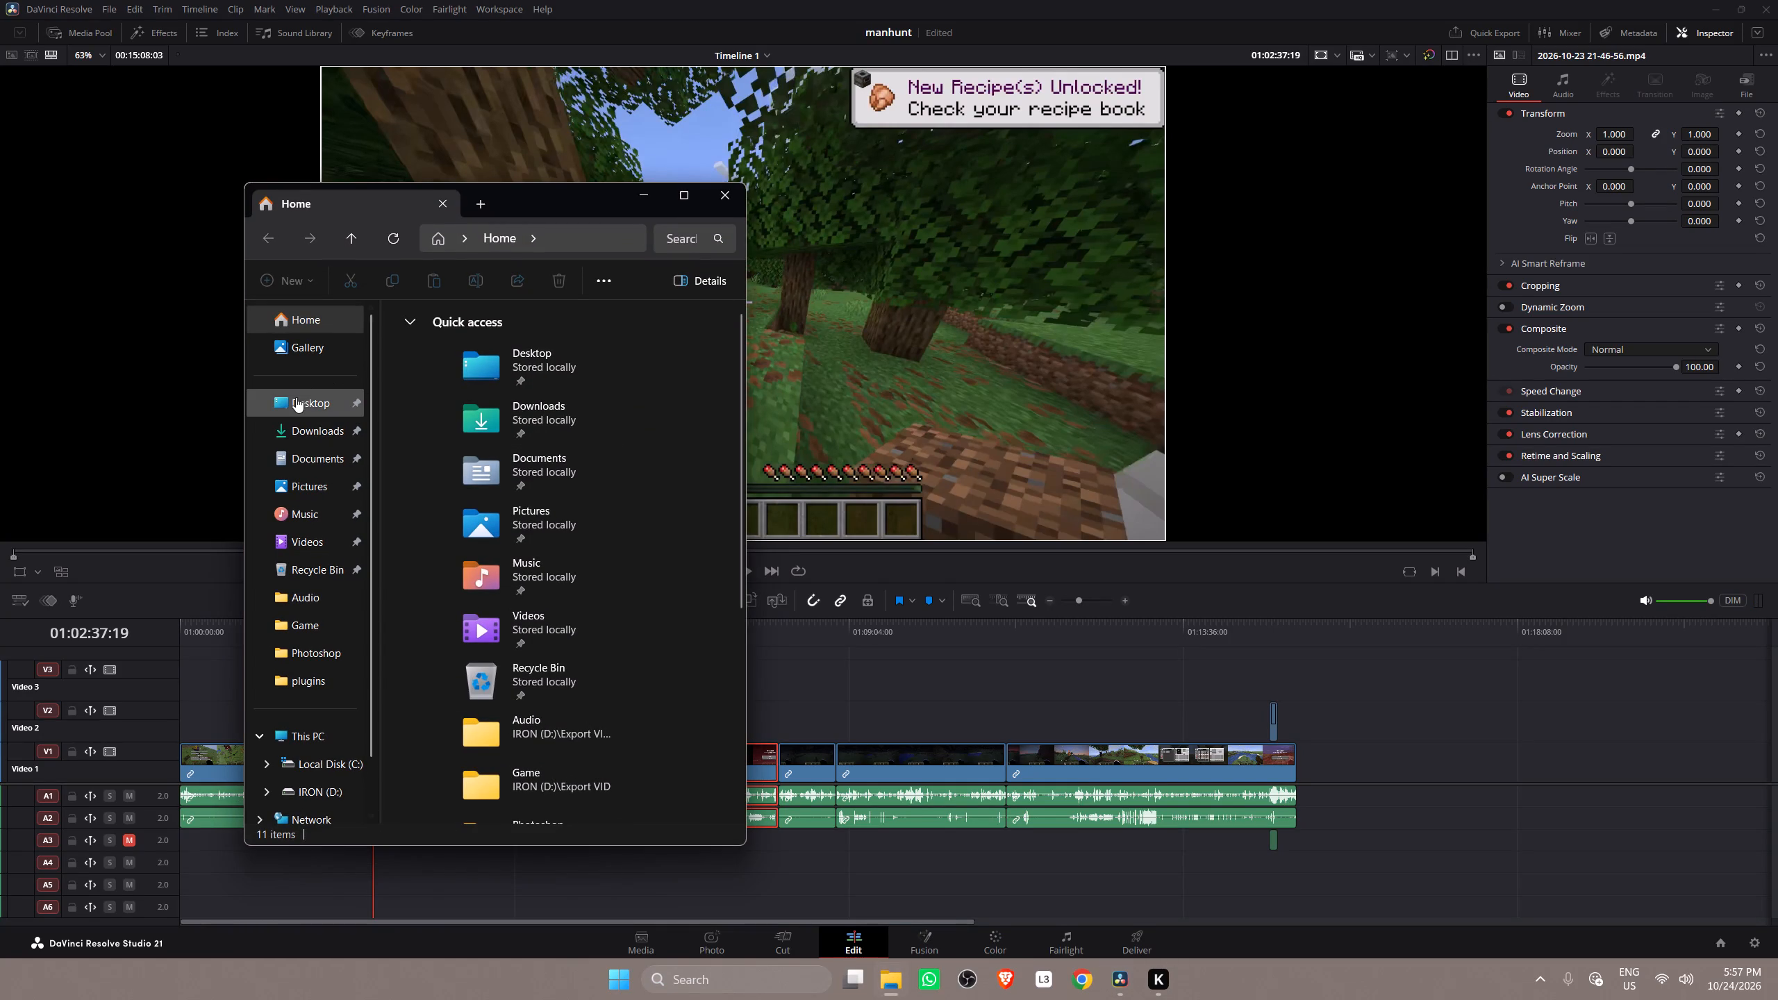
left_click(726, 196)
left_click(1019, 981)
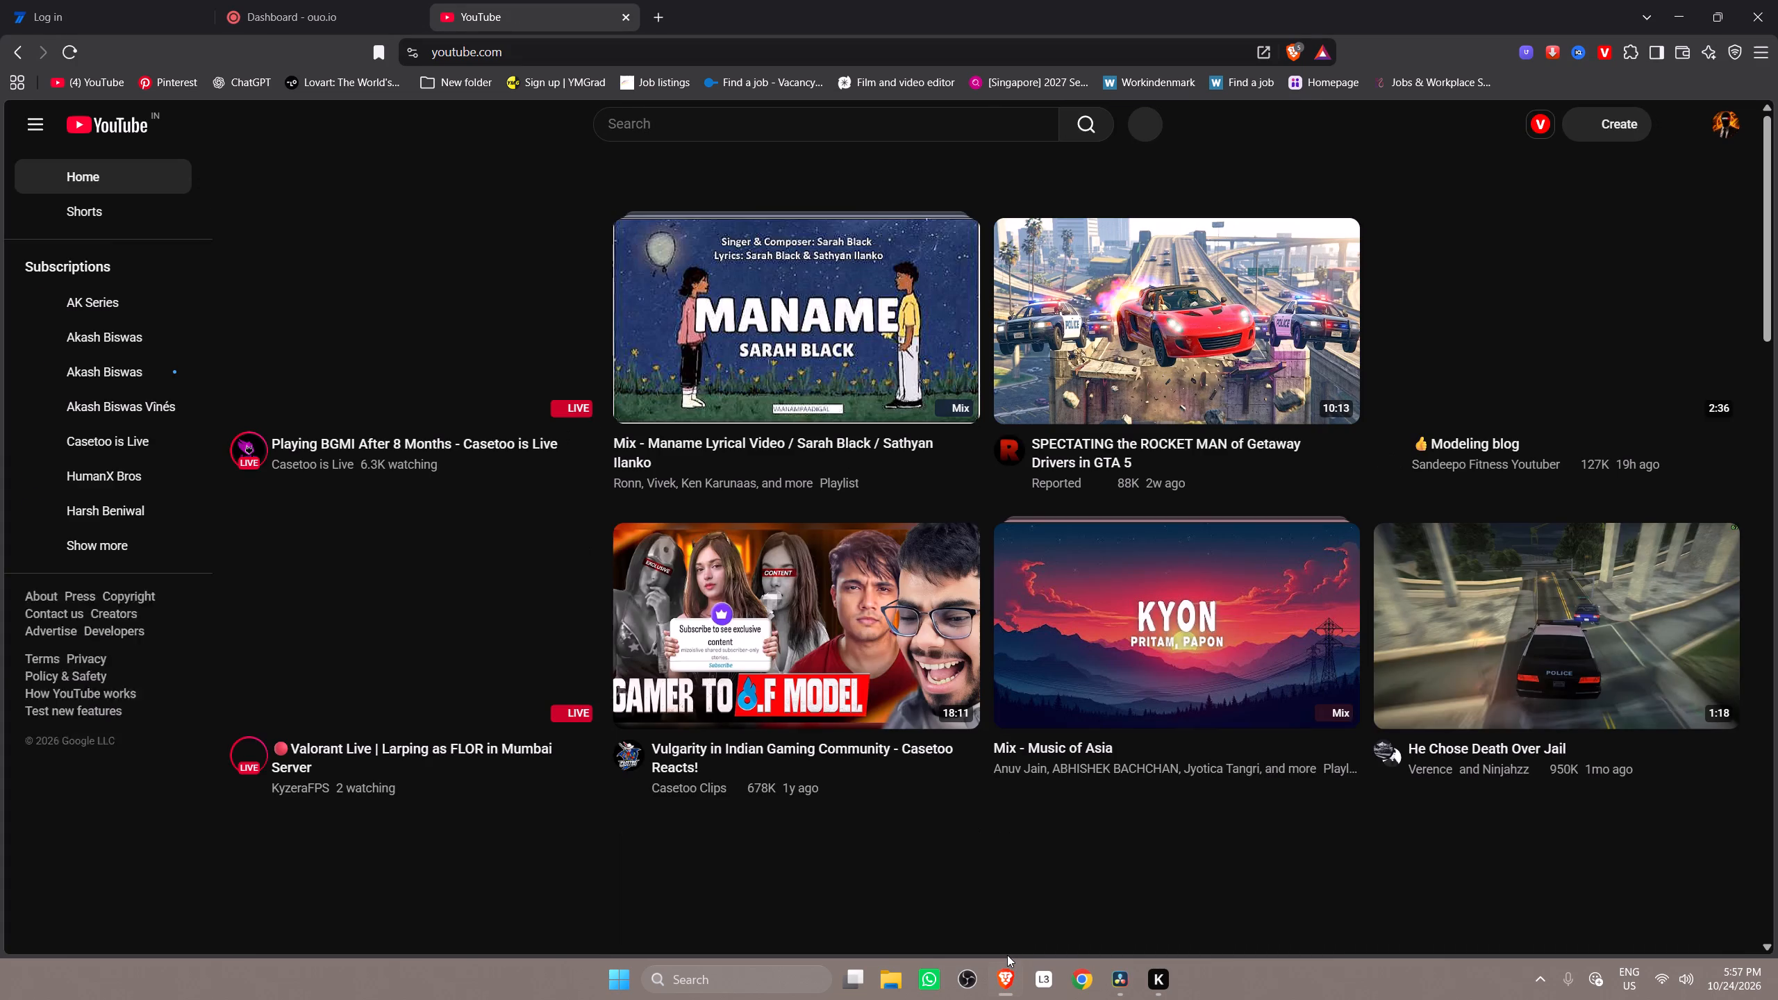
left_click(832, 122)
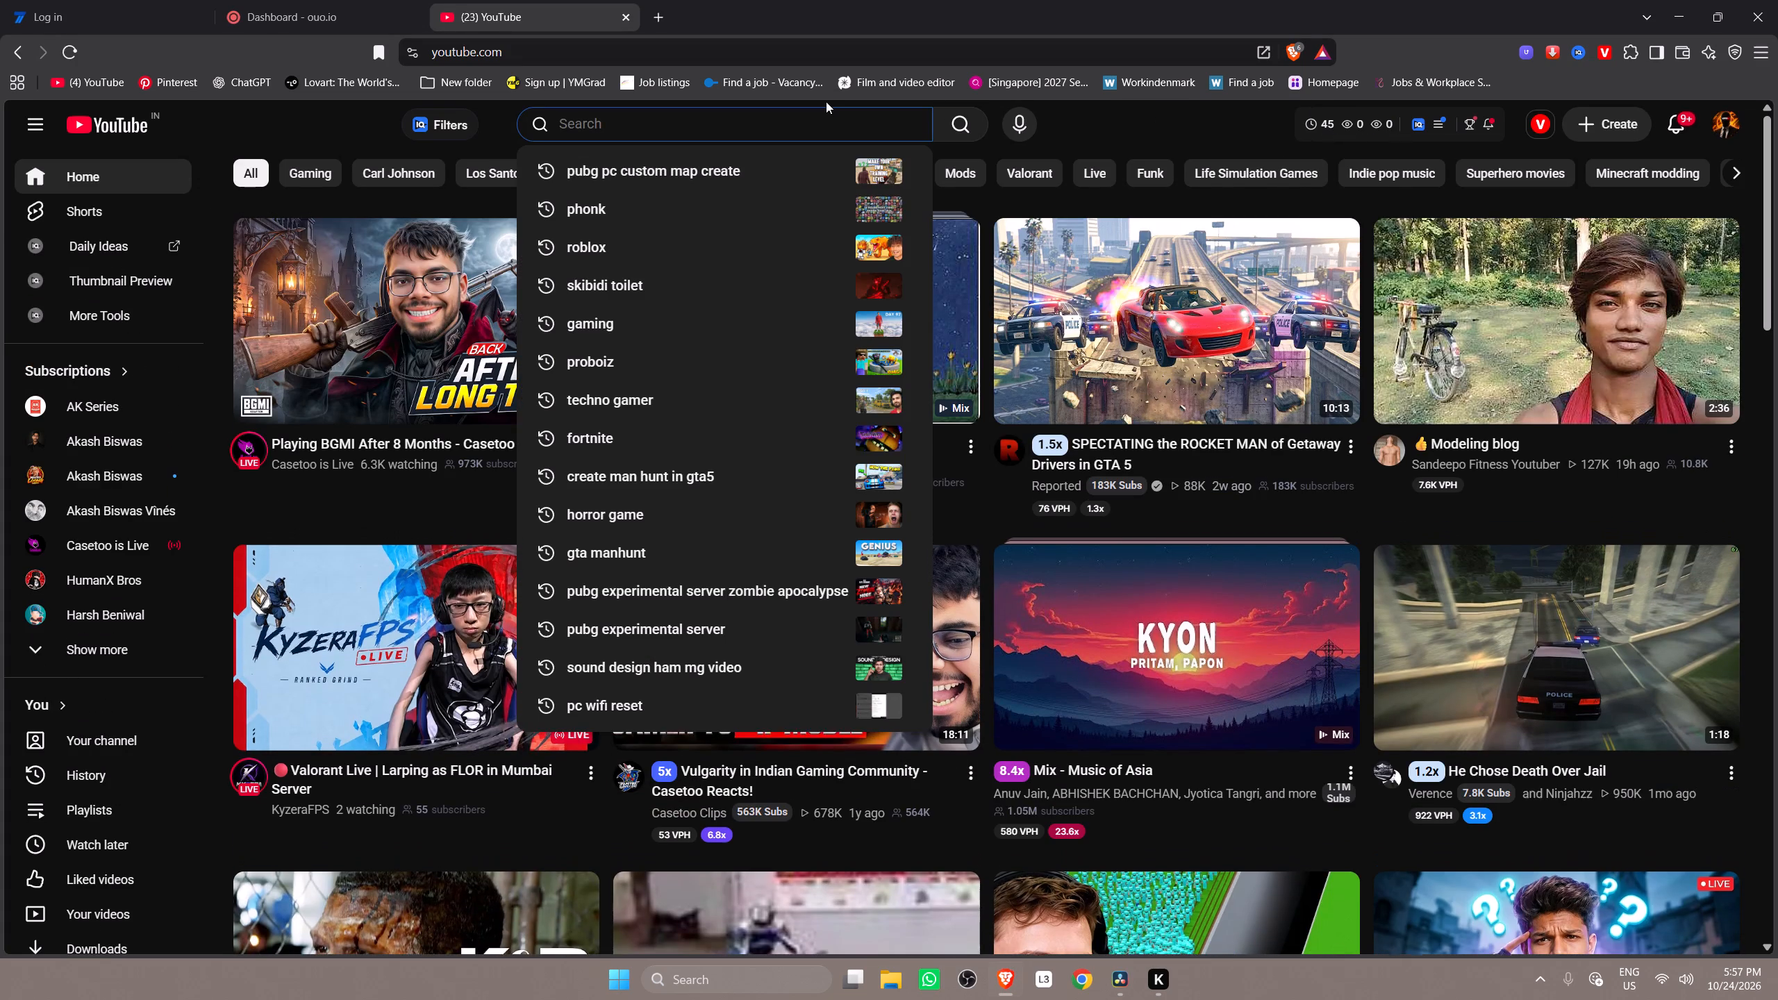
type("60 sec countdown")
key("Return")
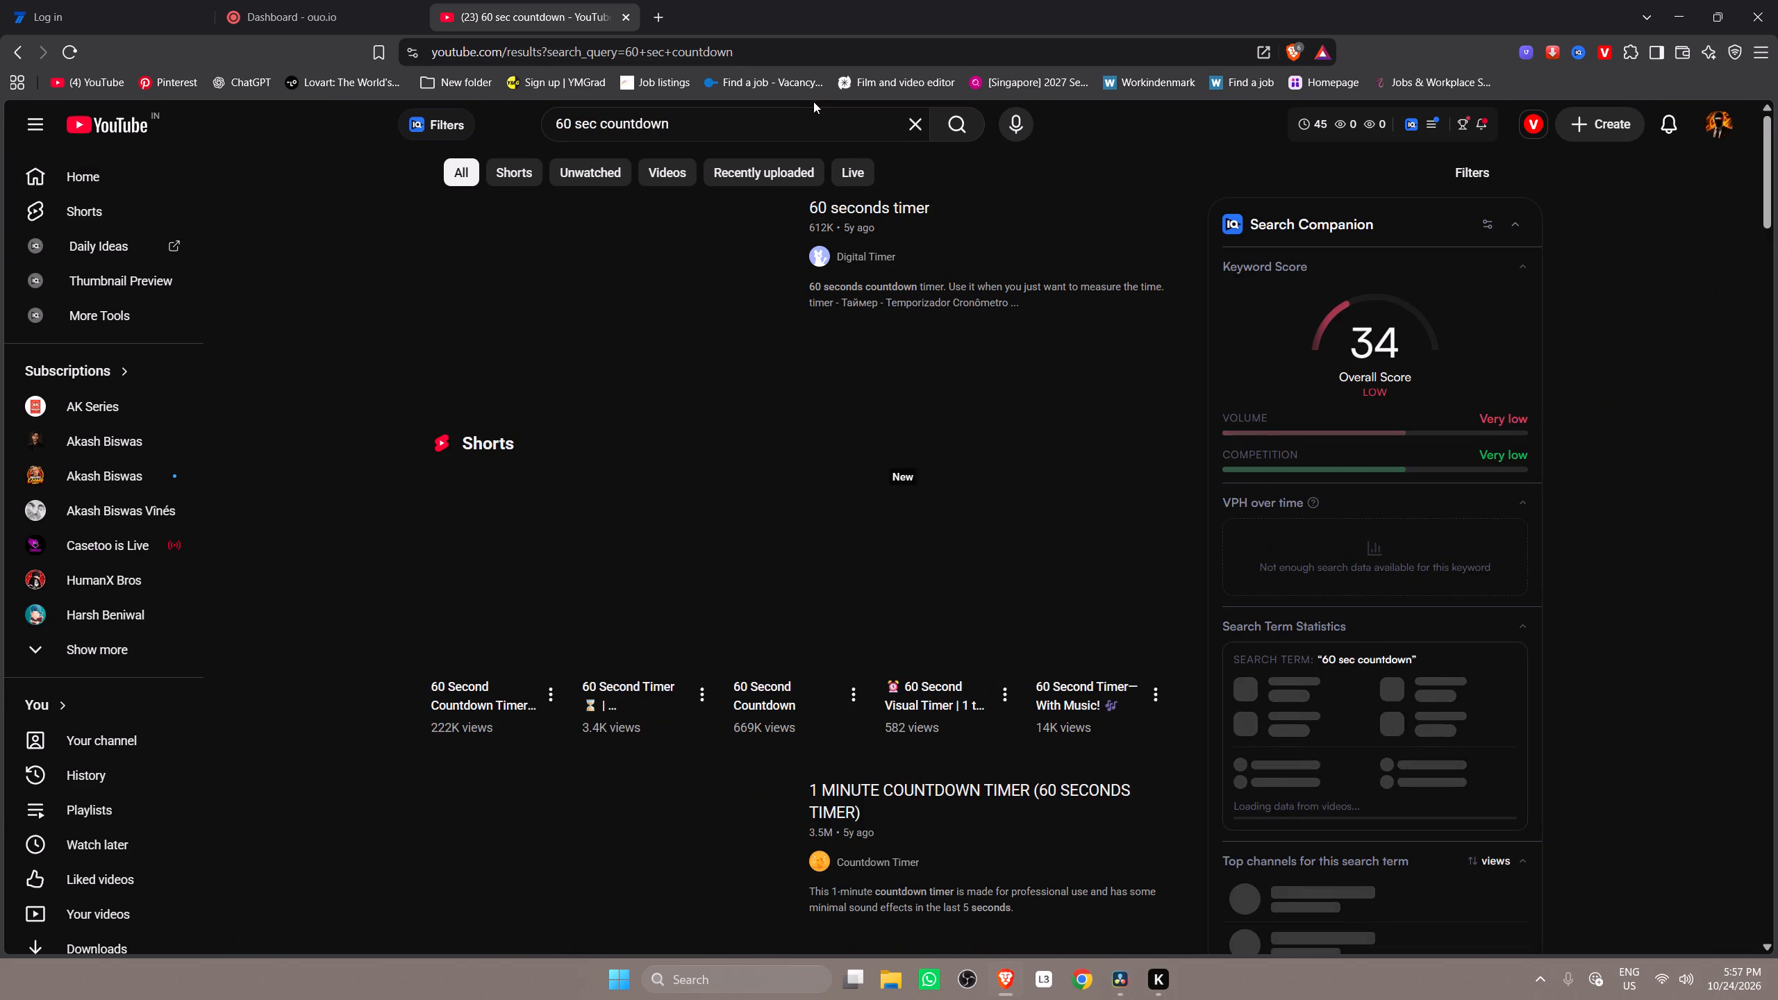
scroll(825, 175, "down", 5)
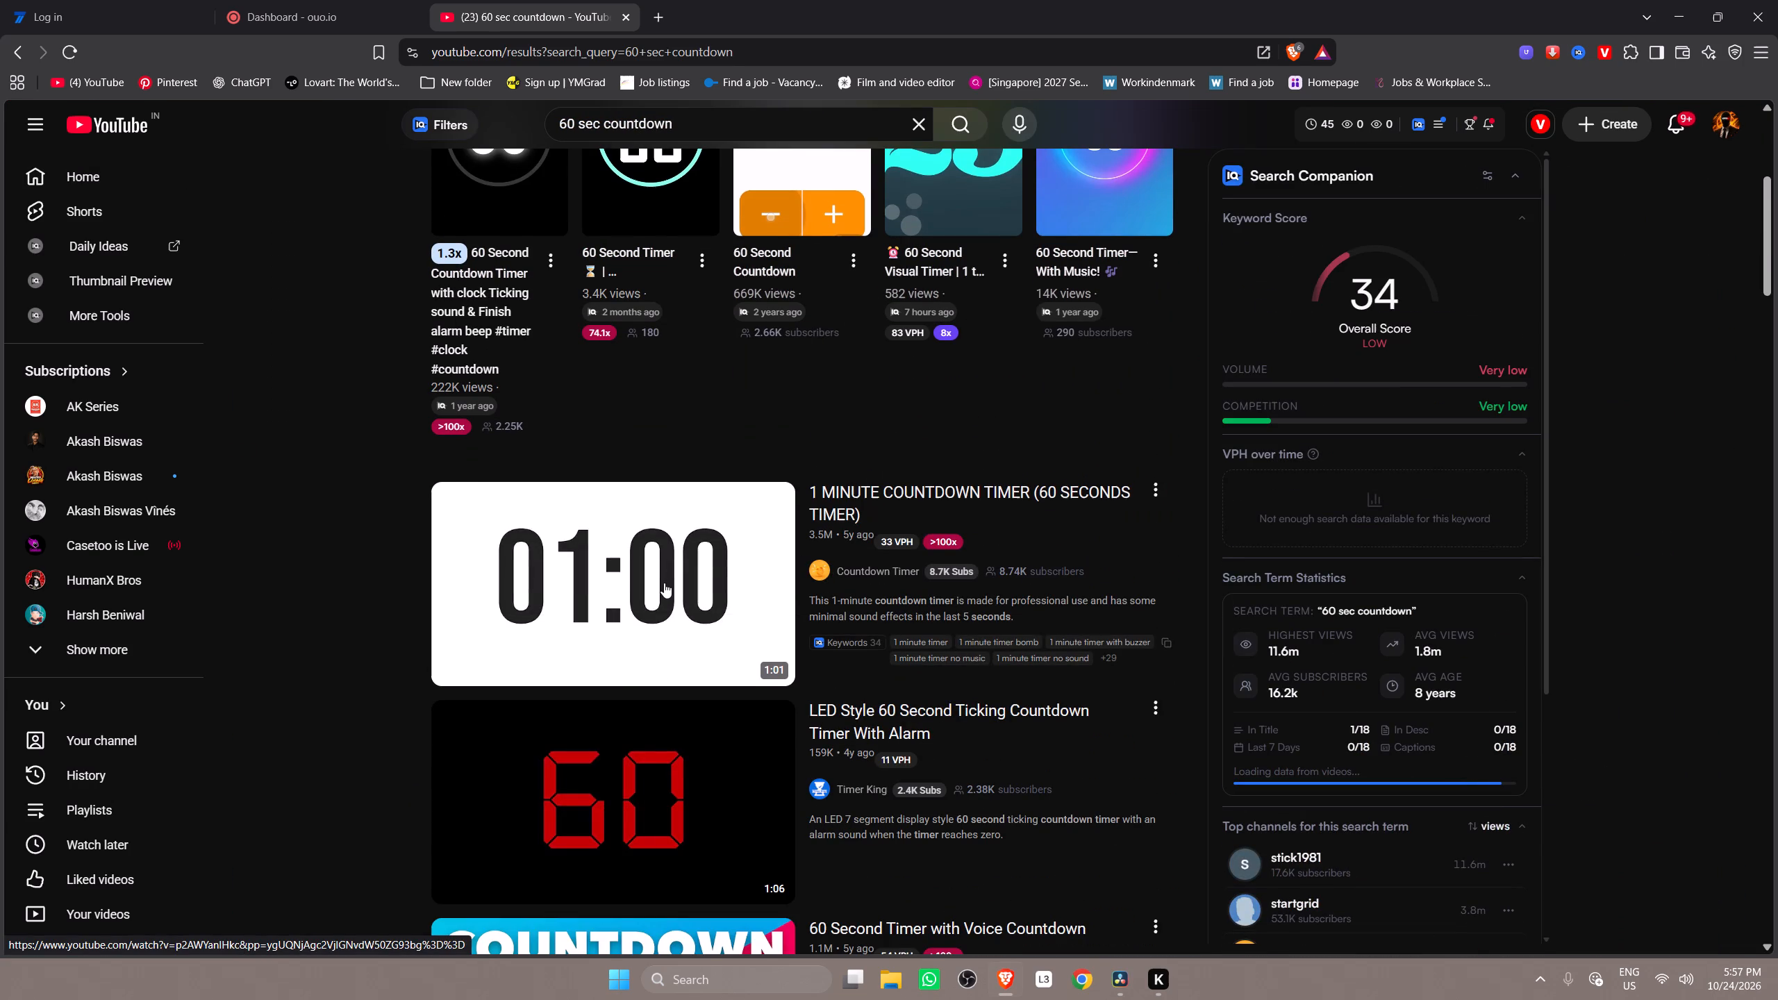
left_click(642, 599)
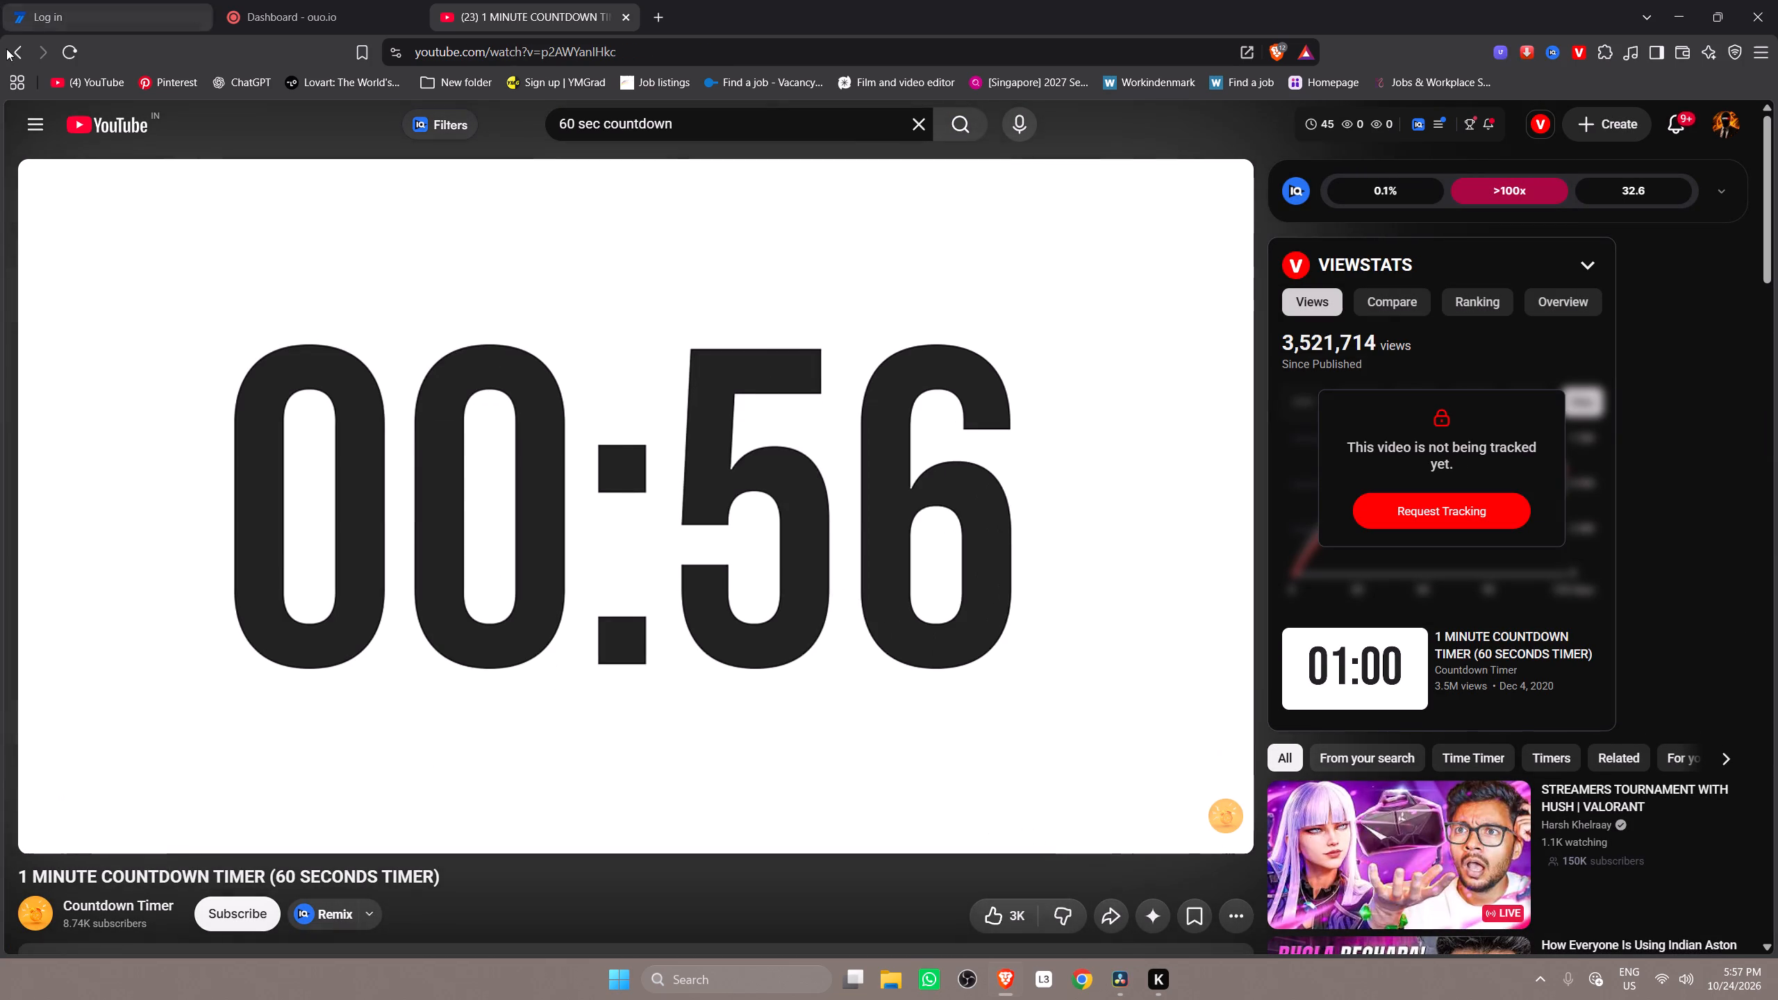
left_click(7, 45)
Refine the YouTube search to "60 sec countdown with voice".
left_click(720, 124)
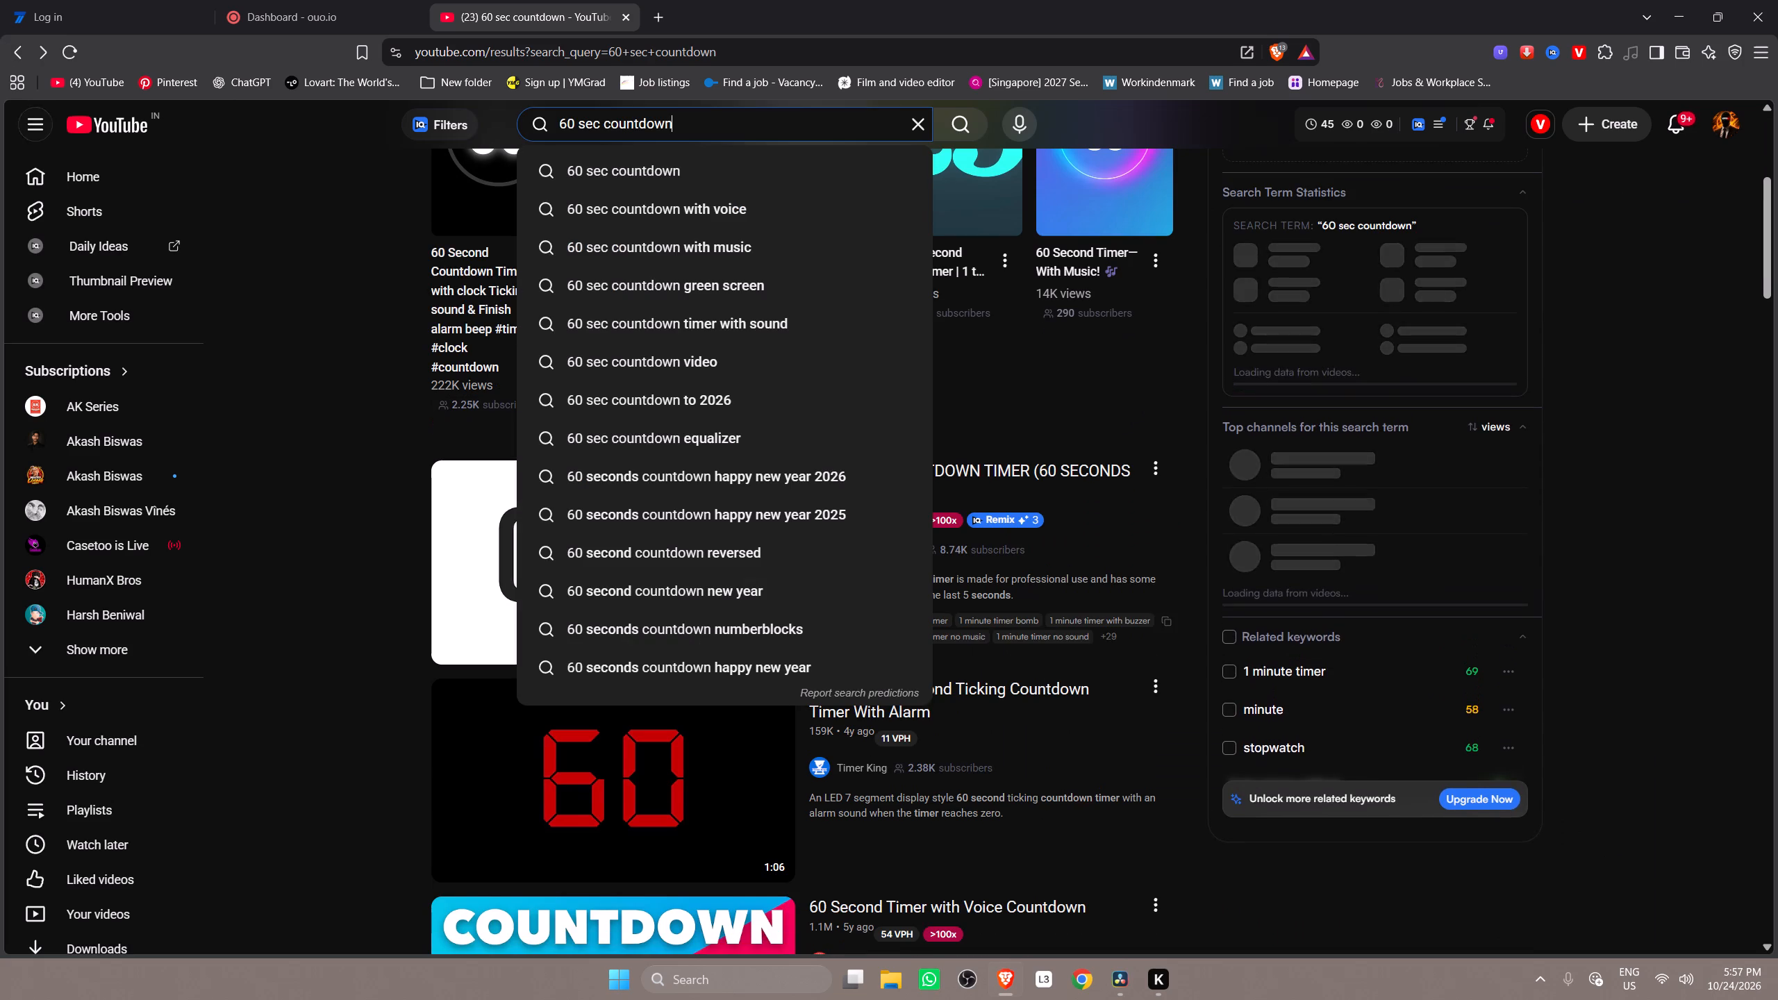
key("space")
type("with")
key("space")
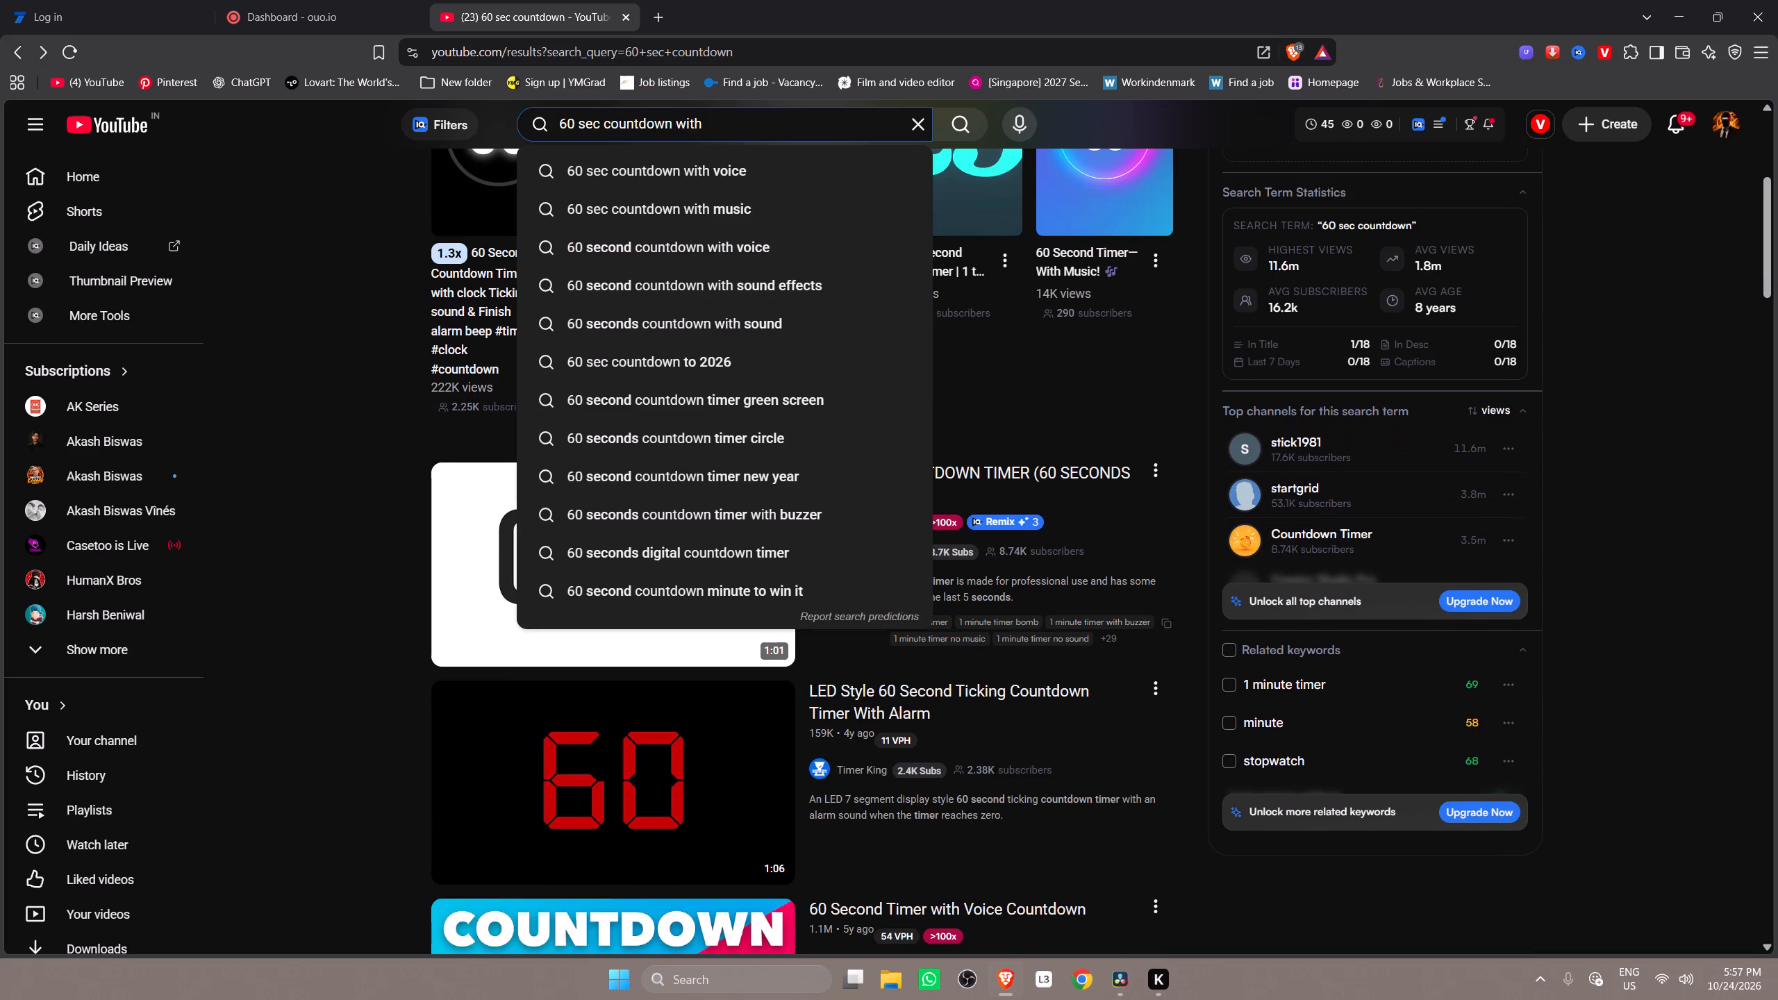
left_click(770, 169)
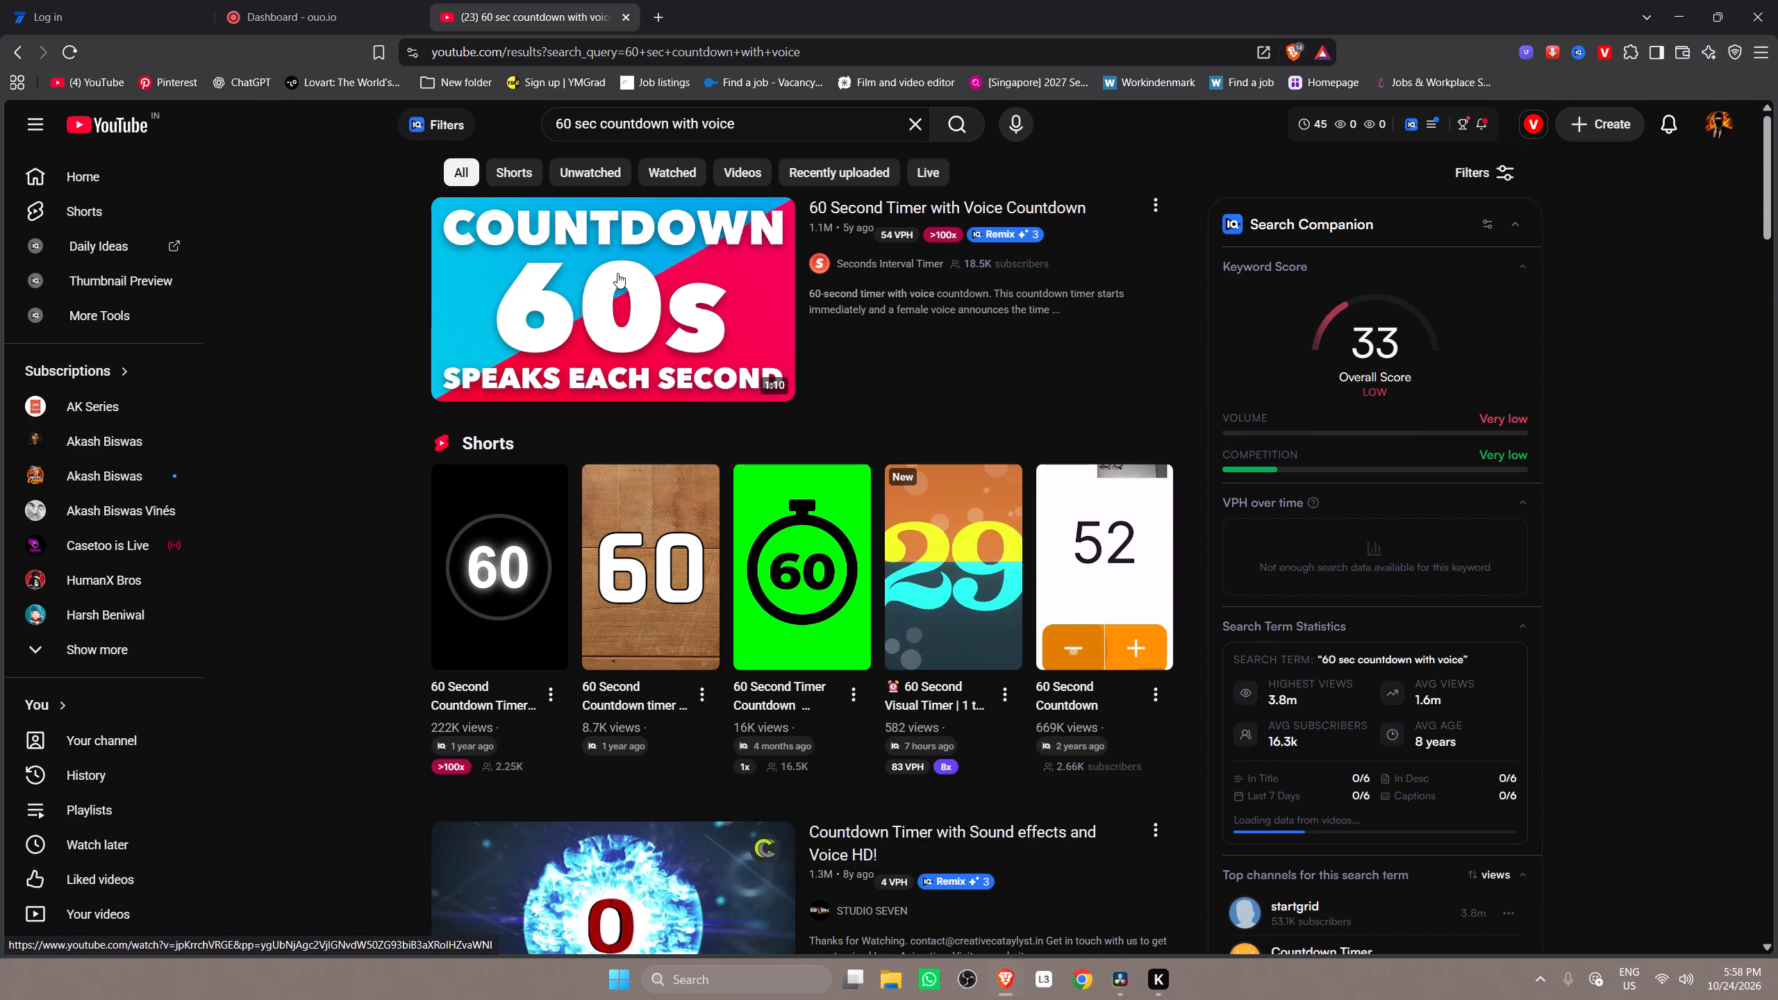
Open the "1 minute COUNTDOWN TIMER with voice announcement" video, listen to its opening, and pause it.
scroll(617, 280, "down", 7)
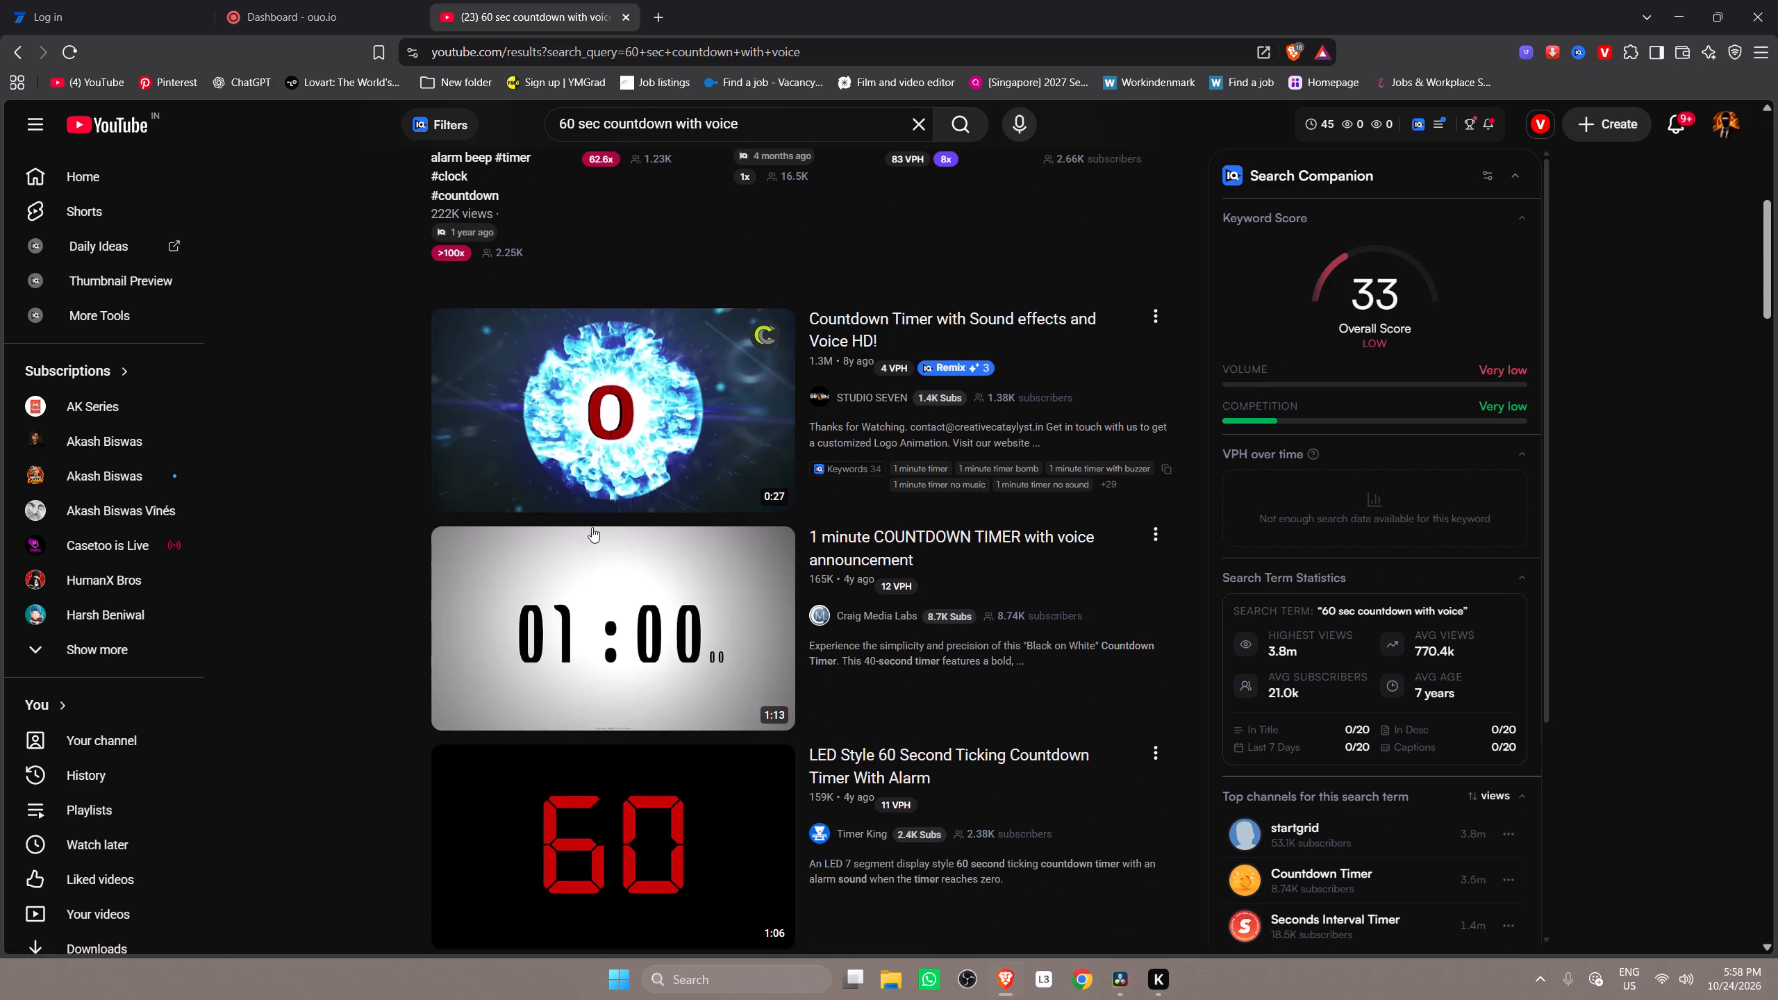
left_click(586, 589)
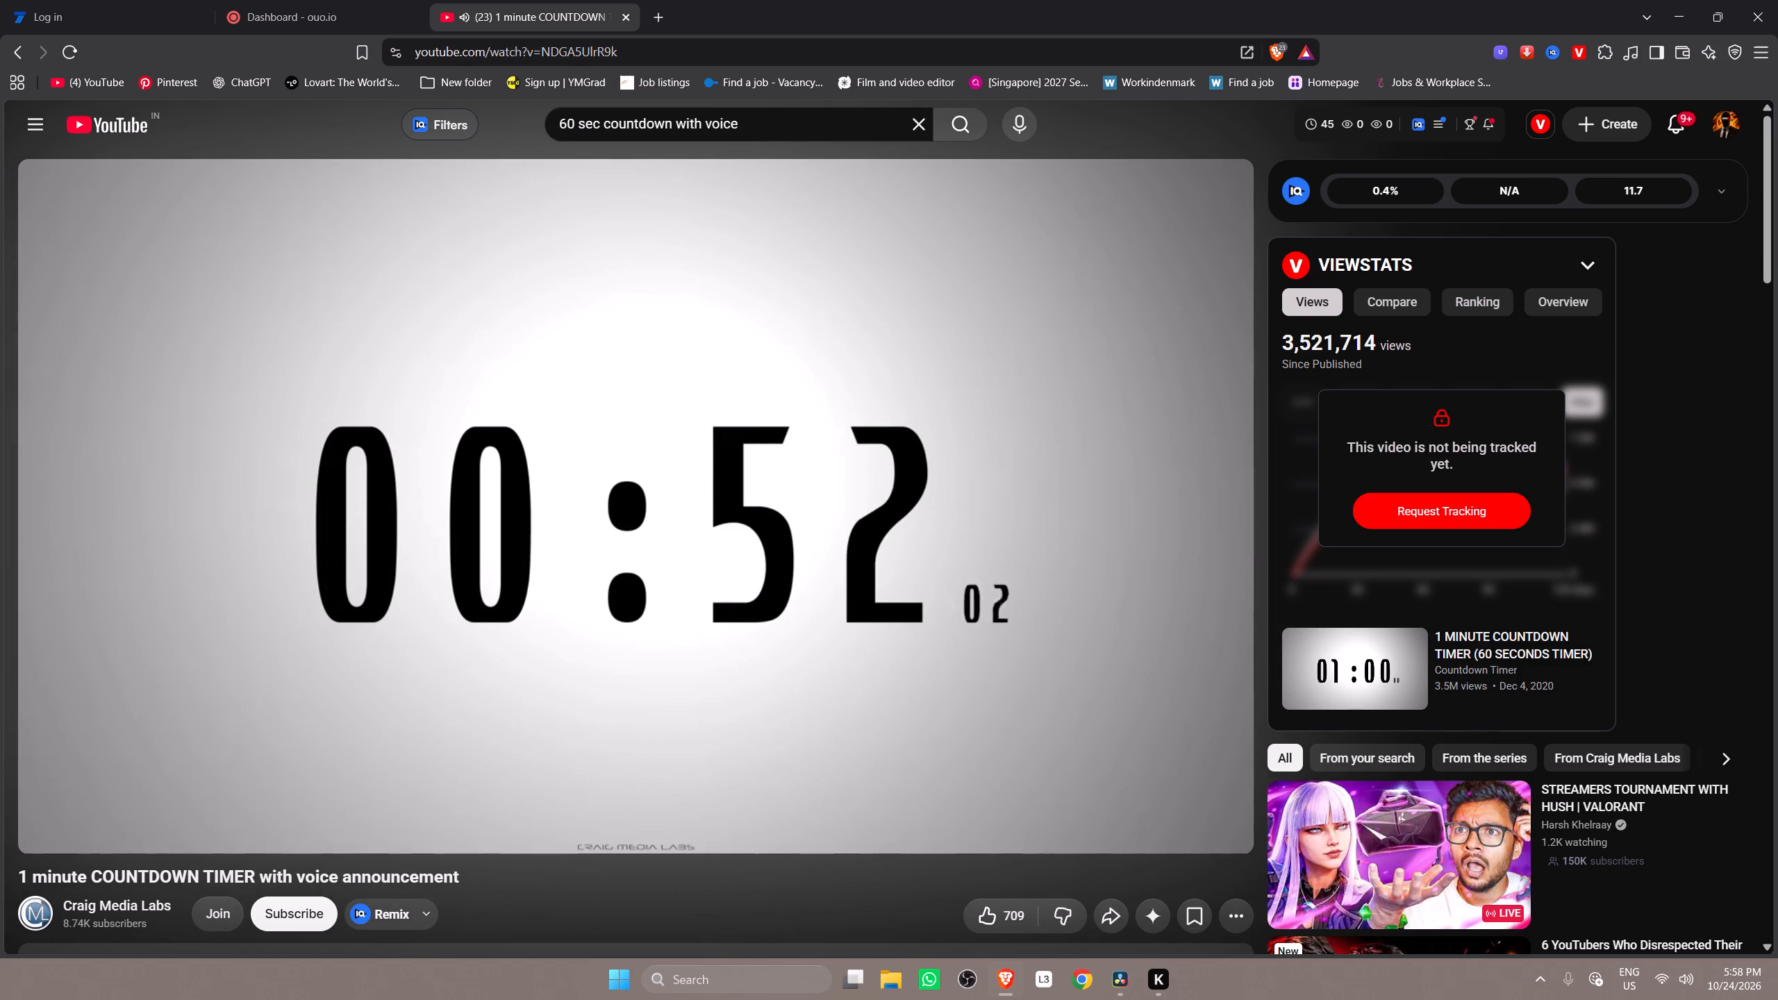
left_click(347, 678)
left_click(312, 622)
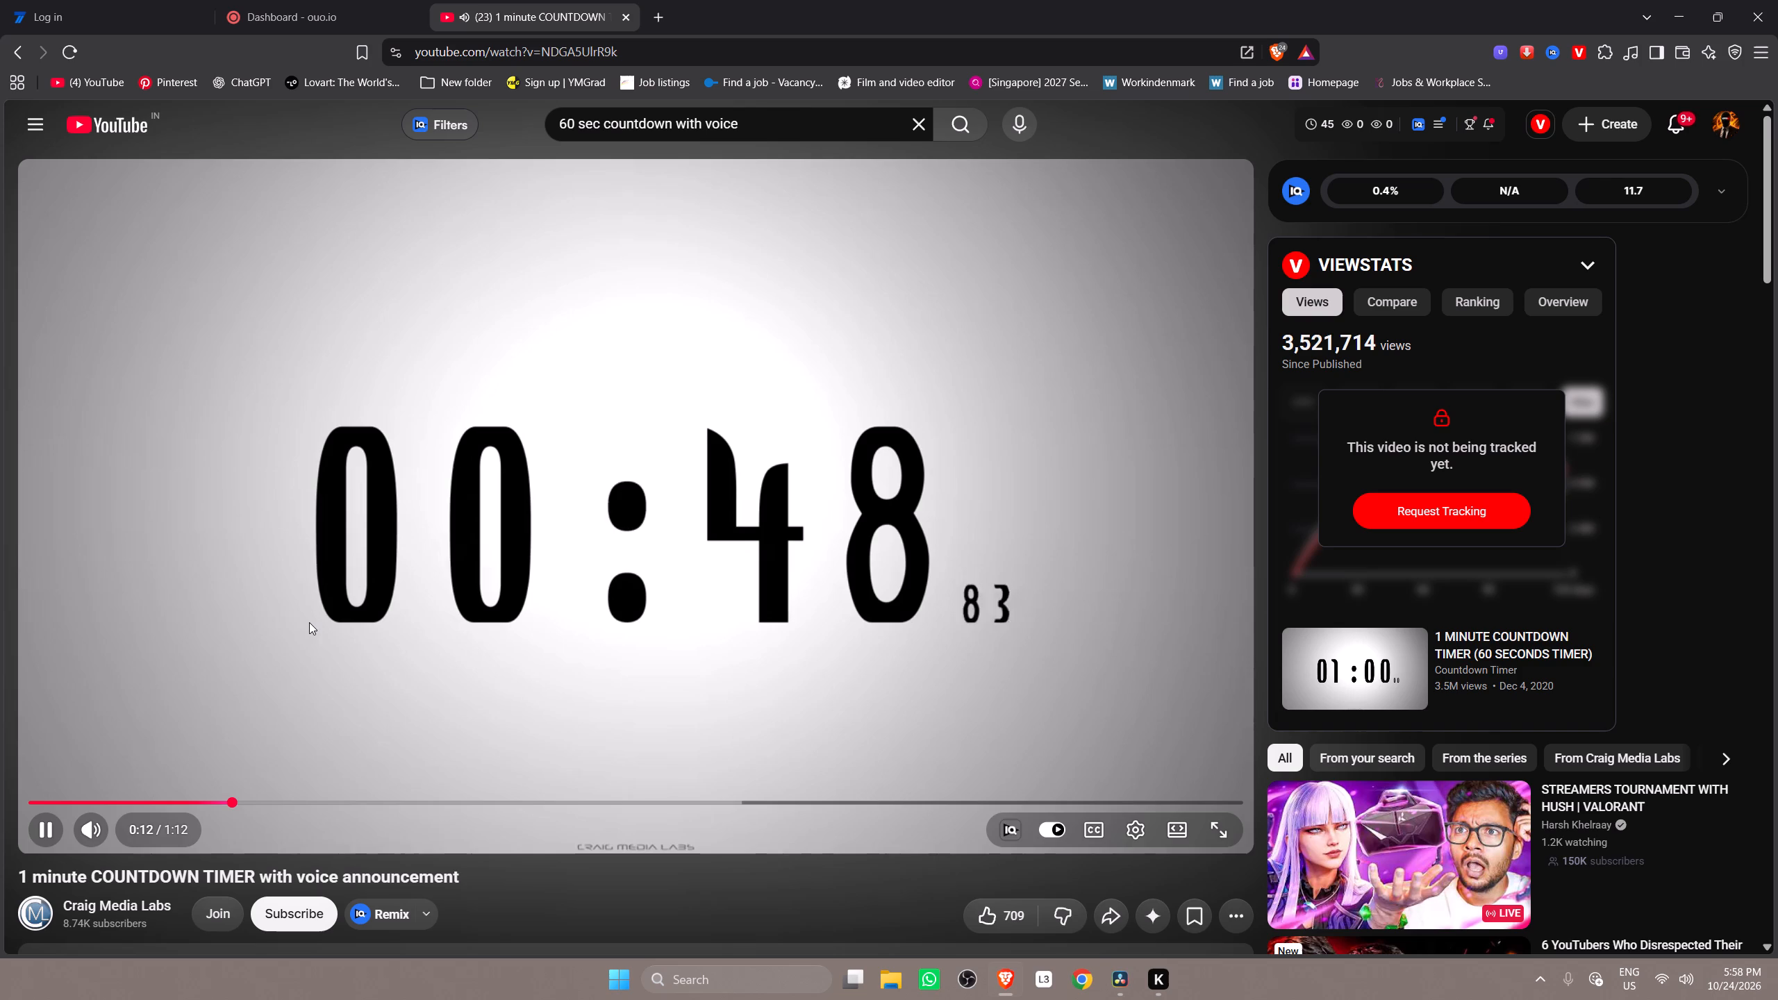
left_click(309, 622)
Download the countdown video as a 1920×1080 MP4 with the Video Downloader extension, saving it to the Downloads folder.
left_click(1106, 916)
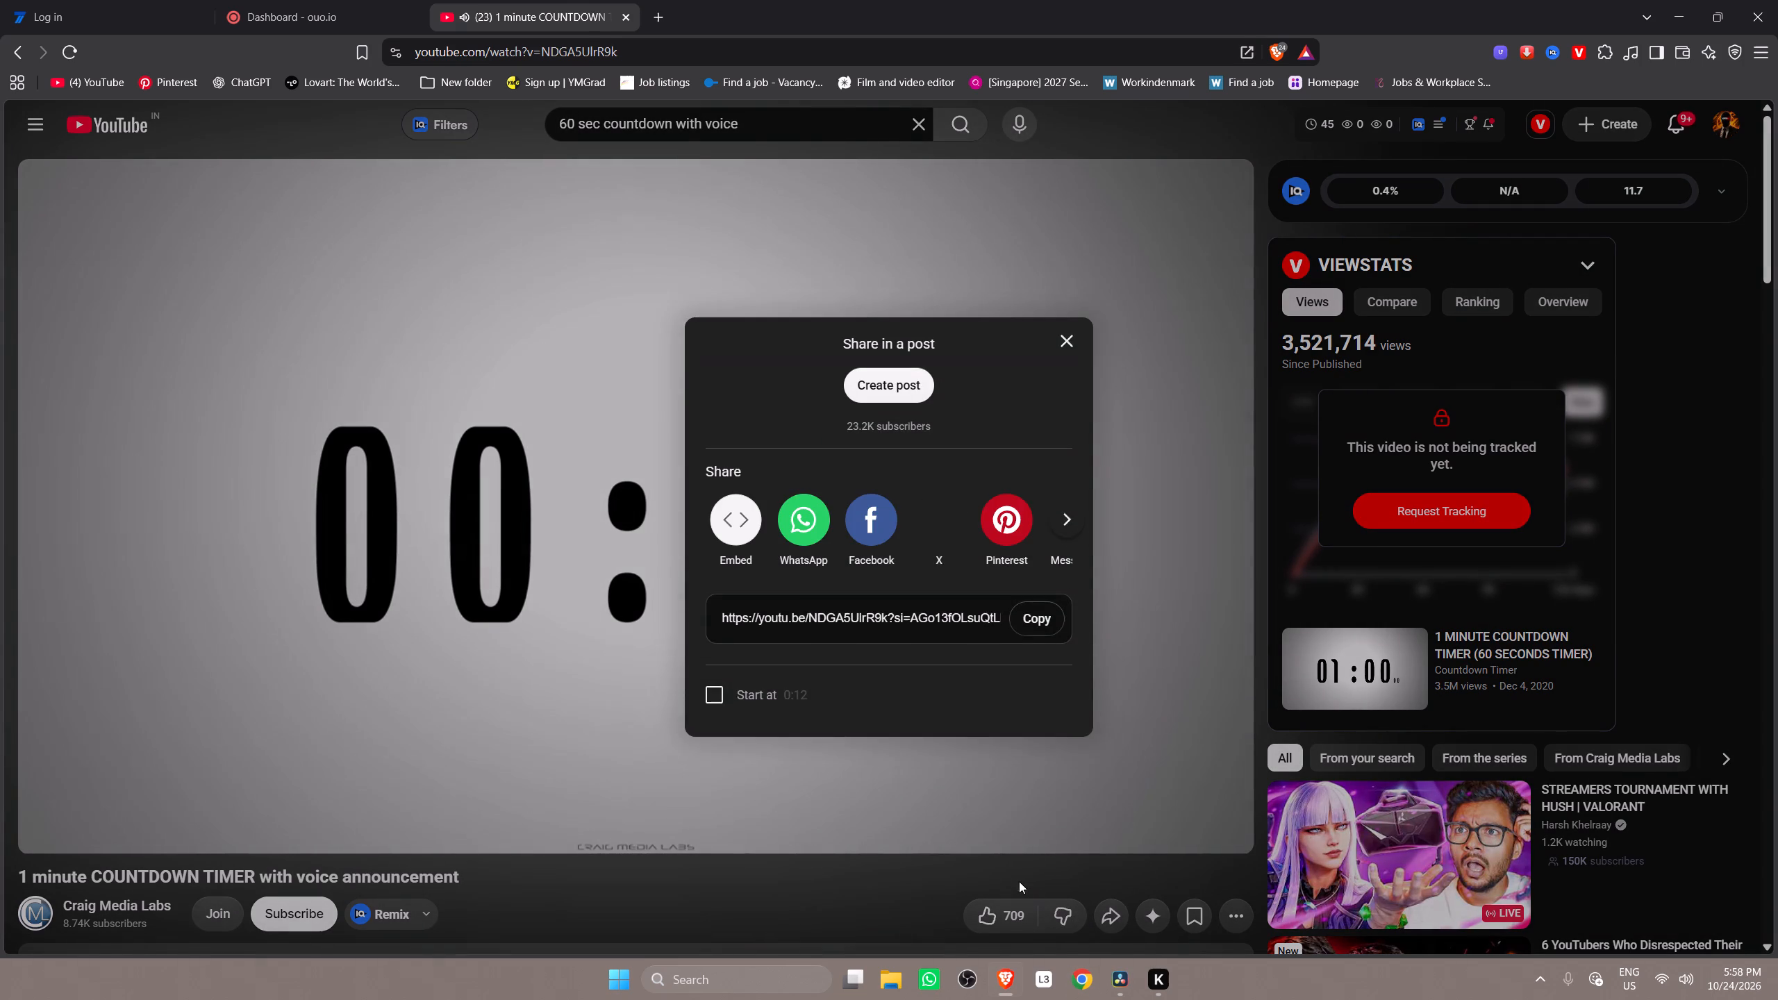
left_click(1152, 226)
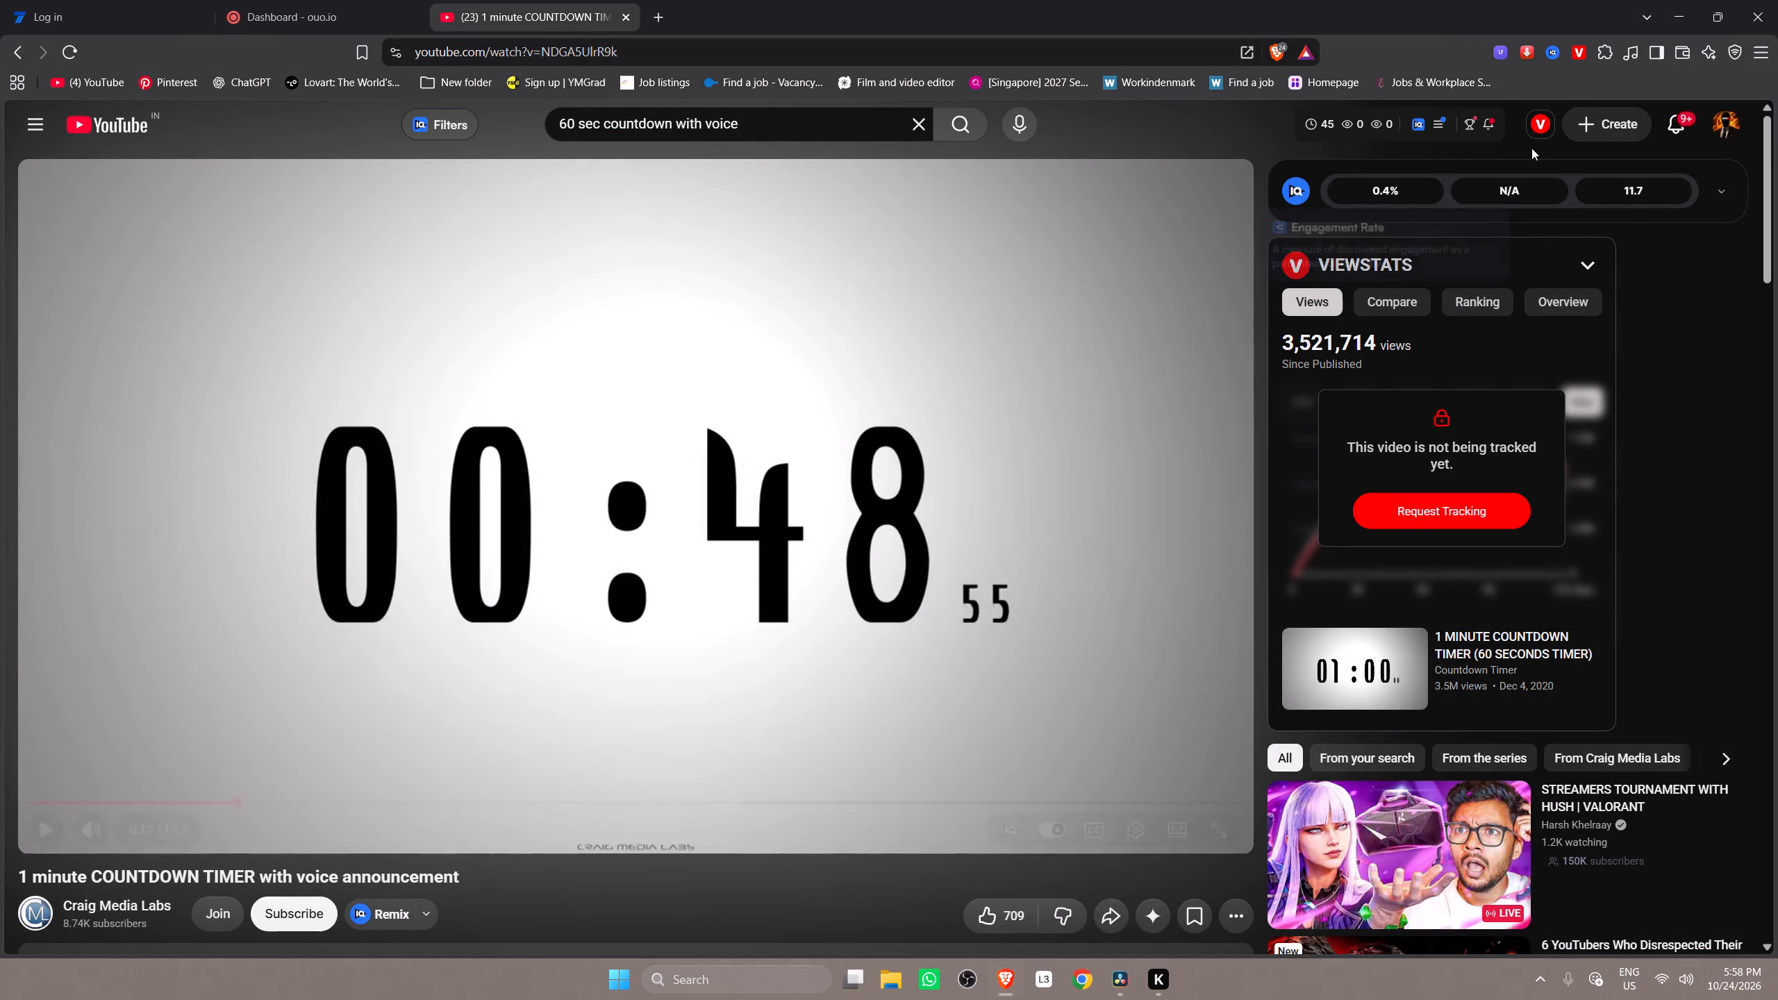
left_click(1531, 53)
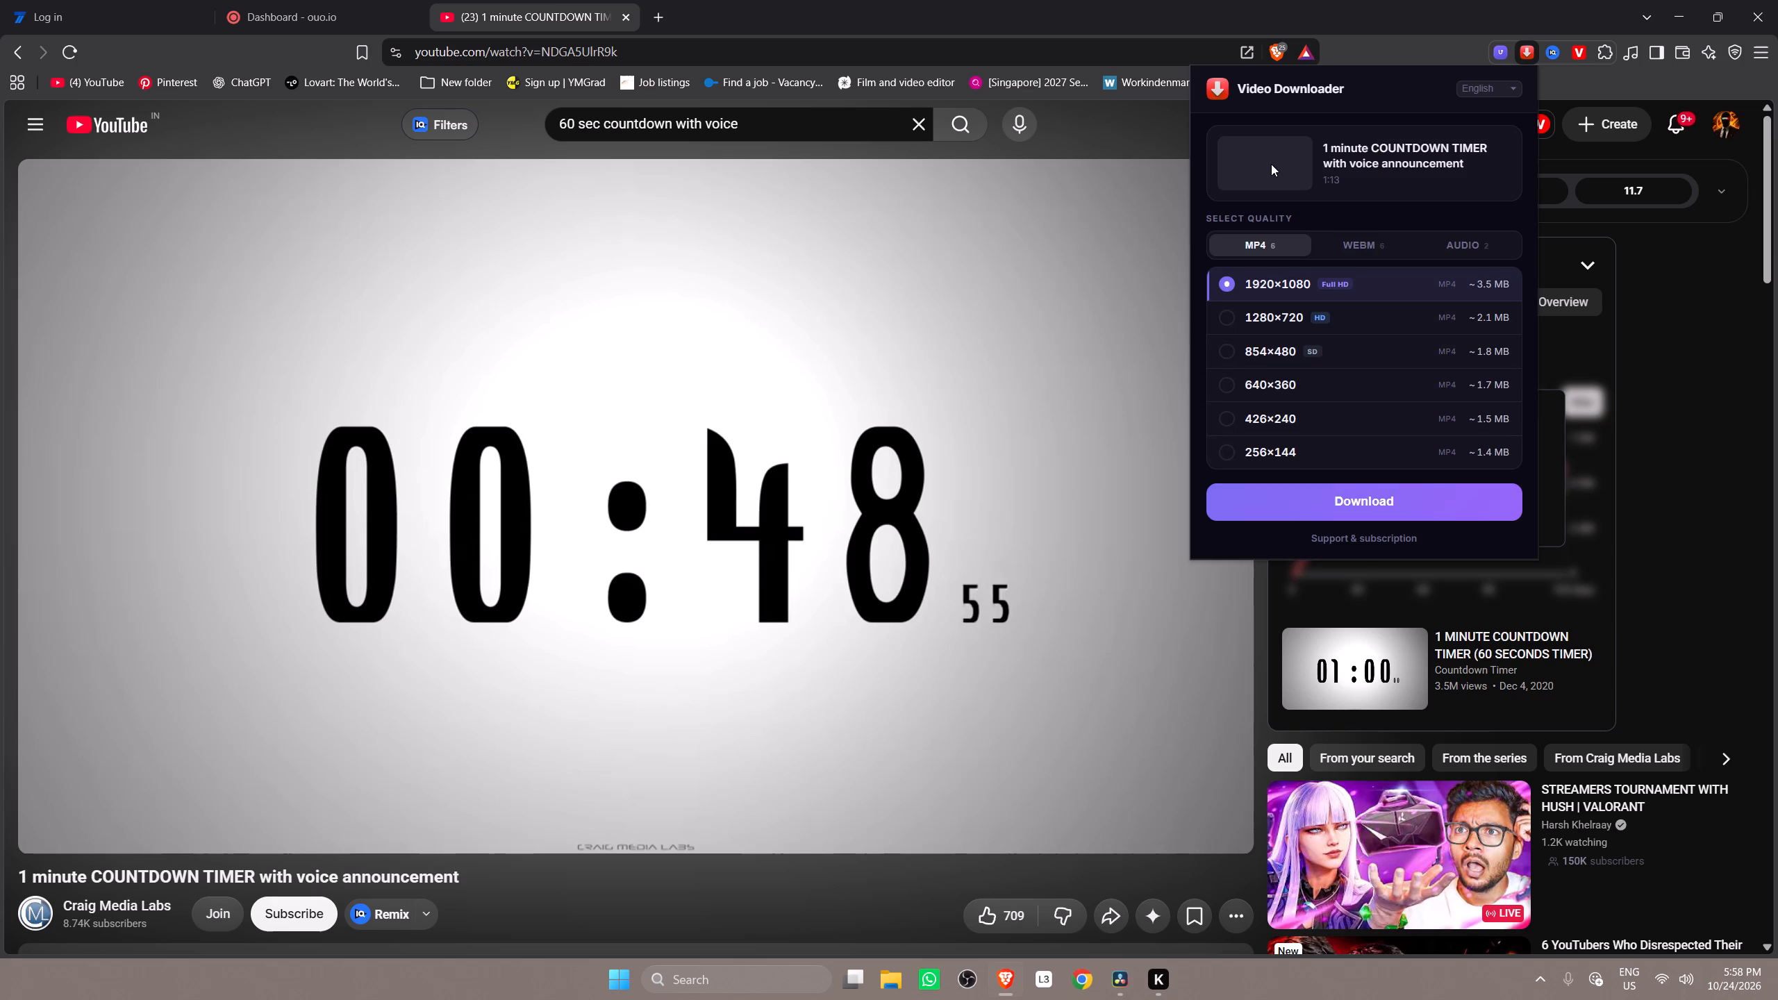
left_click(1319, 496)
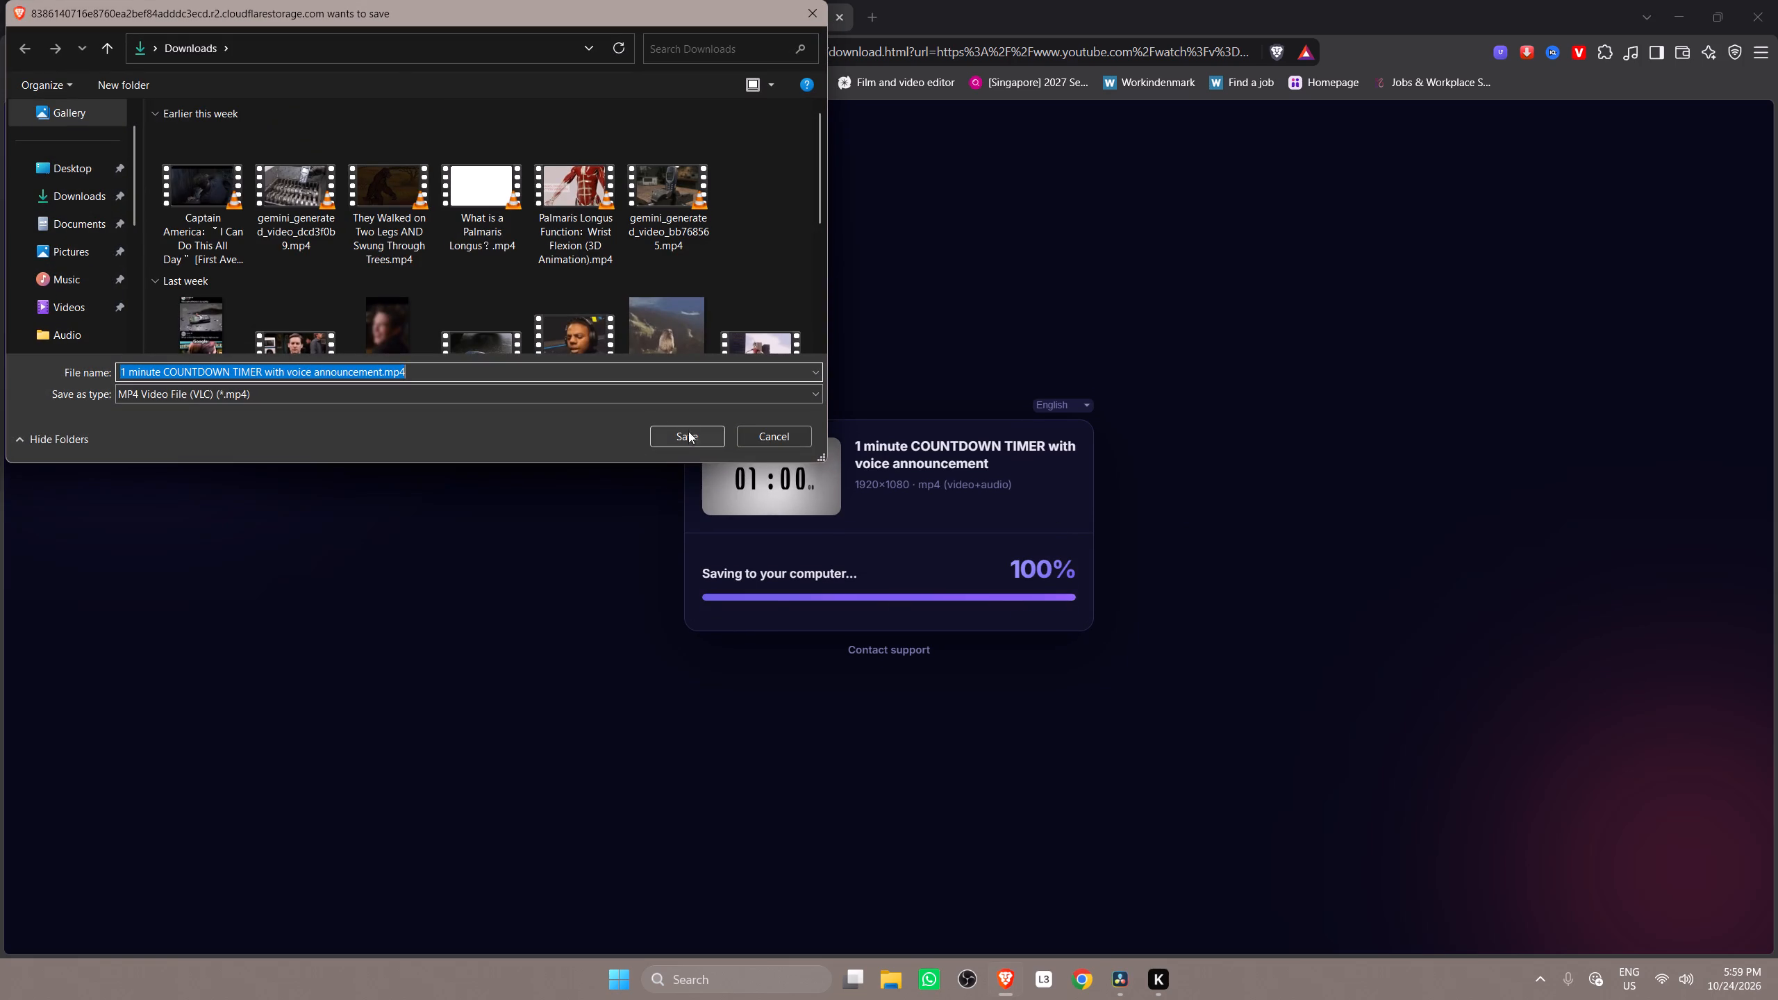
left_click(688, 428)
left_click(1678, 4)
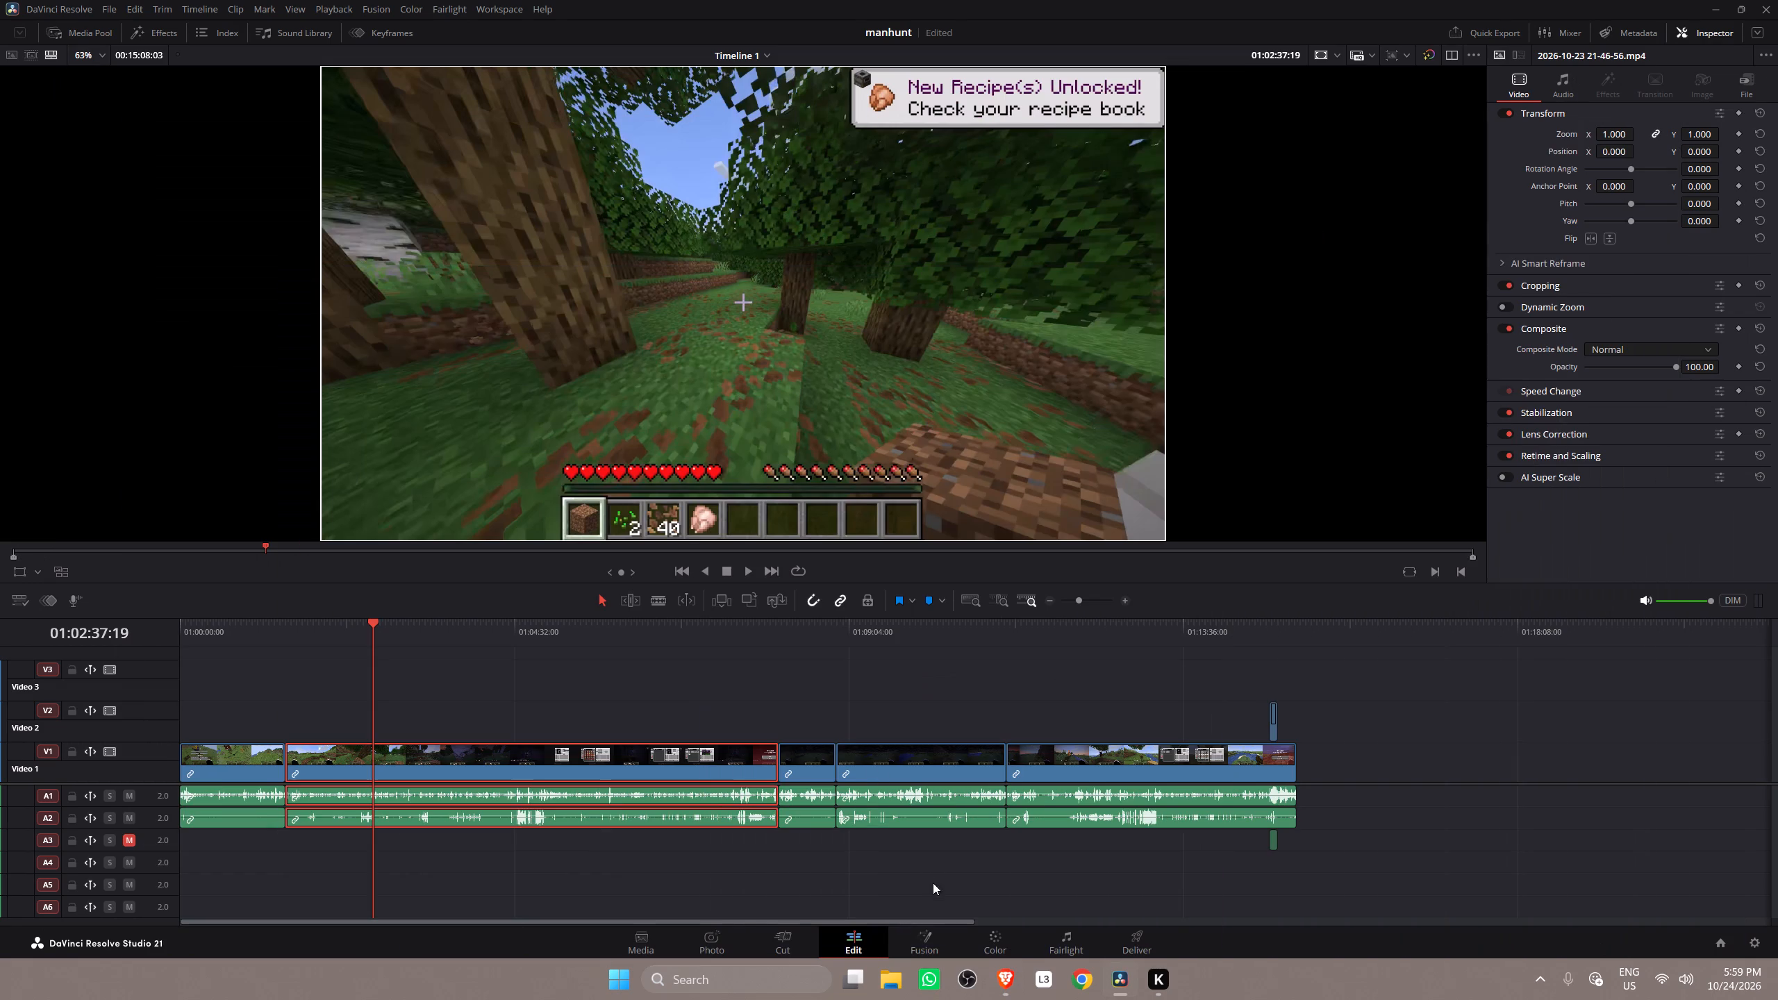
Add the downloaded countdown video from Downloads to the DaVinci Resolve timeline on Video 3, starting where the second gameplay clip begins.
left_click(904, 987)
left_click(311, 456)
left_click(317, 412)
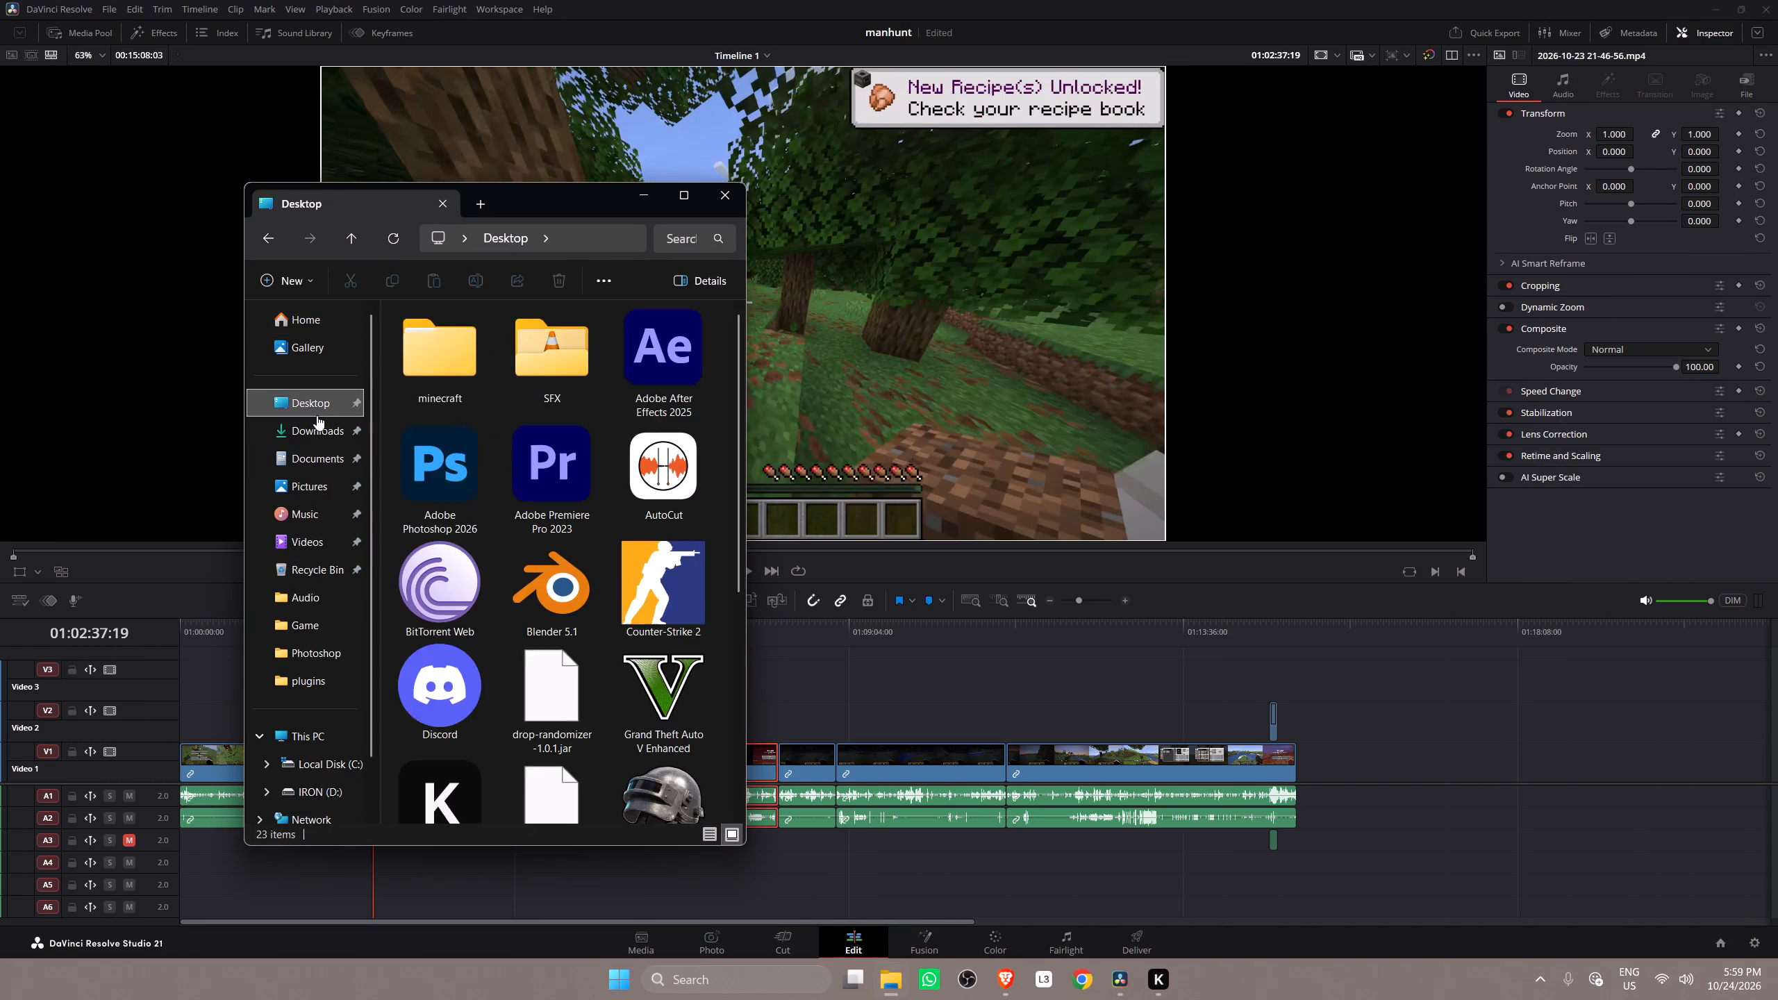
left_click(306, 435)
left_click(437, 365)
left_click_drag(437, 412, 867, 712)
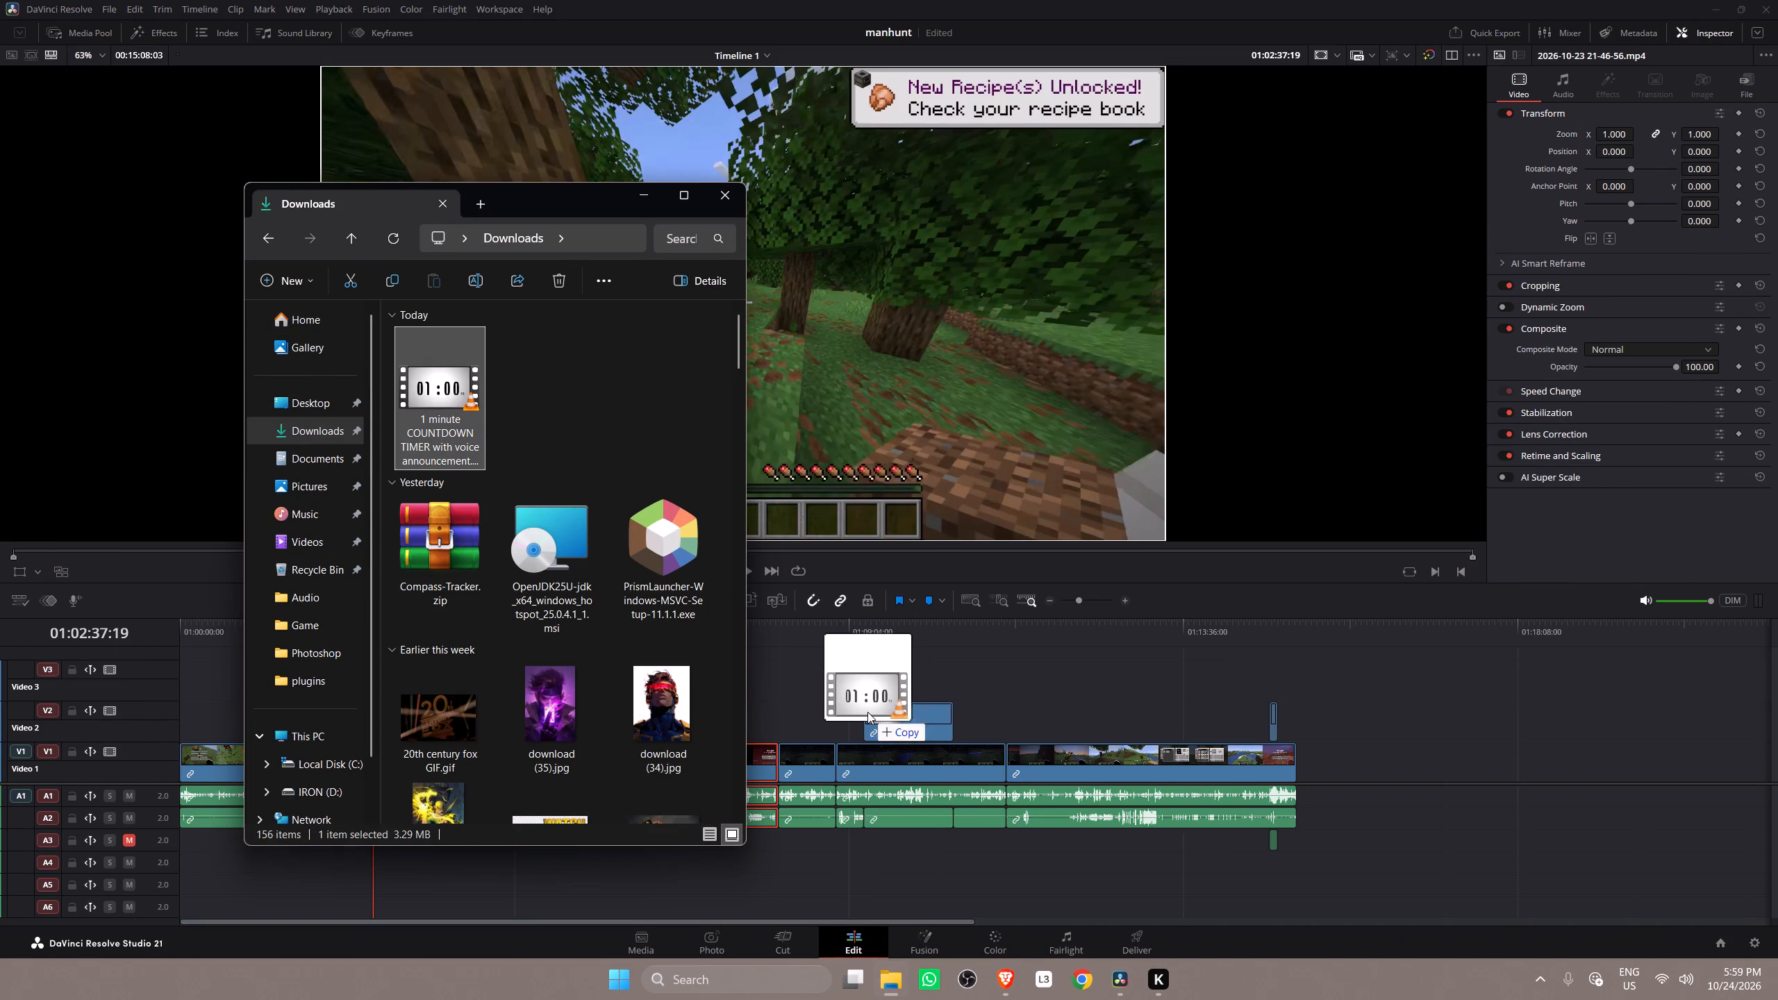
left_click_drag(867, 712, 860, 686)
left_click_drag(881, 685, 347, 697)
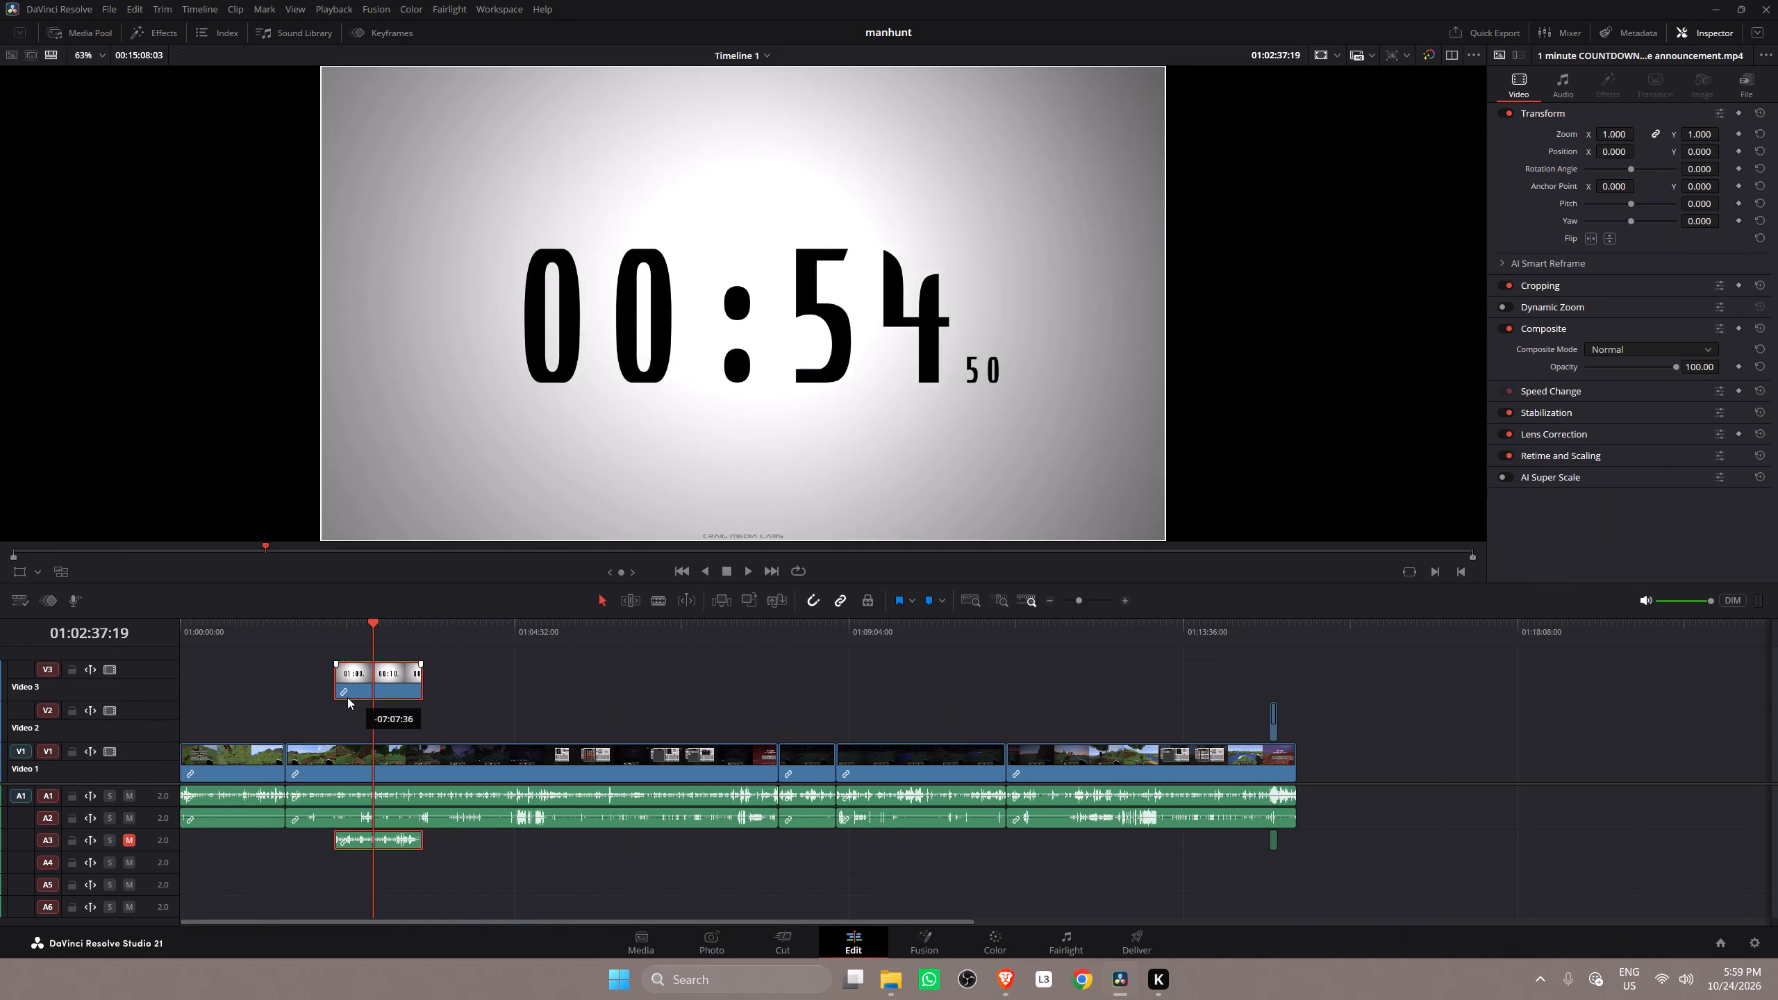
left_click_drag(347, 697, 310, 692)
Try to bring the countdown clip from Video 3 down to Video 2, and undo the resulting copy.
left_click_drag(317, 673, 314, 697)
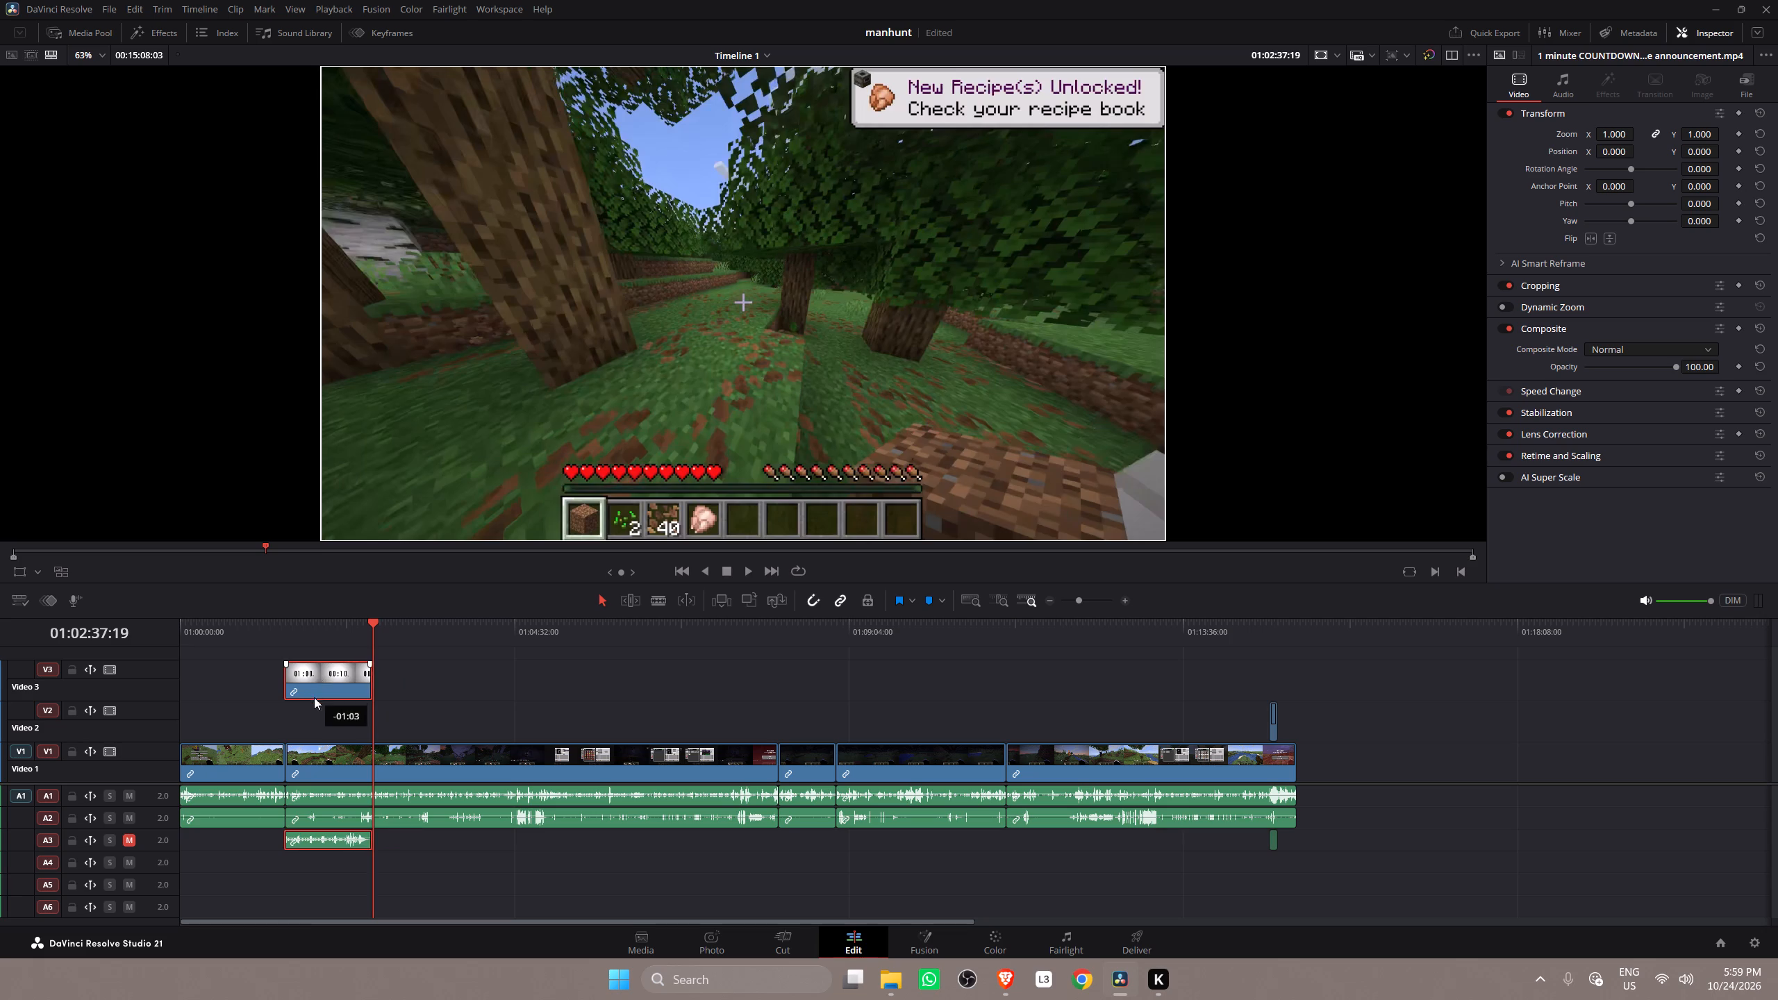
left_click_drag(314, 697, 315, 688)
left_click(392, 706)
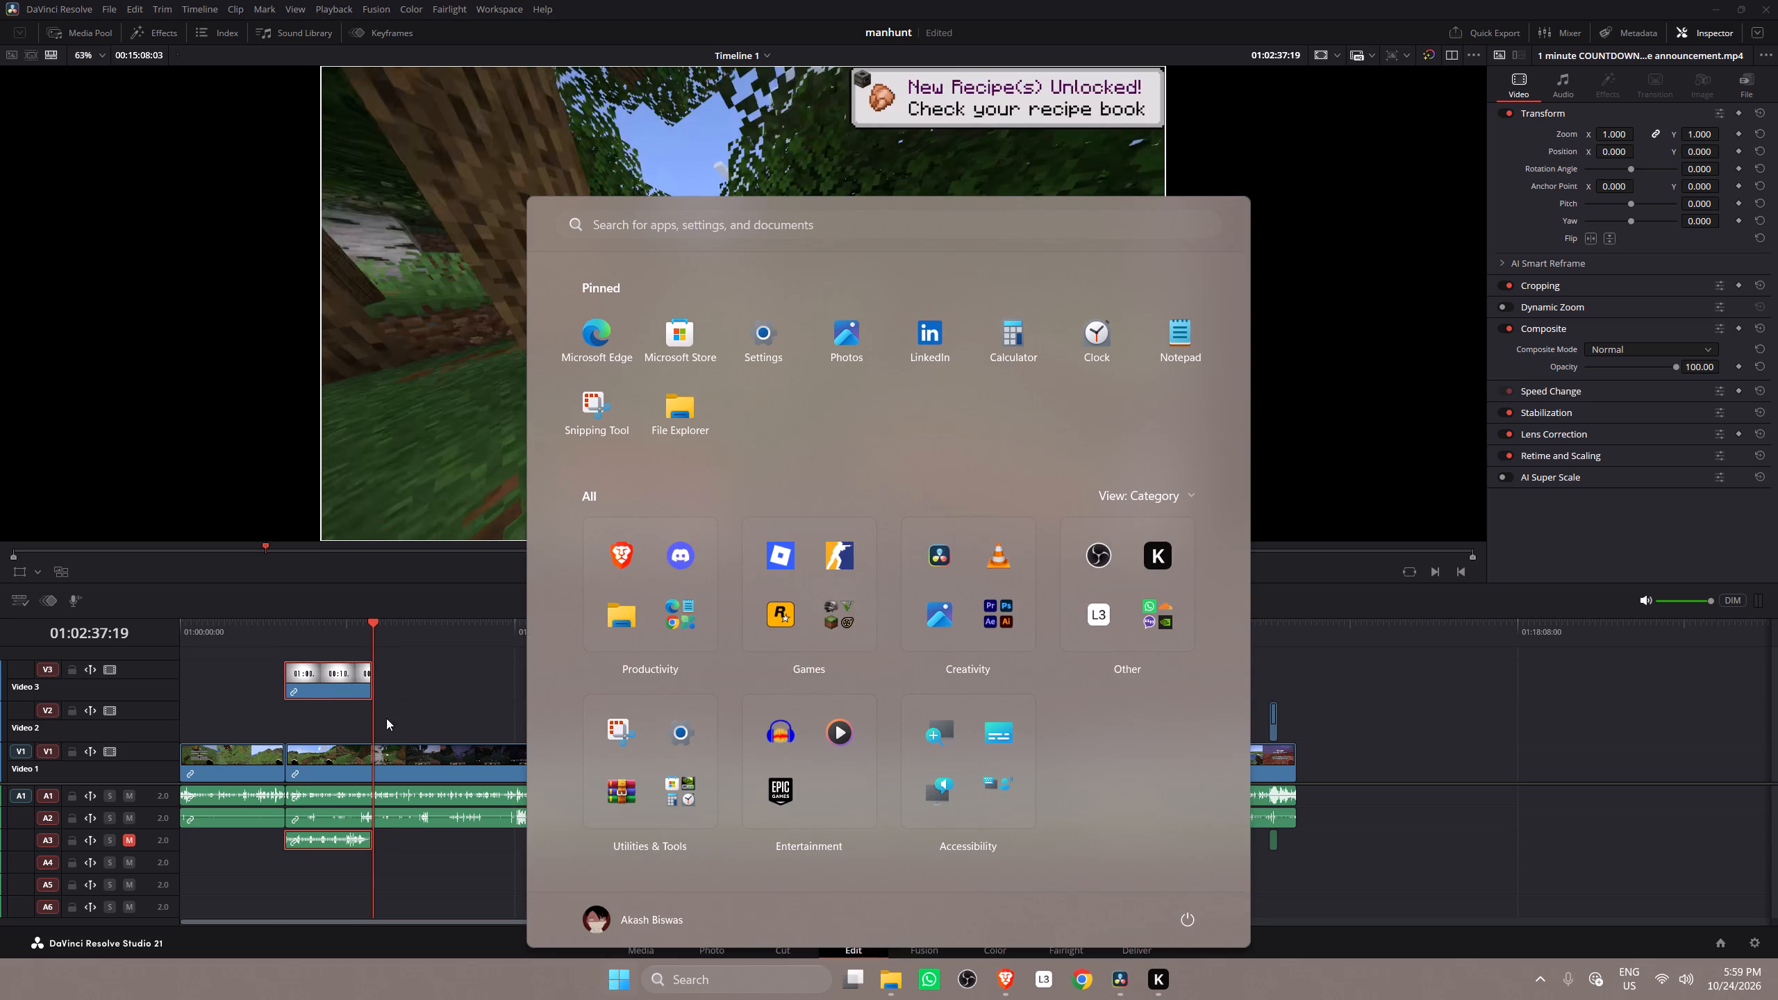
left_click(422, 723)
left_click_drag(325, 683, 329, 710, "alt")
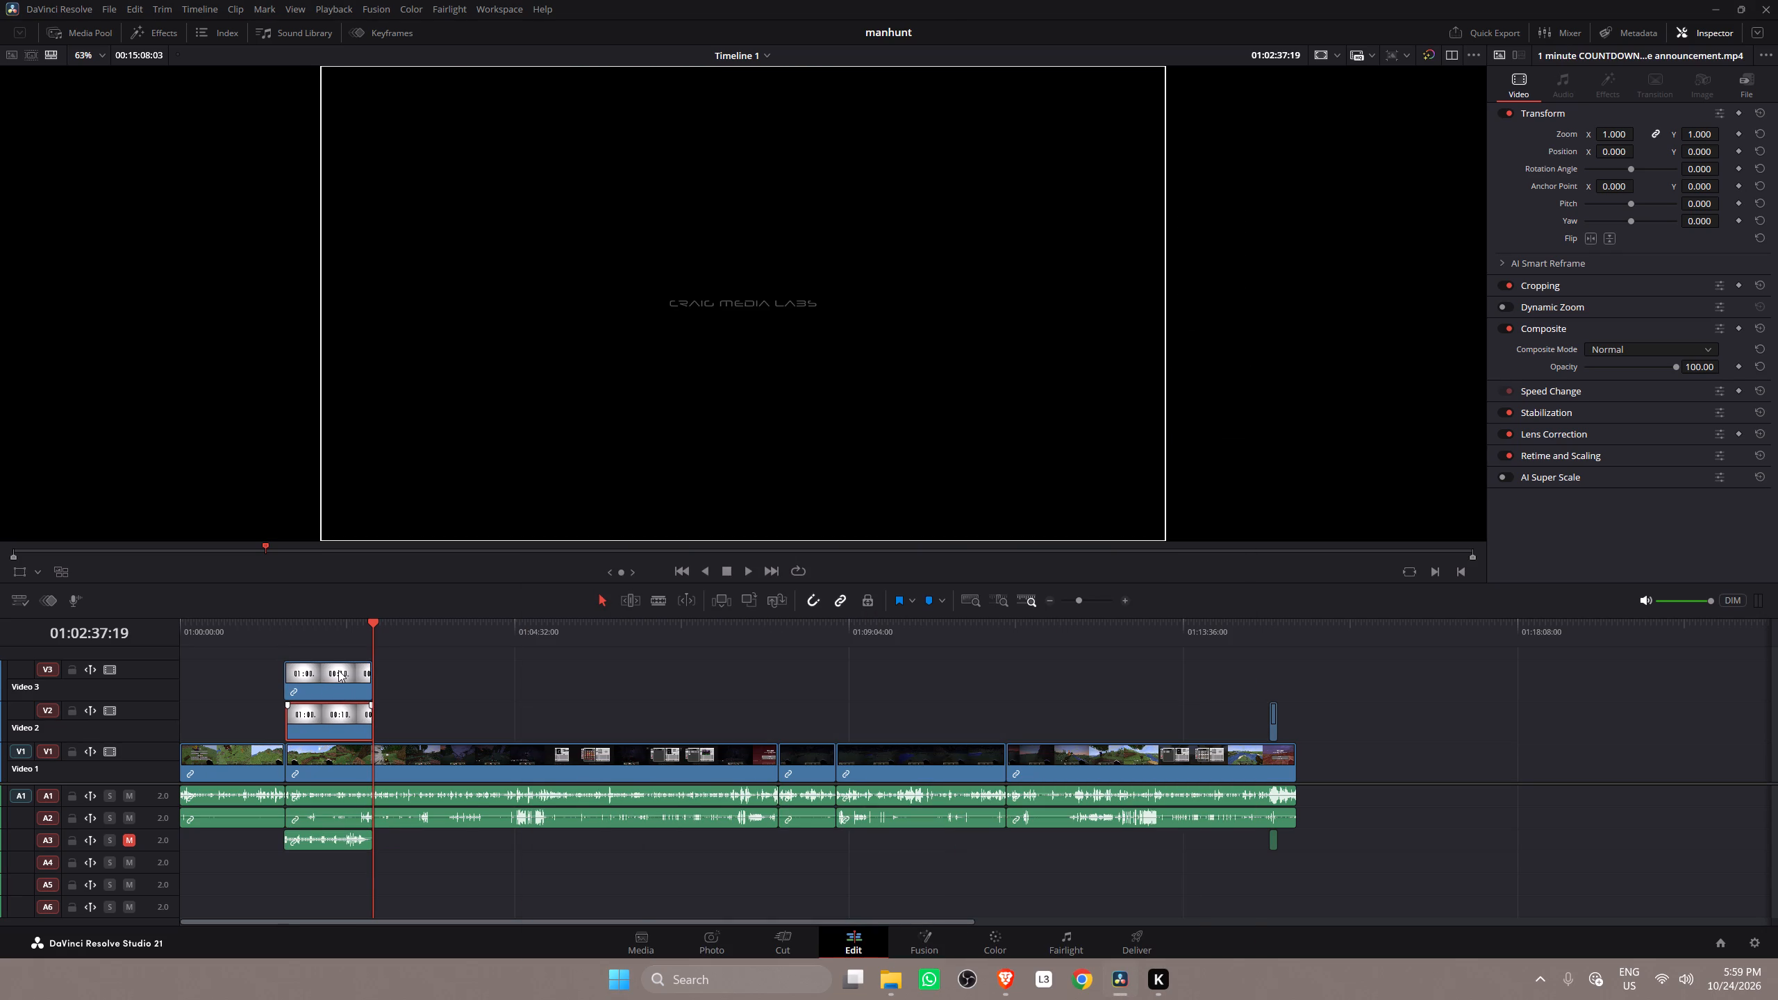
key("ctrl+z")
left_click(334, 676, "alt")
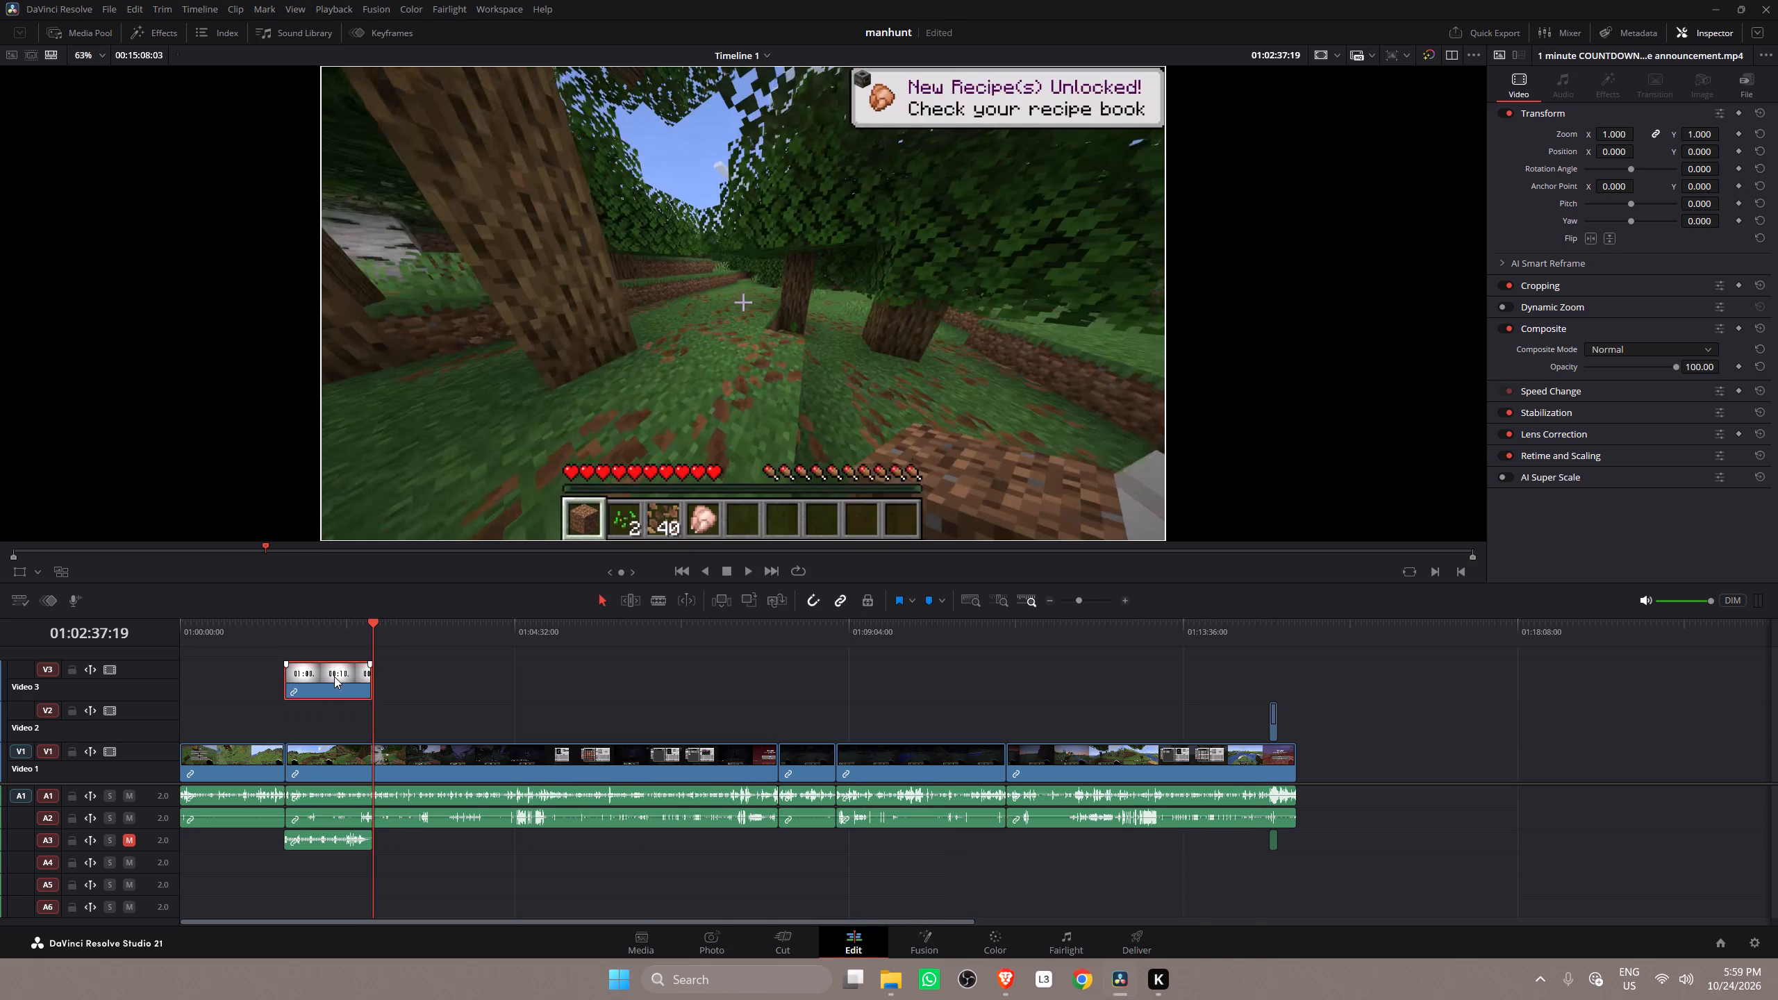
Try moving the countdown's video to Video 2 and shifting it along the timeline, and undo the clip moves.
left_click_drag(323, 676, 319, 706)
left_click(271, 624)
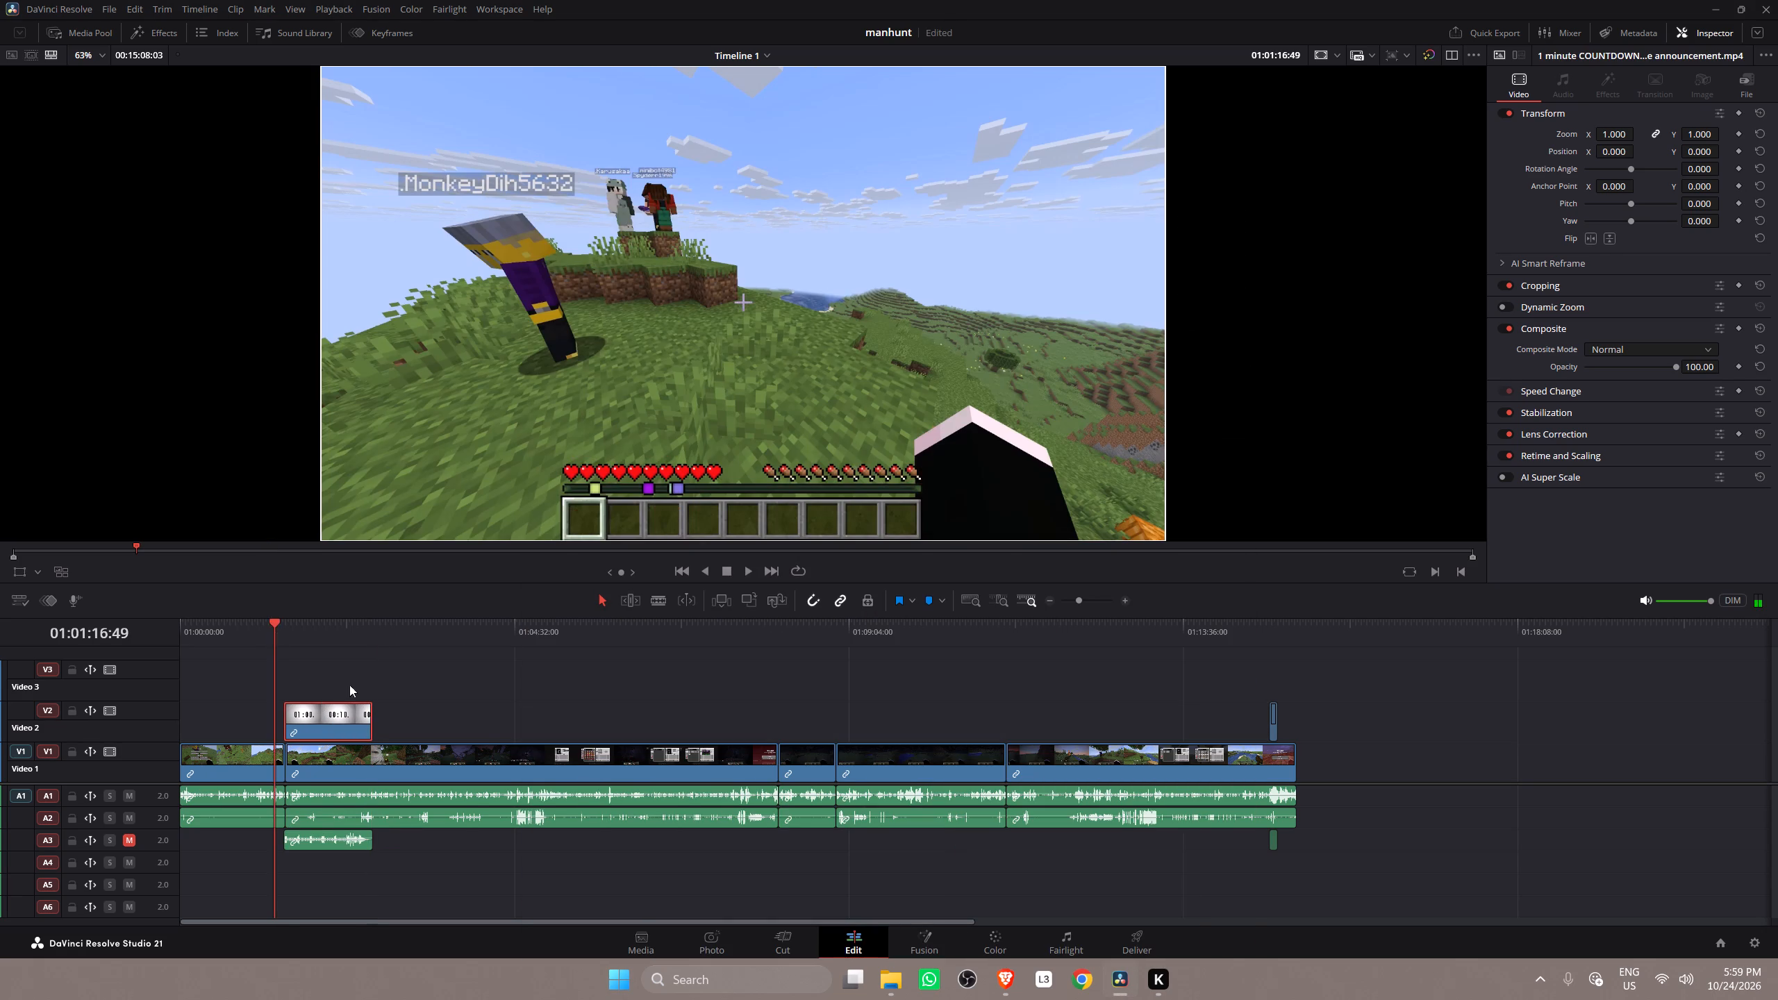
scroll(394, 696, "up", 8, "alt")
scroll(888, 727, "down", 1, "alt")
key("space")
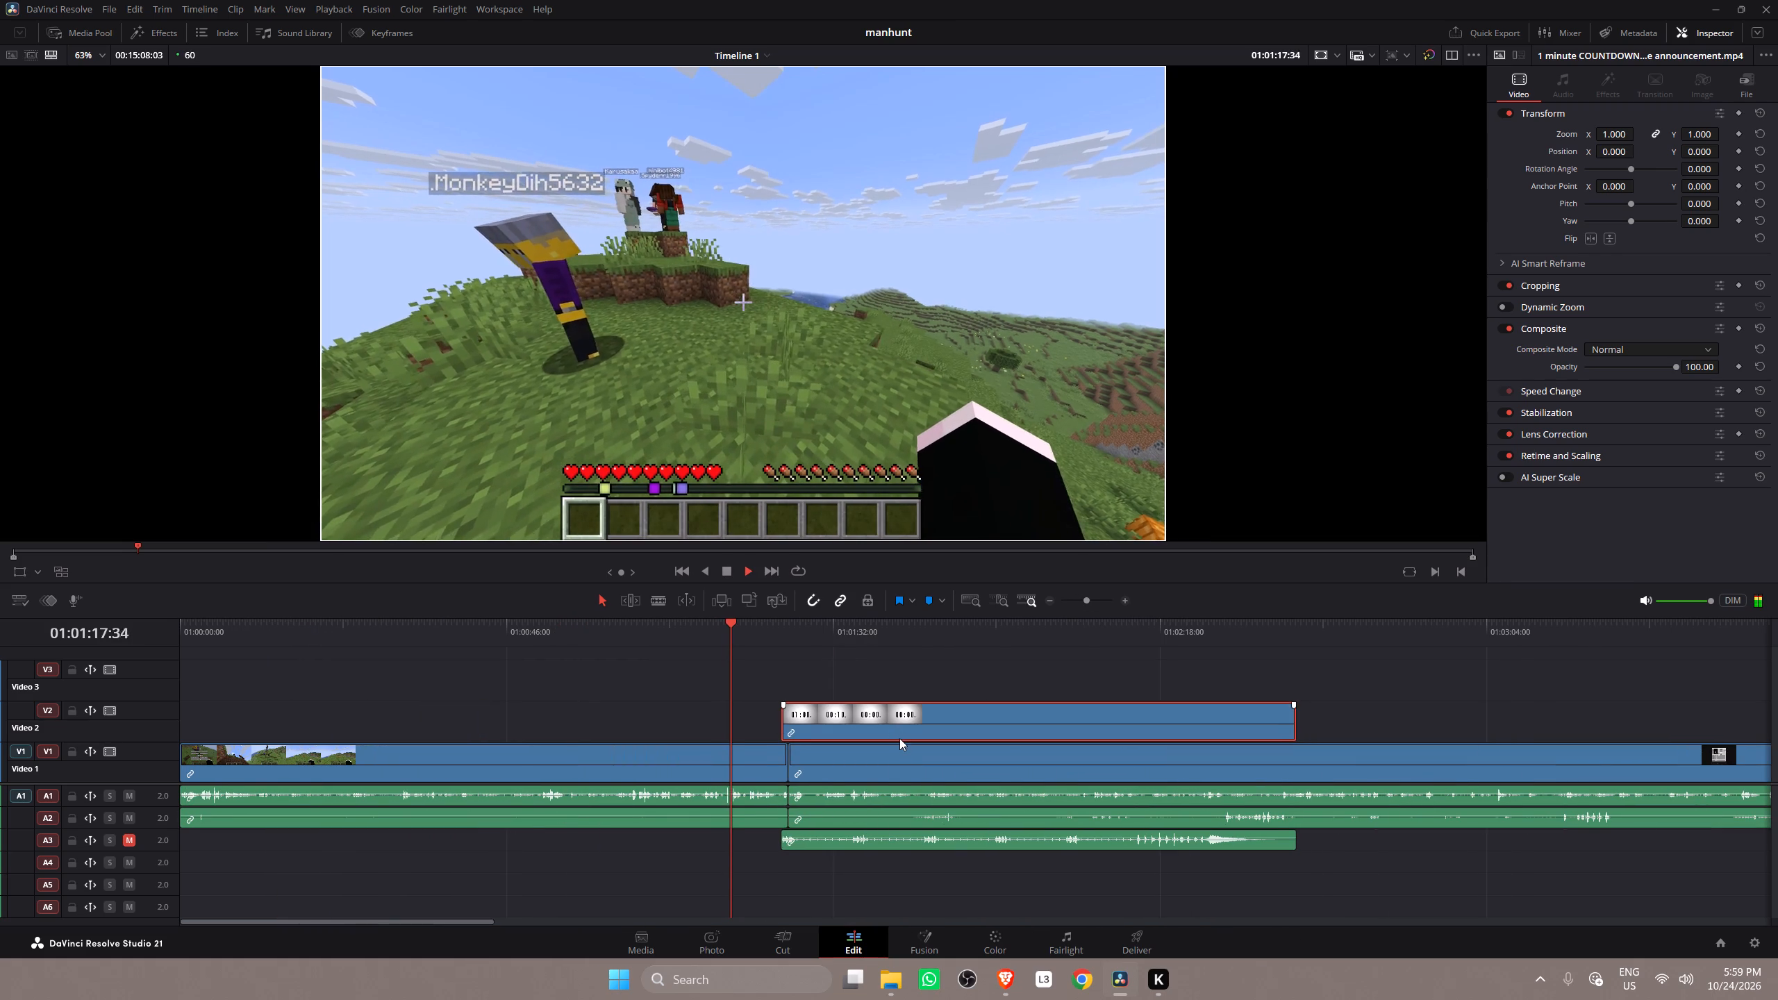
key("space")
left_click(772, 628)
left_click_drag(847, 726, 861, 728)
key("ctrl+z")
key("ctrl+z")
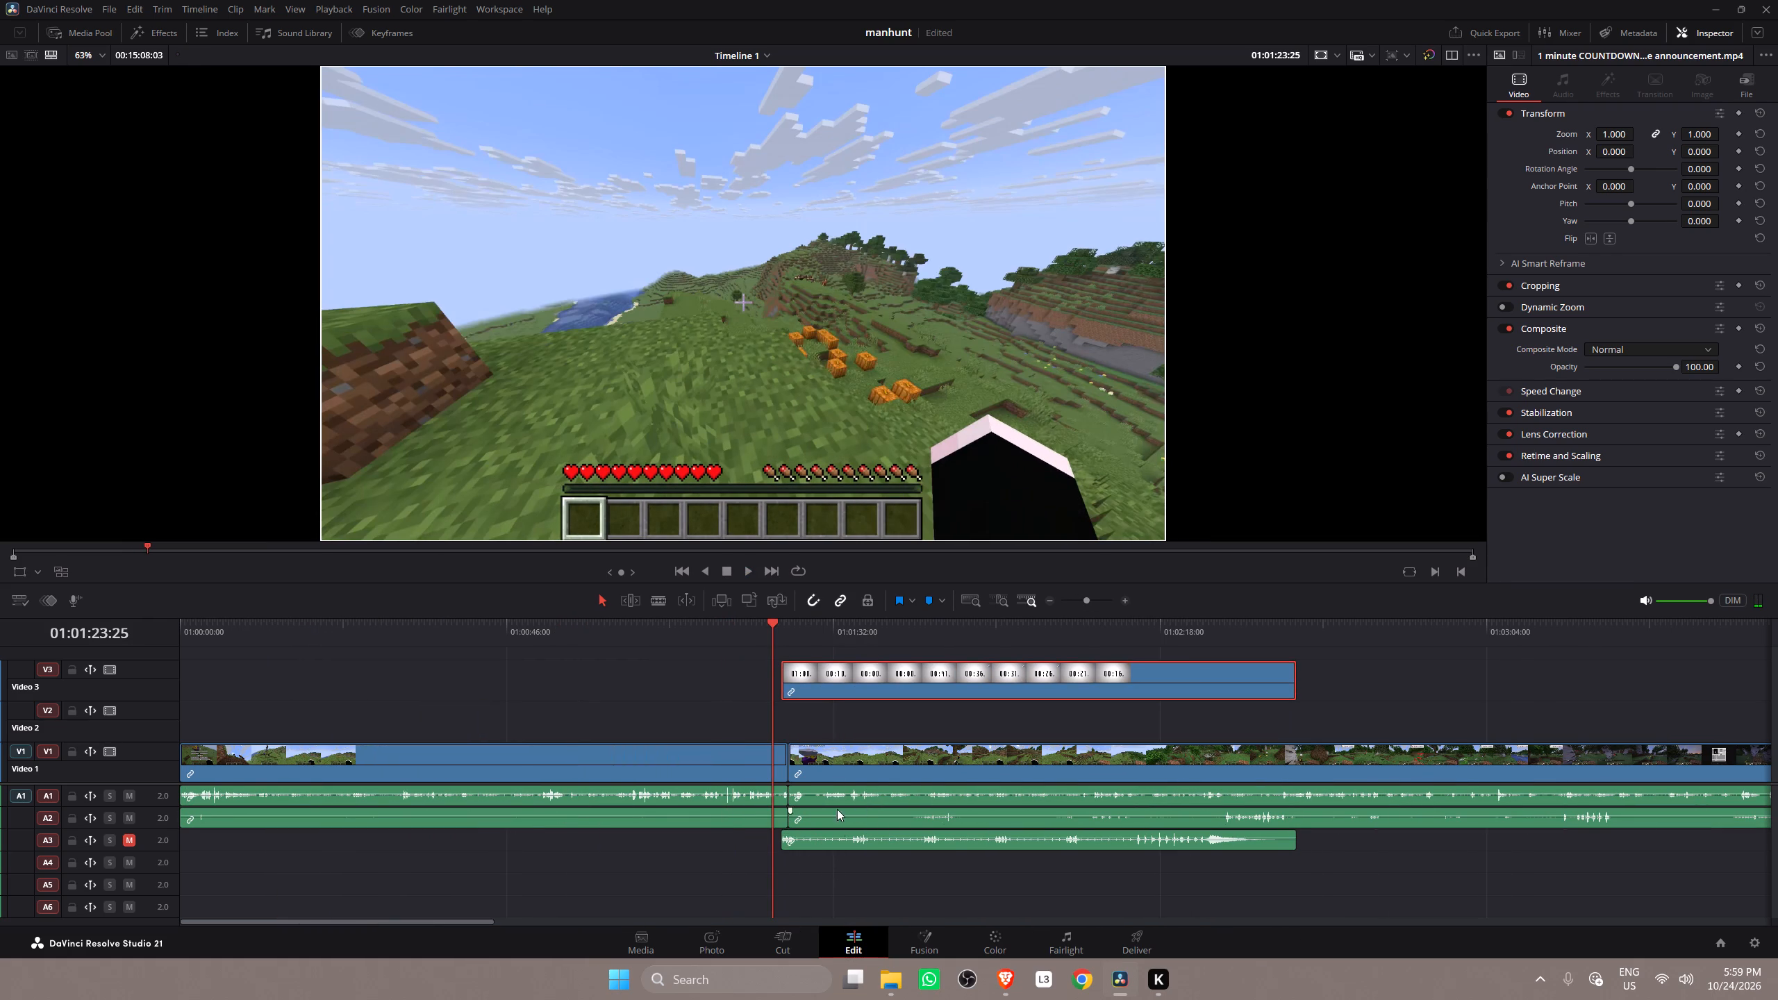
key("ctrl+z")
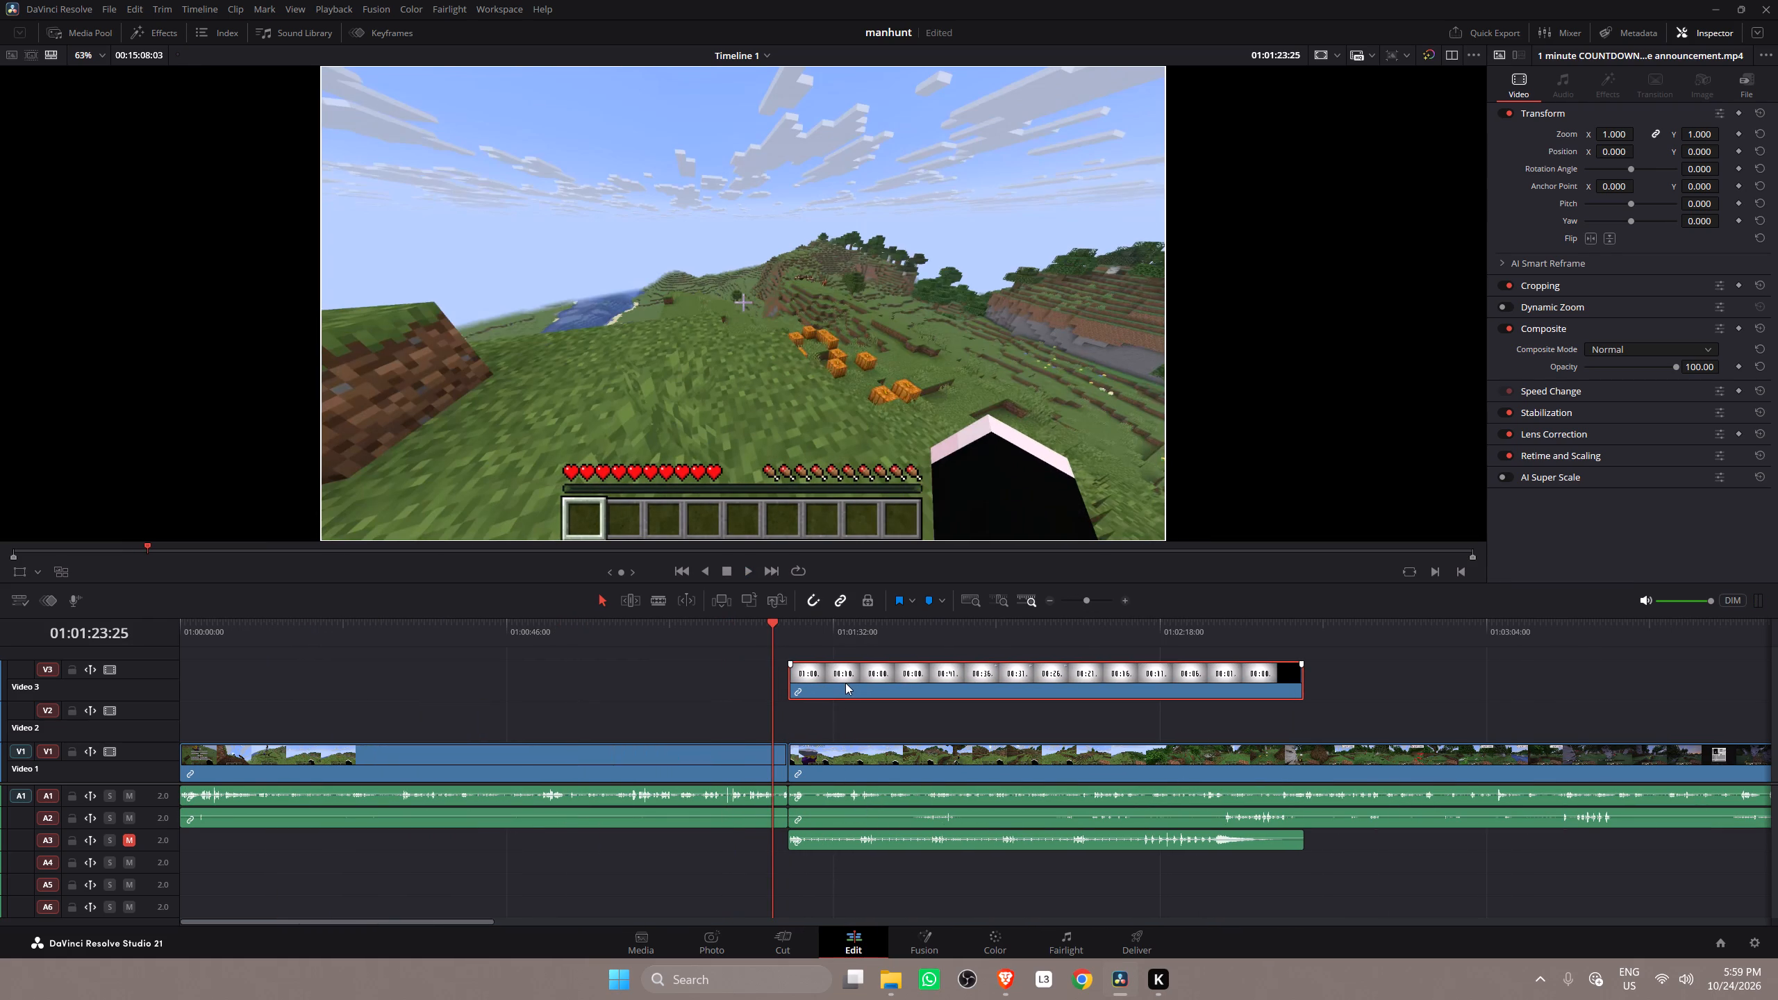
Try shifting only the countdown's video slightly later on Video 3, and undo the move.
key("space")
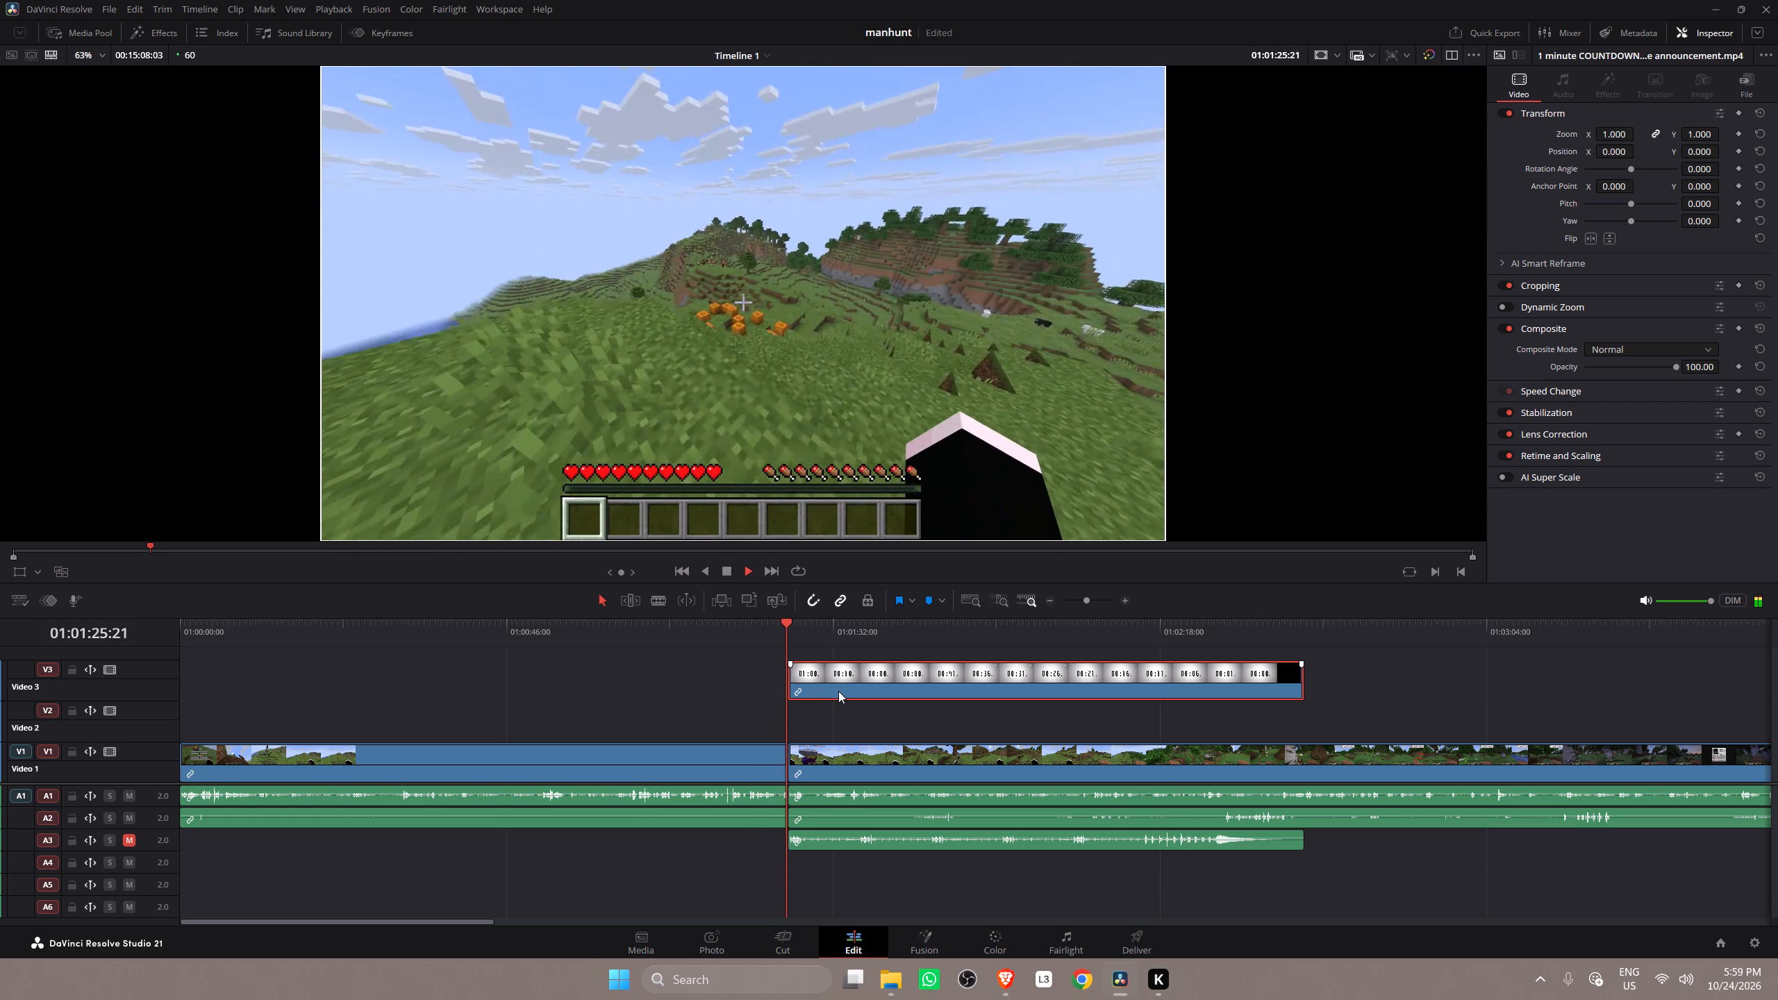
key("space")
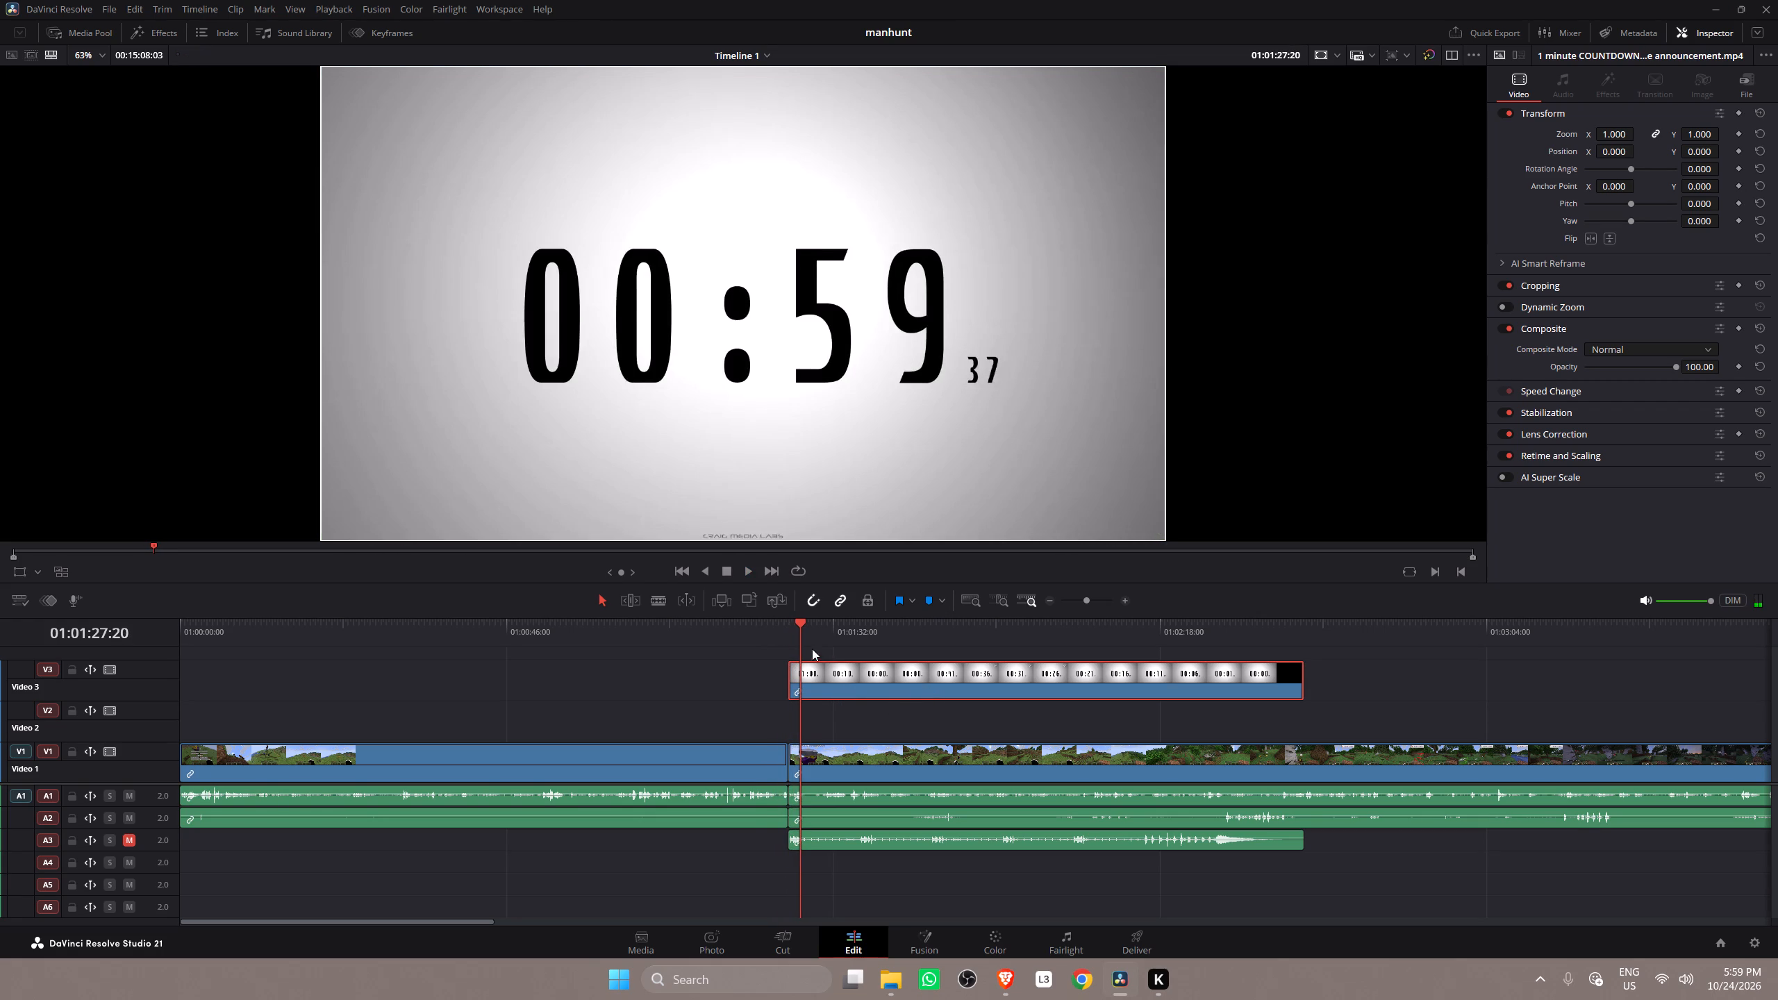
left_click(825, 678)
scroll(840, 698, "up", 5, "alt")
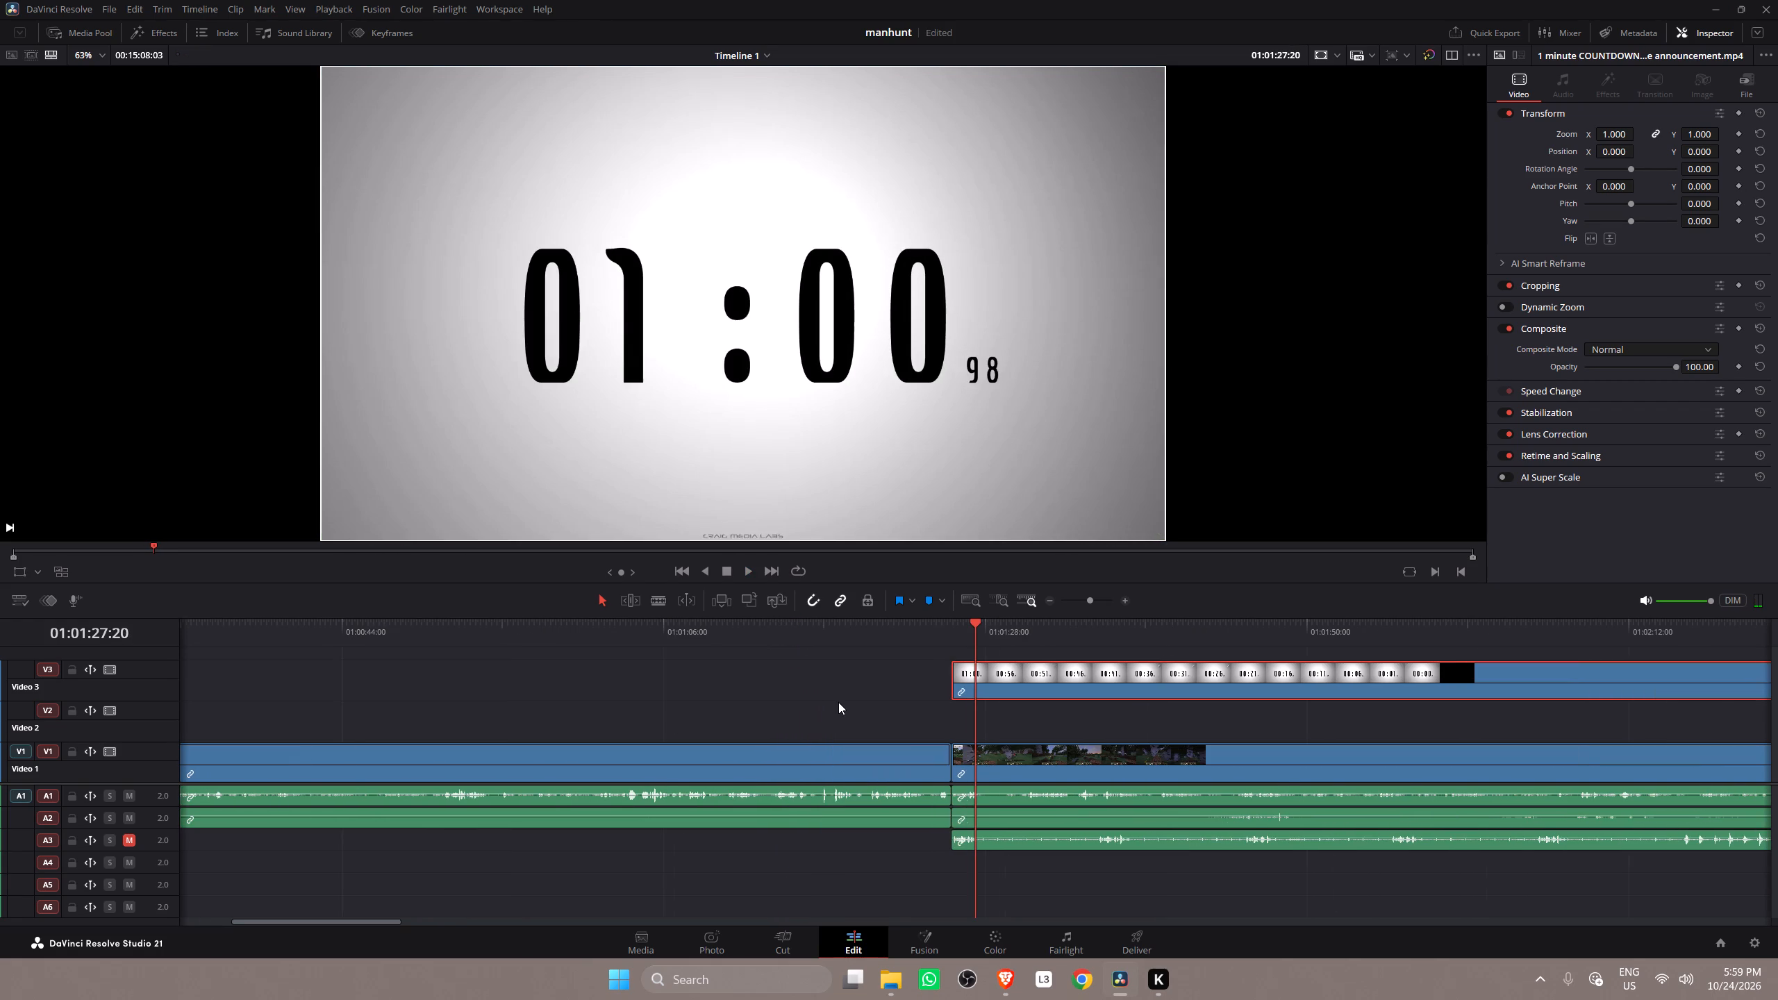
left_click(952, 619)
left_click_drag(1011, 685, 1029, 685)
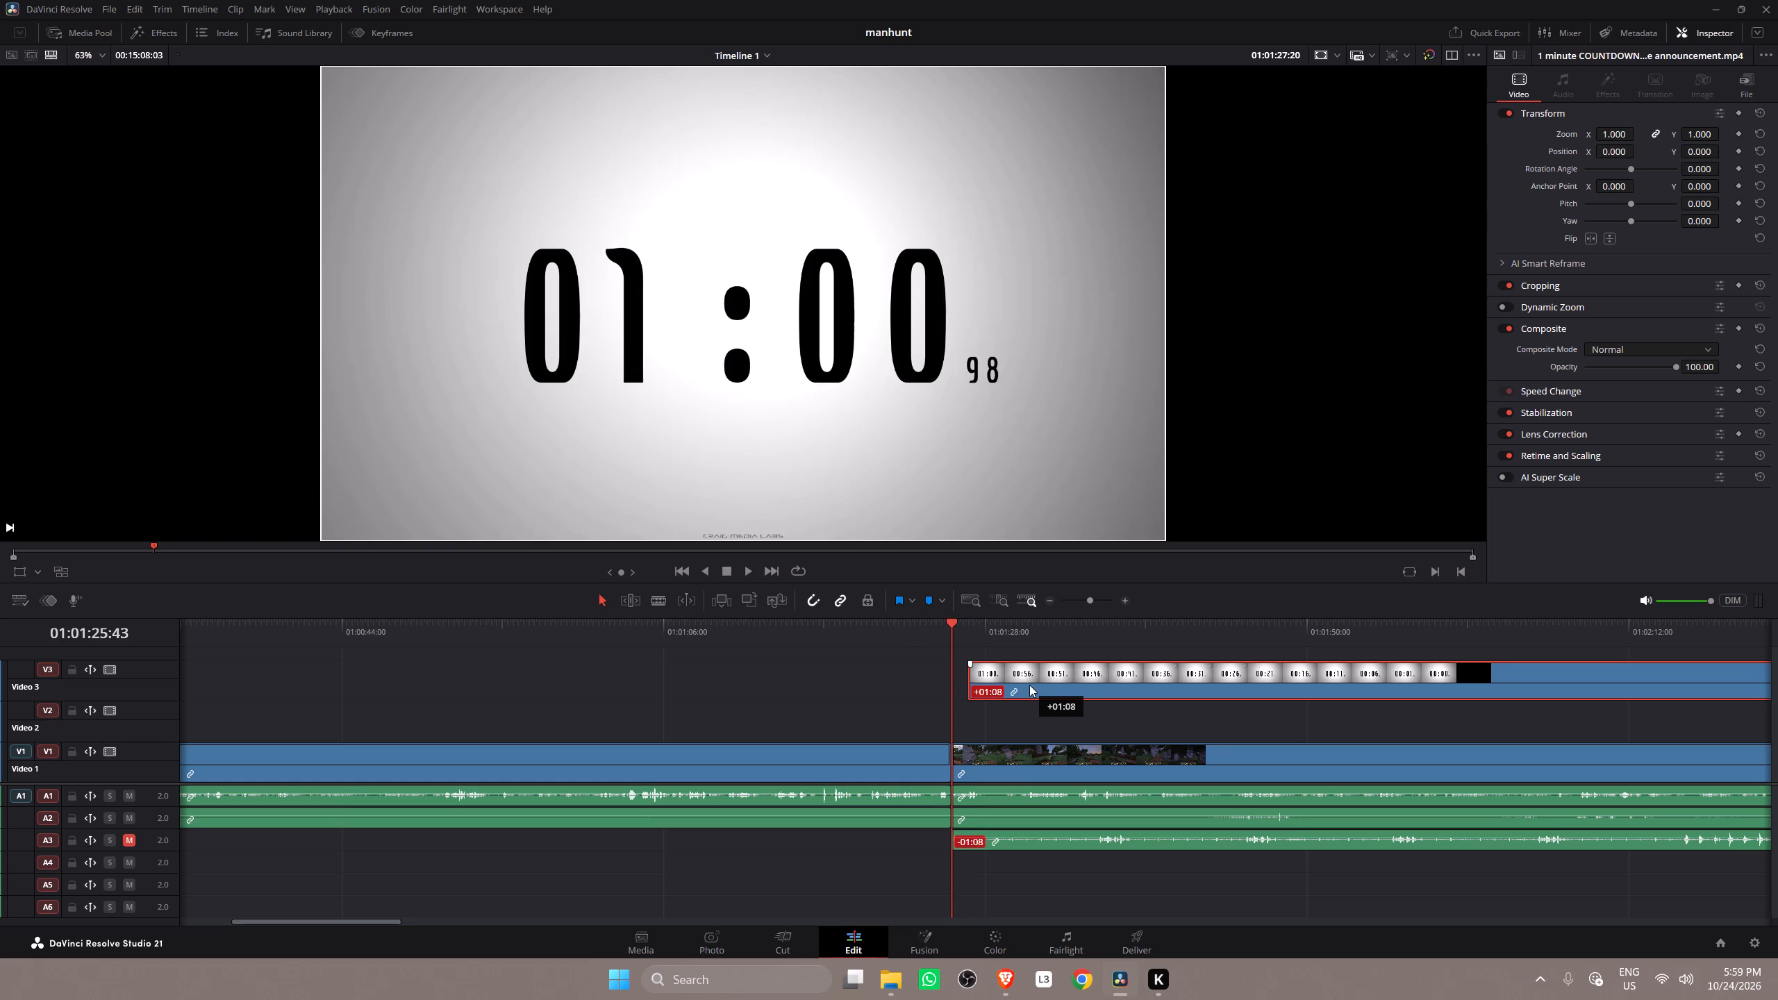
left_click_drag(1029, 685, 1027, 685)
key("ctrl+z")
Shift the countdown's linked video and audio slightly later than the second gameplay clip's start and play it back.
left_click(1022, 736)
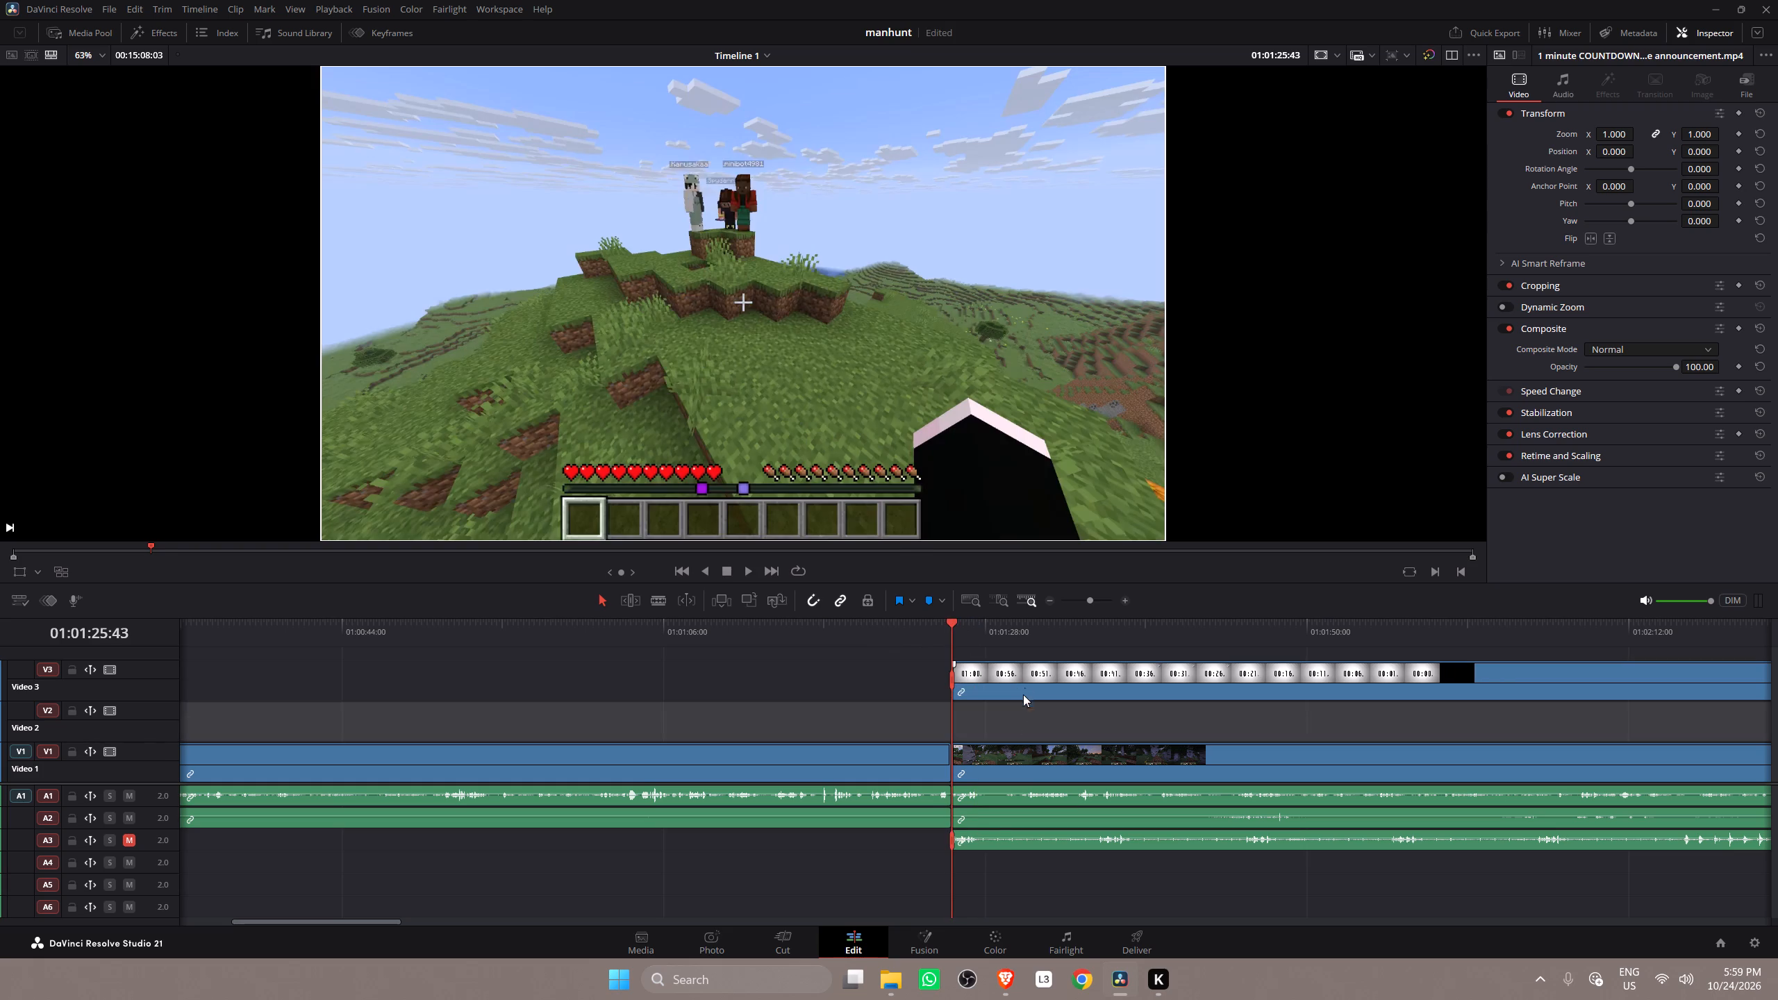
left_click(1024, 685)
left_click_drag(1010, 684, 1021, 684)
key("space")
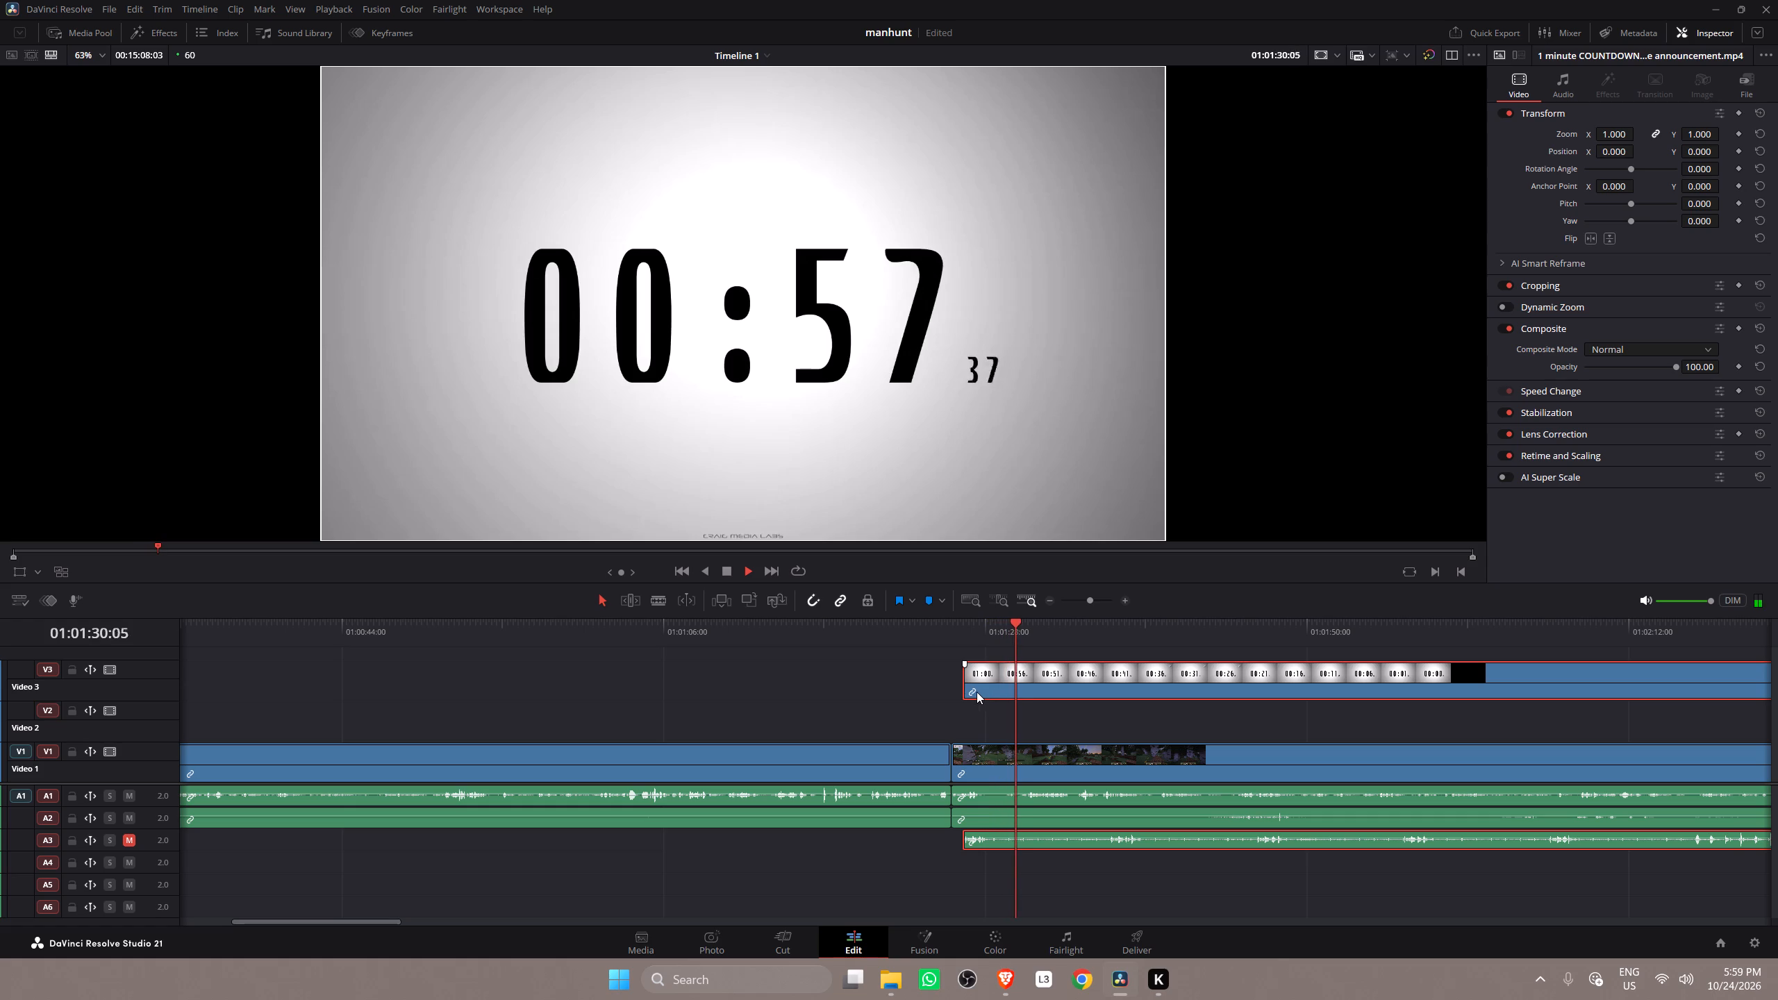
Unmute audio track A3 and play the countdown's opening with its voice.
left_click(130, 838)
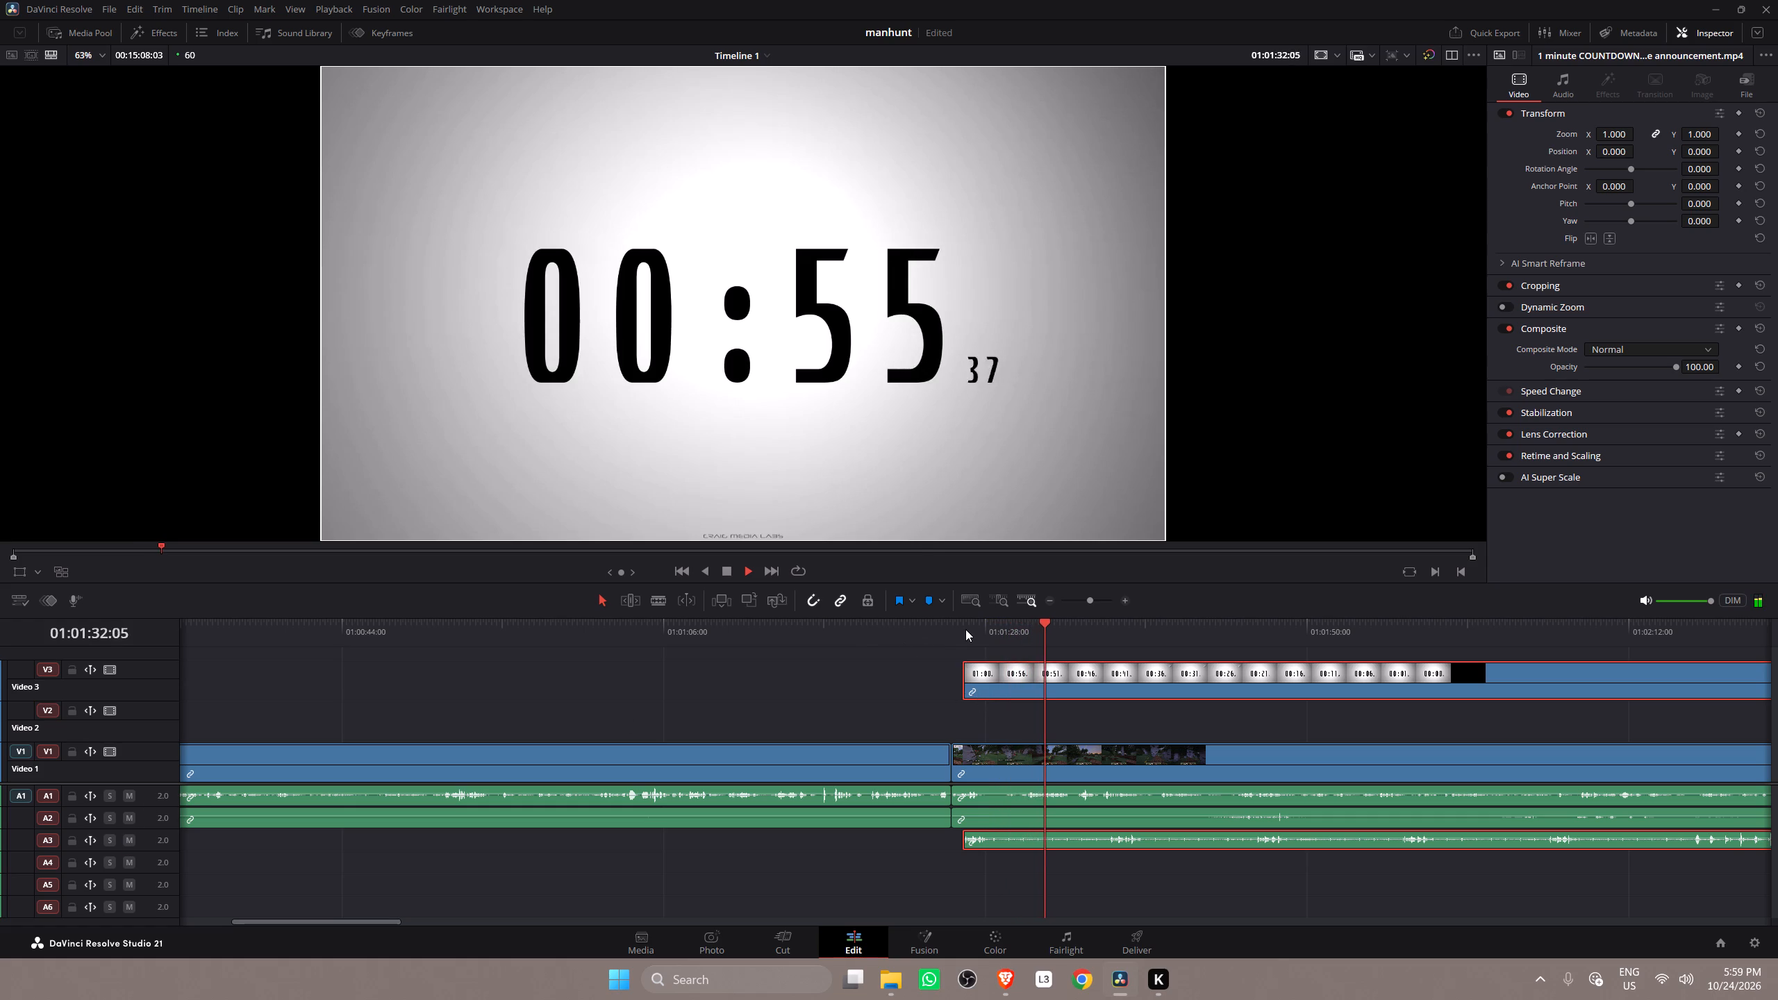
left_click(955, 628)
key("space")
key("space")
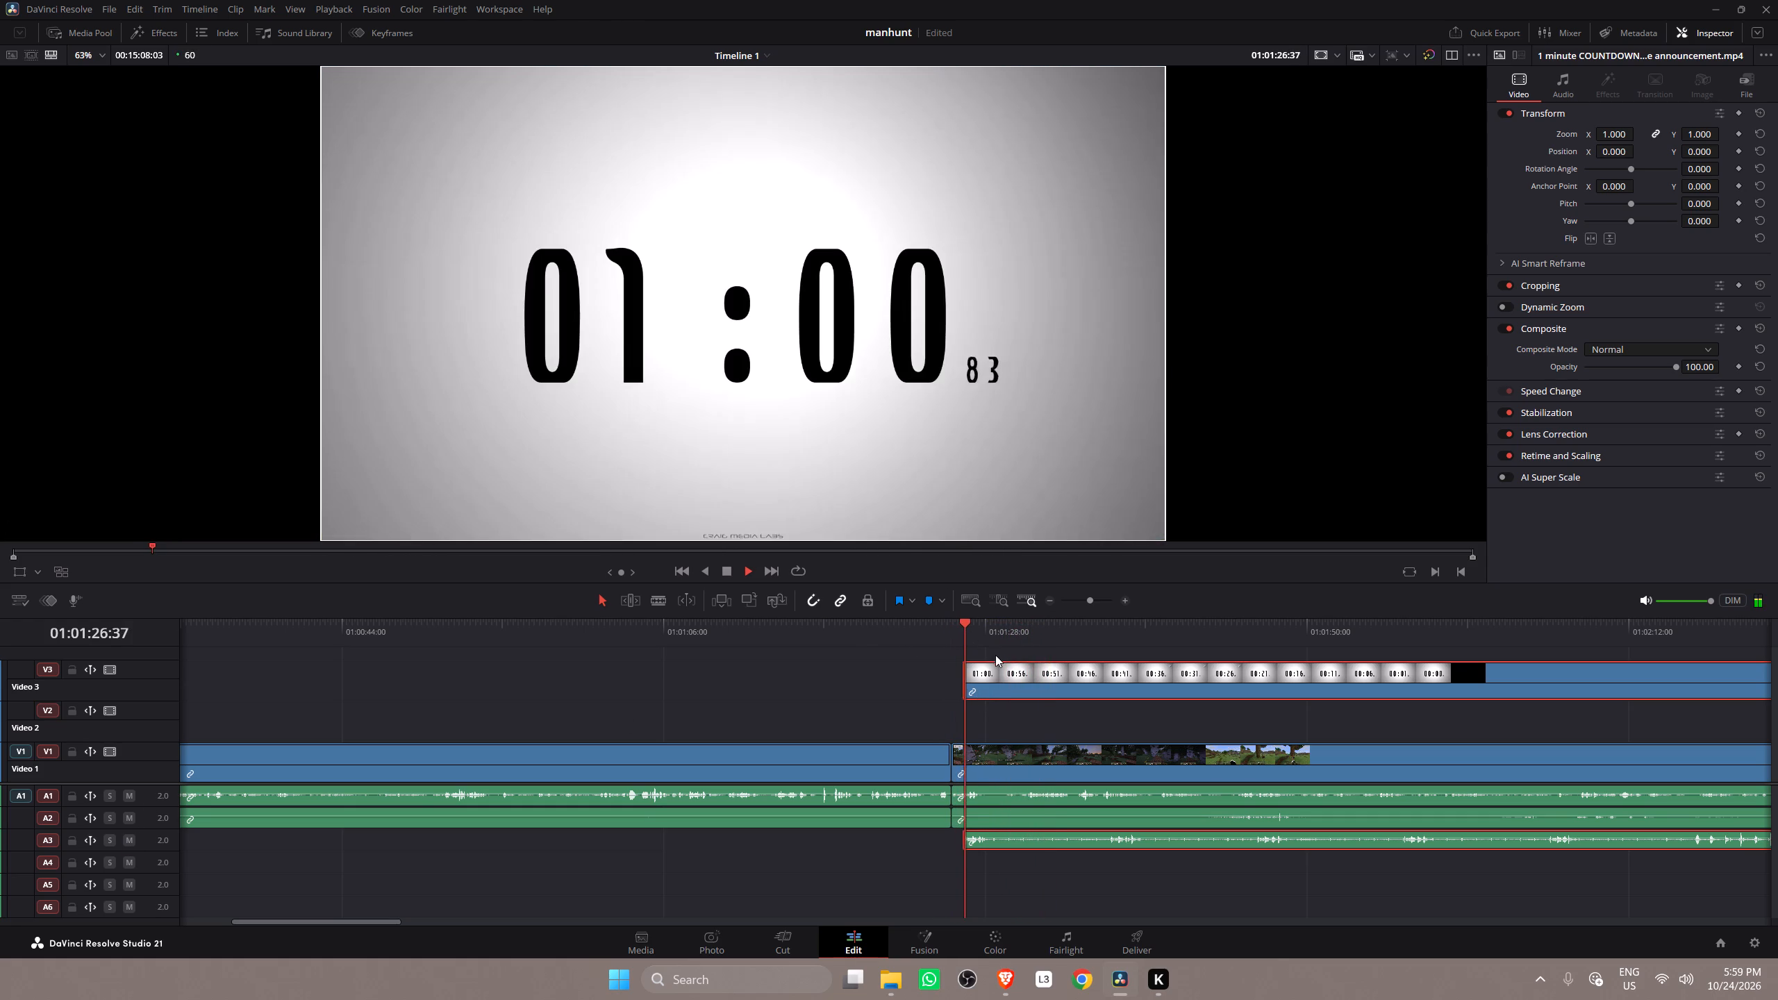
key("space")
Move the linked countdown clip back to the second gameplay clip's start and play across the cut.
left_click_drag(986, 682, 979, 684)
left_click(933, 635)
key("space")
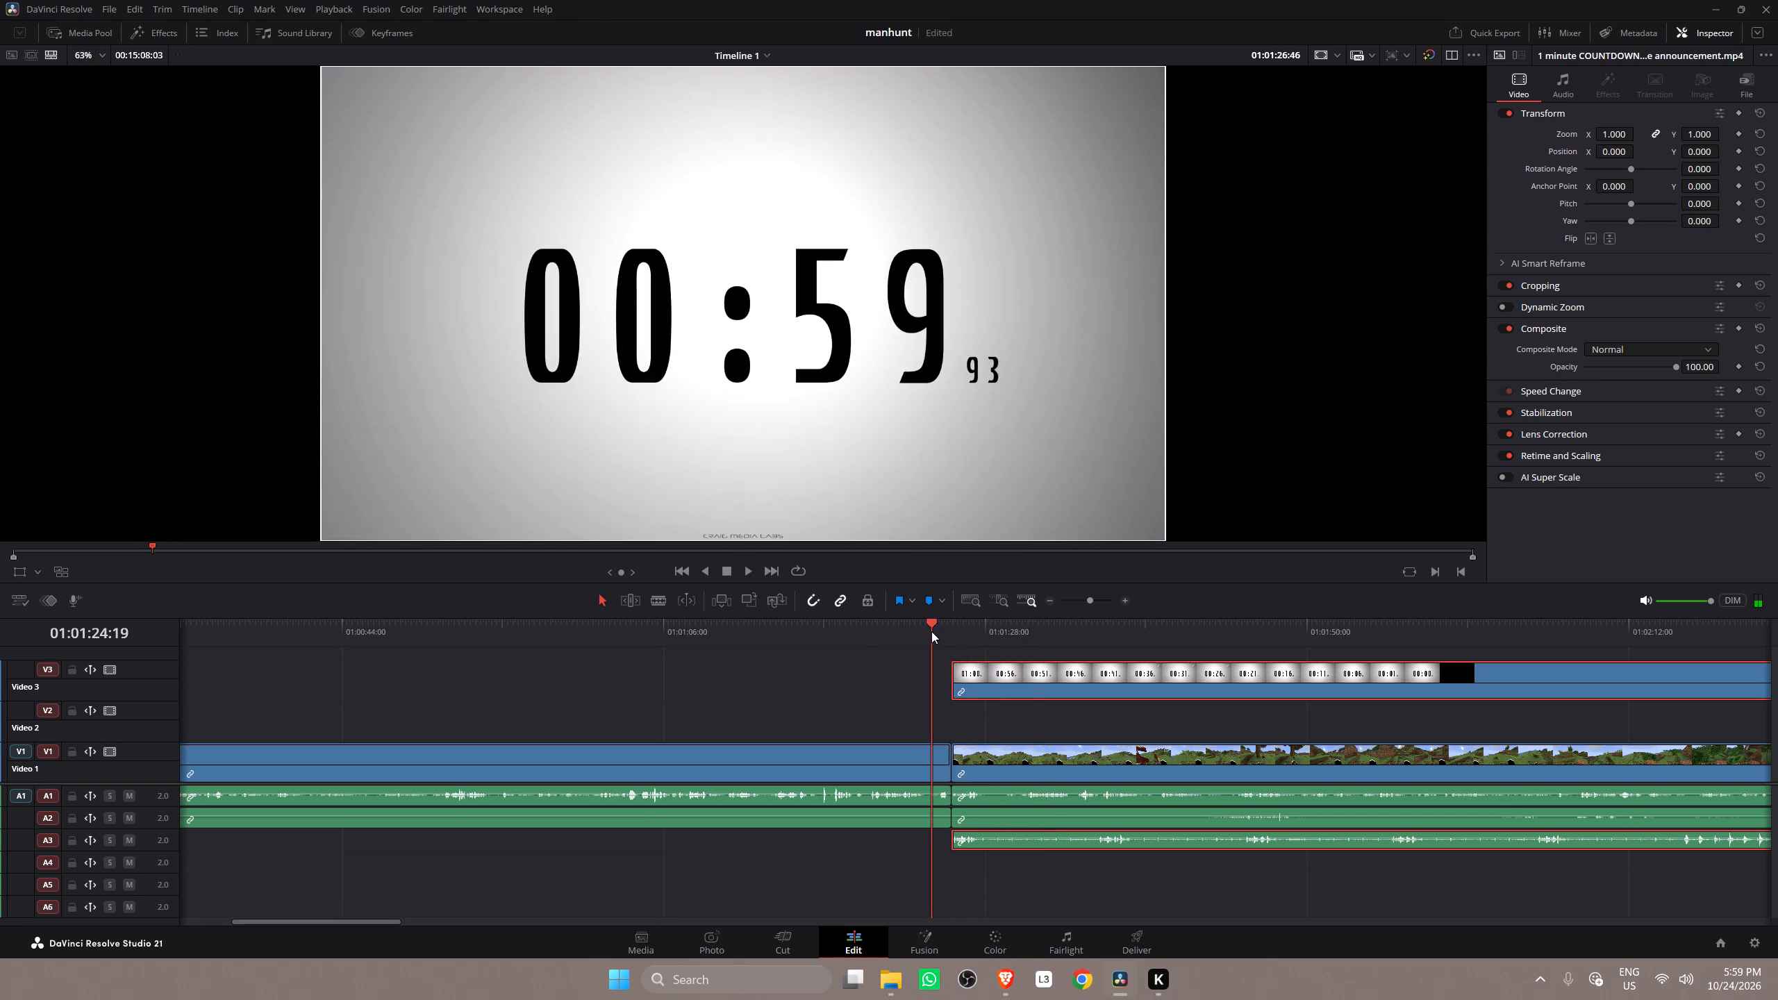
key("space")
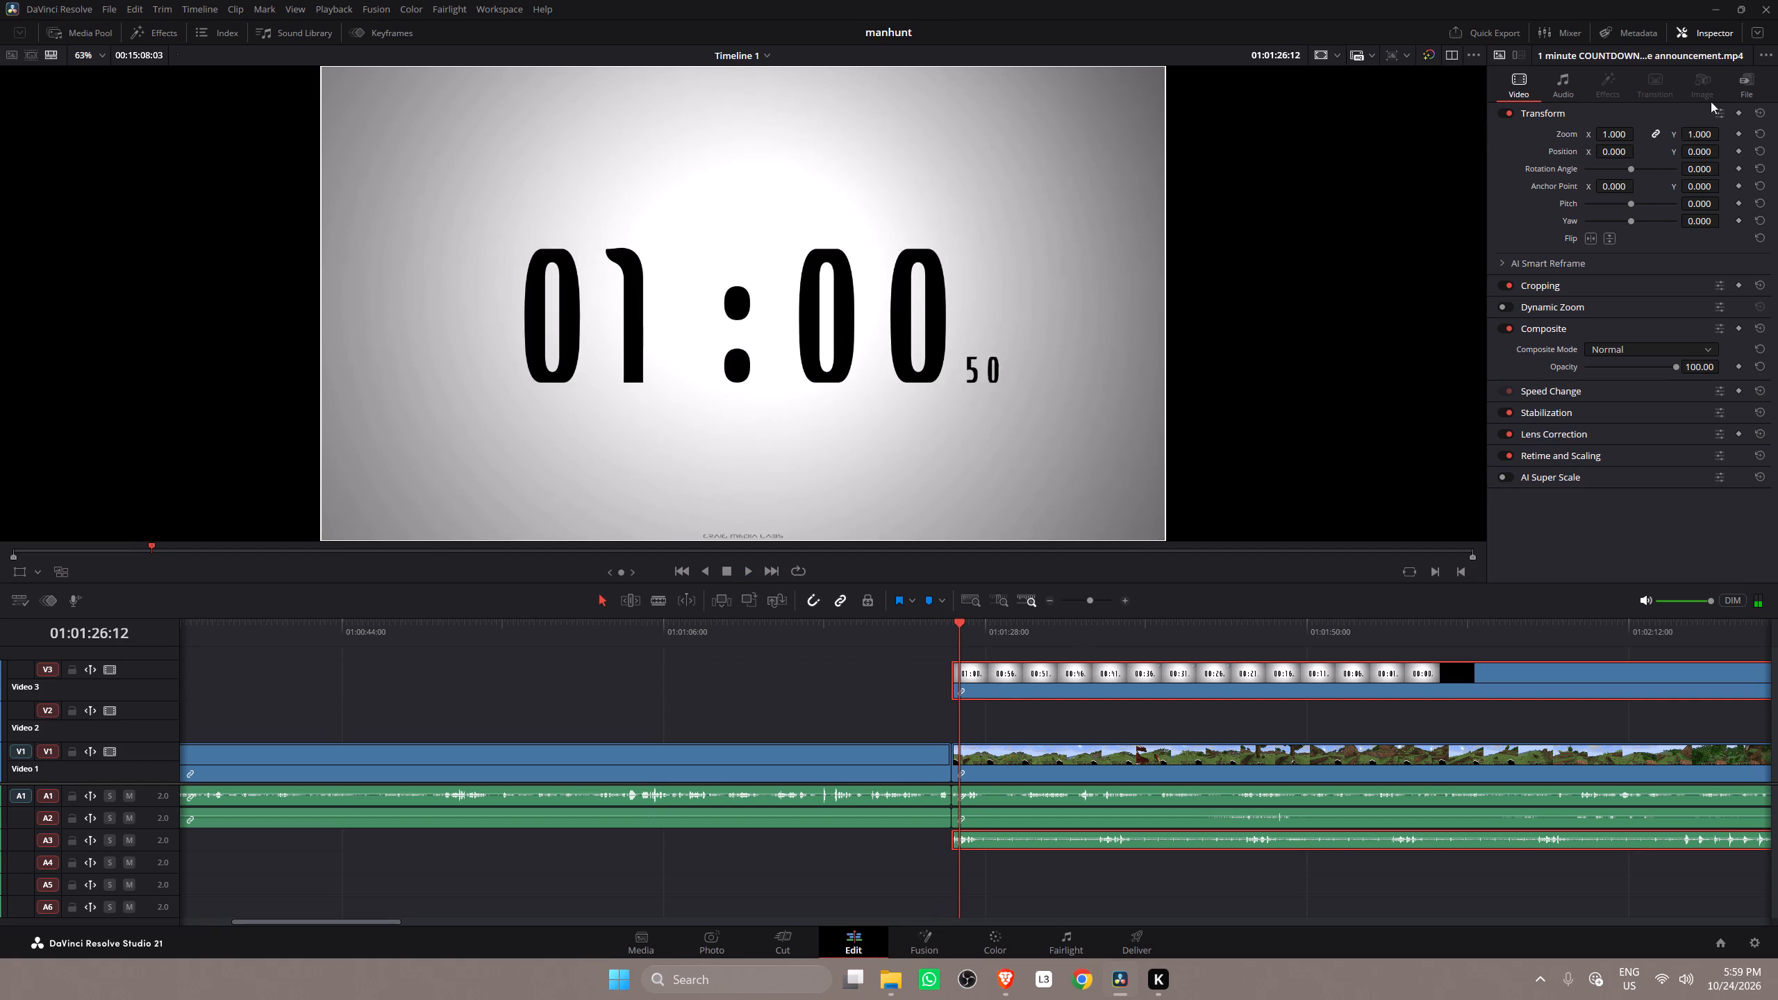
Add zoom and position keyframes to the countdown clip at 01:01:26:12.
left_click(1736, 131)
left_click(1734, 153)
left_click(1738, 152)
At 01:01:27:43, set the countdown's zoom to 0.200 and its position to X 749, Y 425, in the frame's upper-right corner.
key("space")
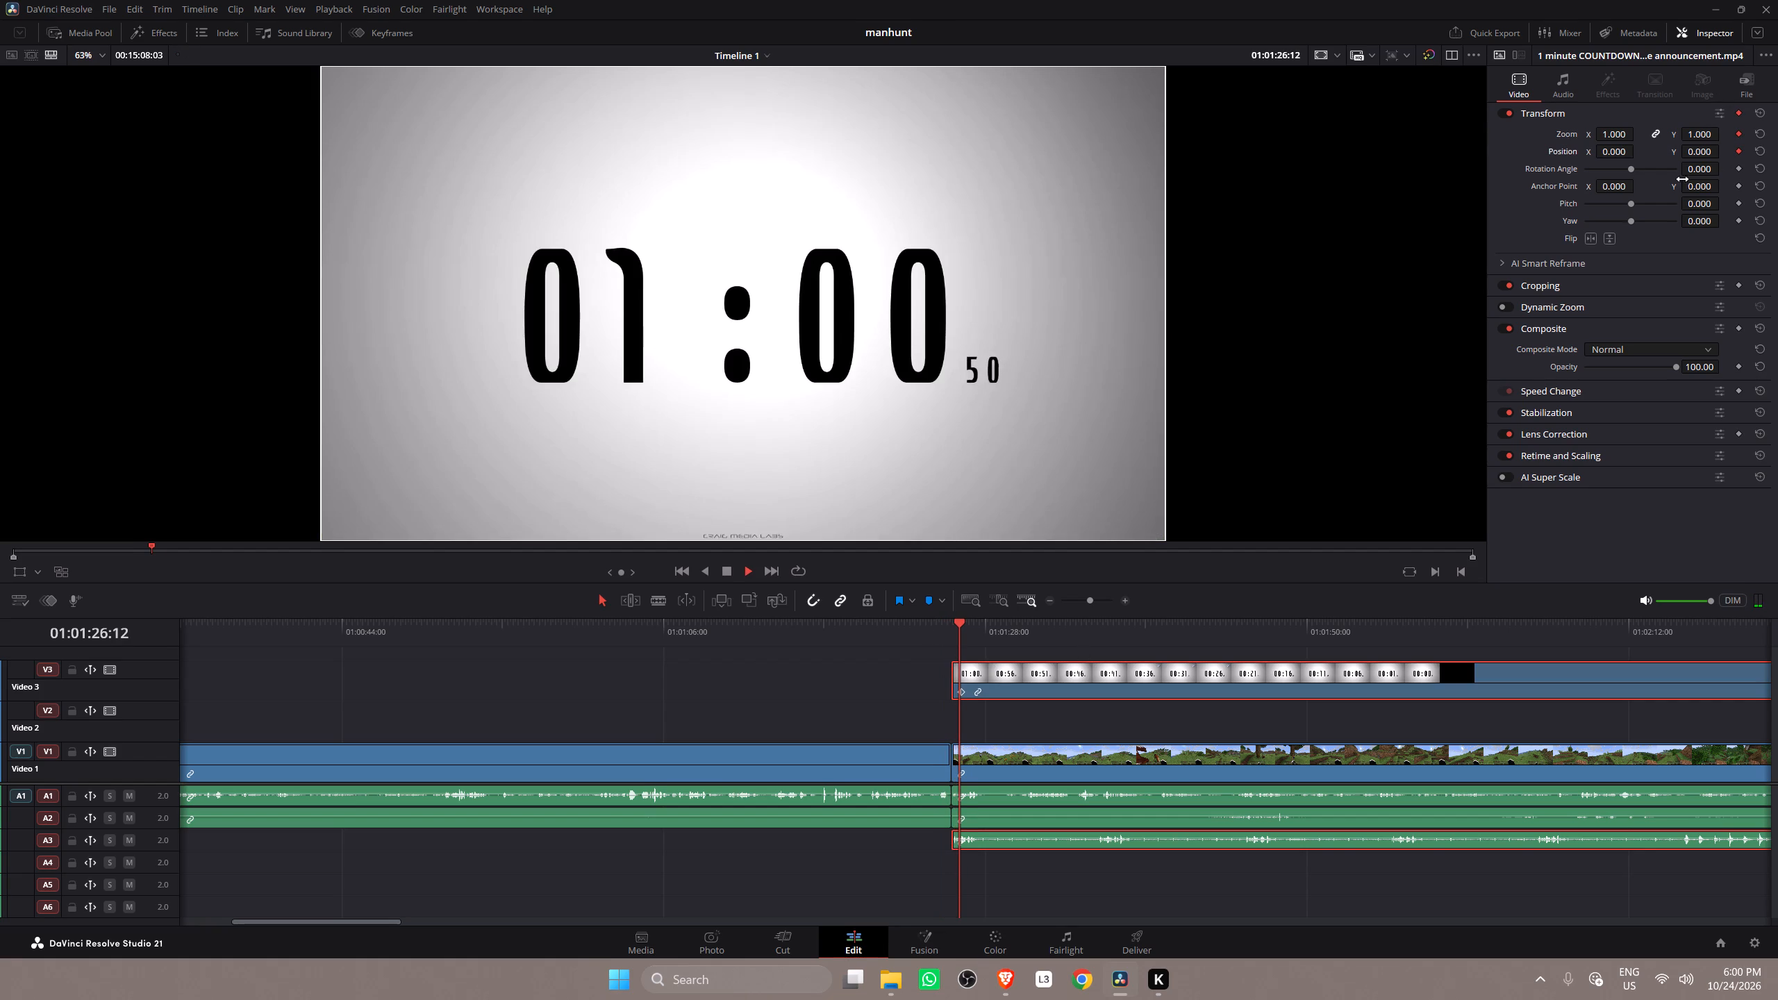
key("space")
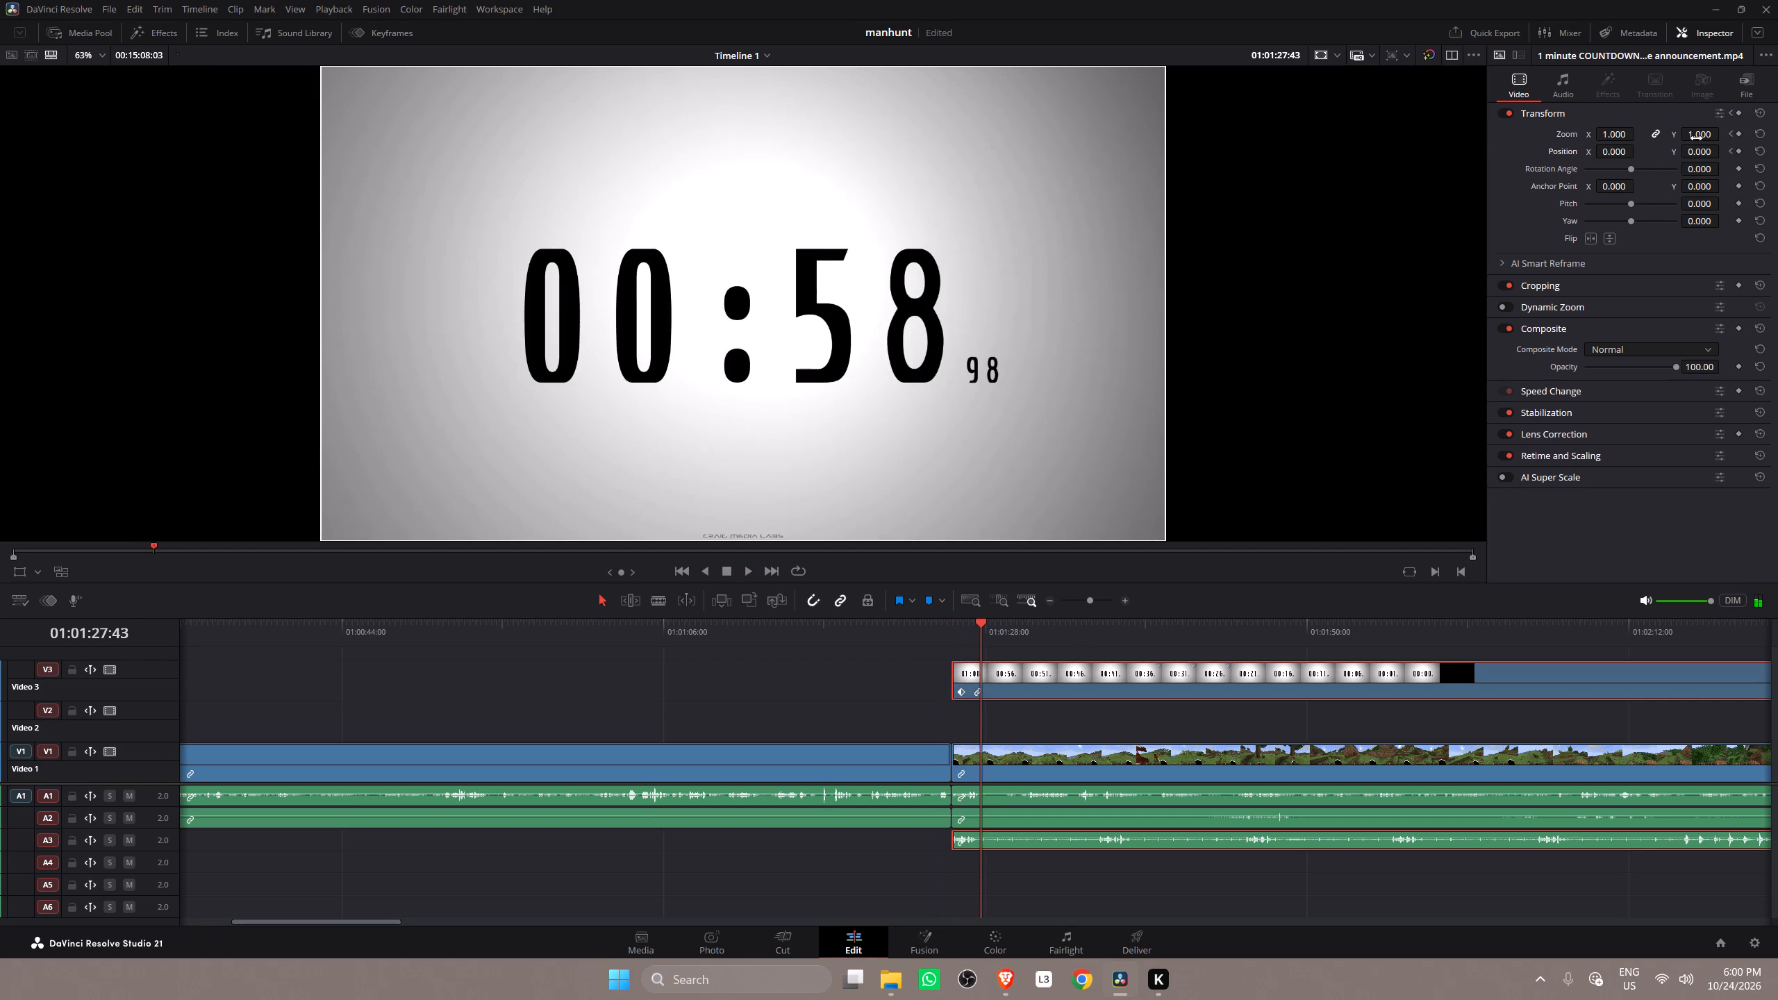
left_click_drag(1698, 133, 1634, 147)
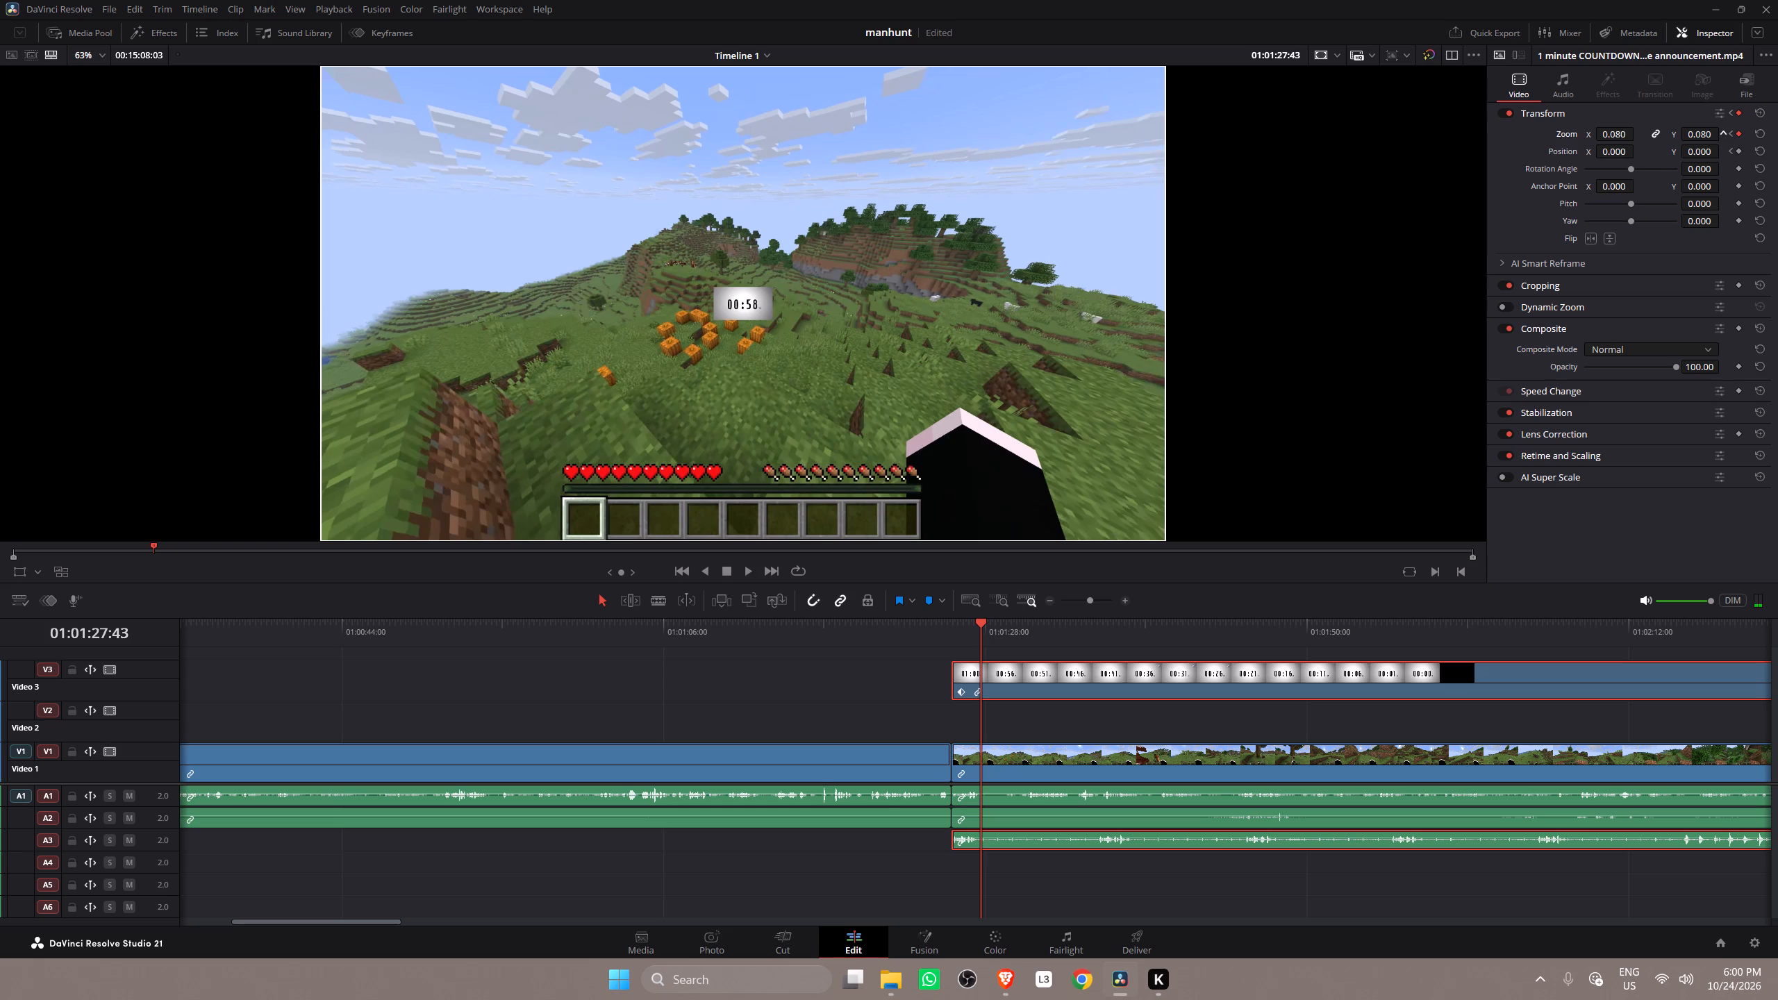
left_click_drag(1634, 147, 1643, 147)
left_click_drag(1704, 150, 1045, 497)
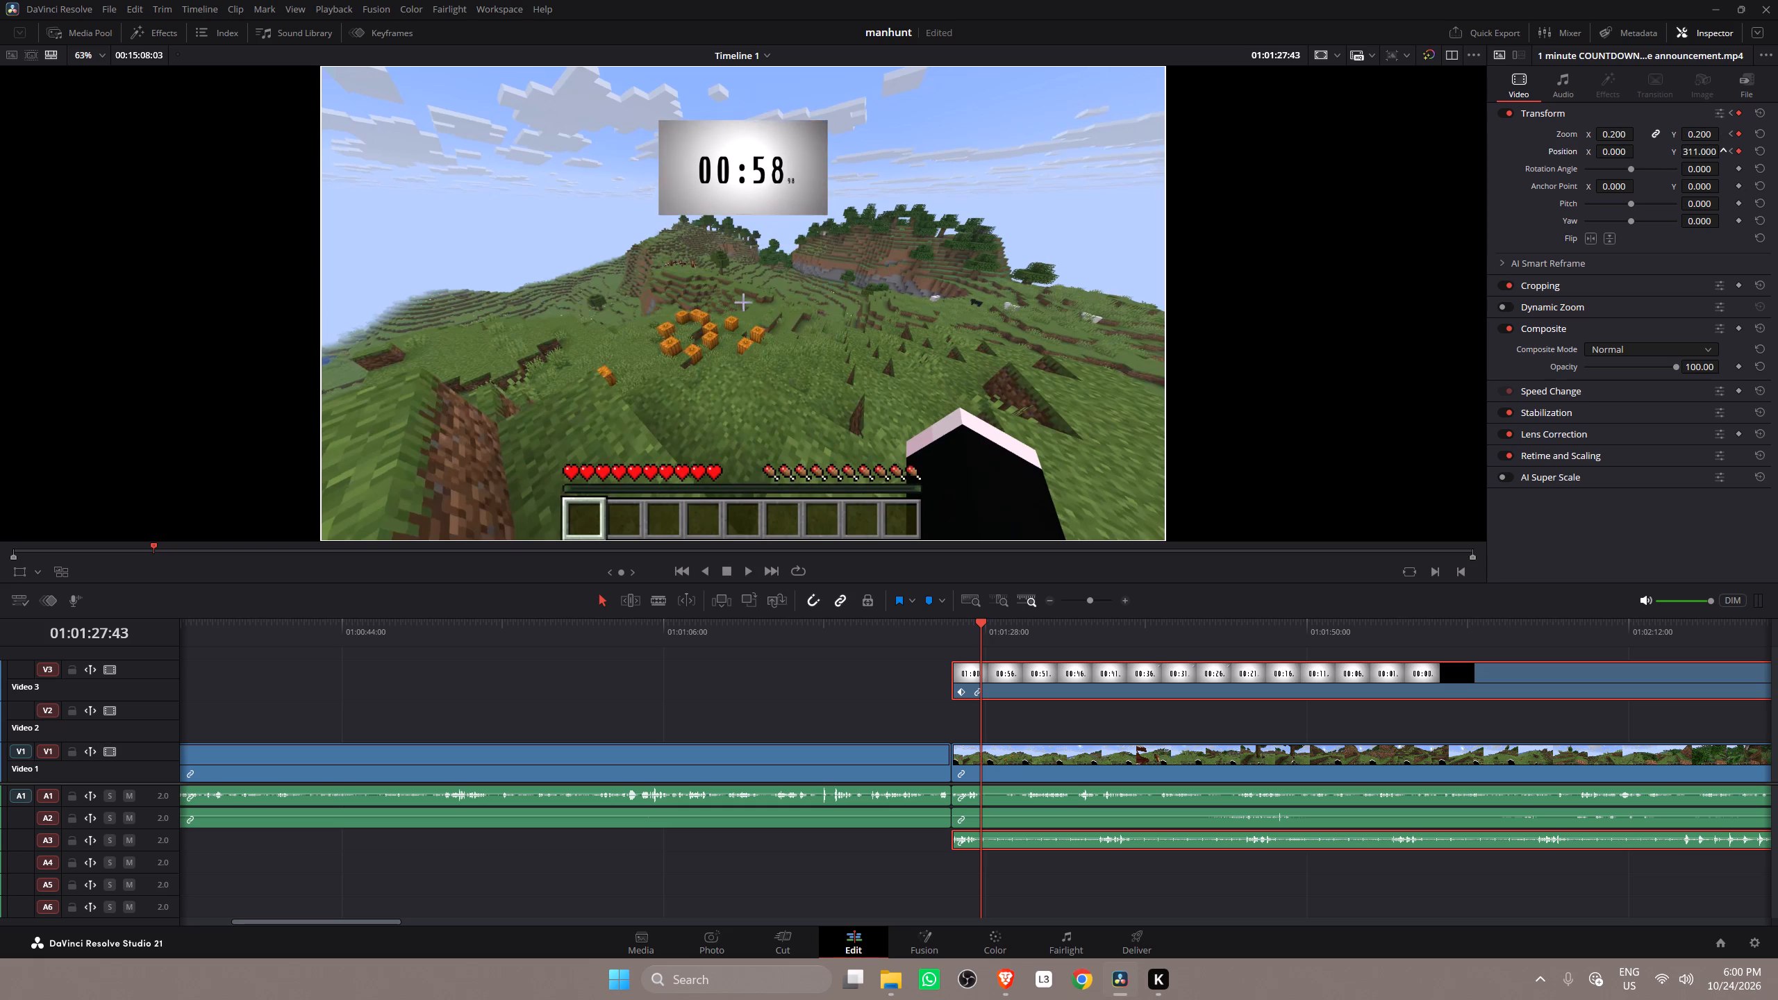
left_click_drag(1045, 497, 1122, 490)
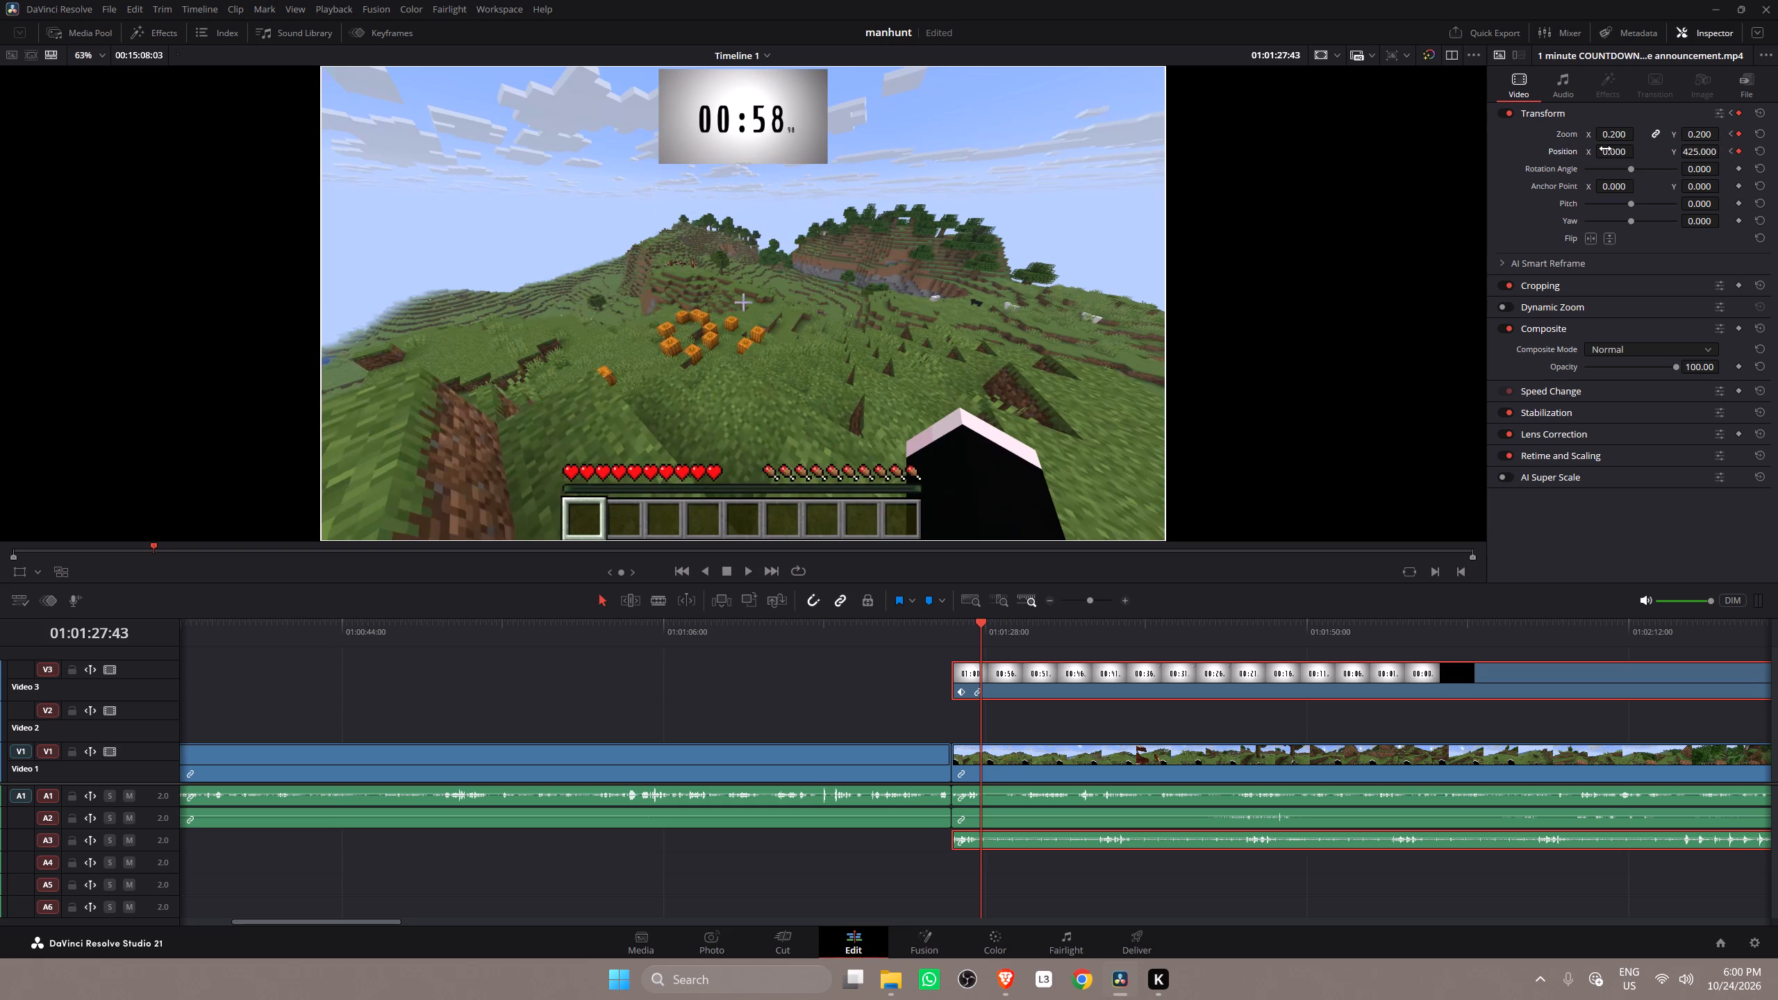
left_click_drag(1605, 149, 1246, 511)
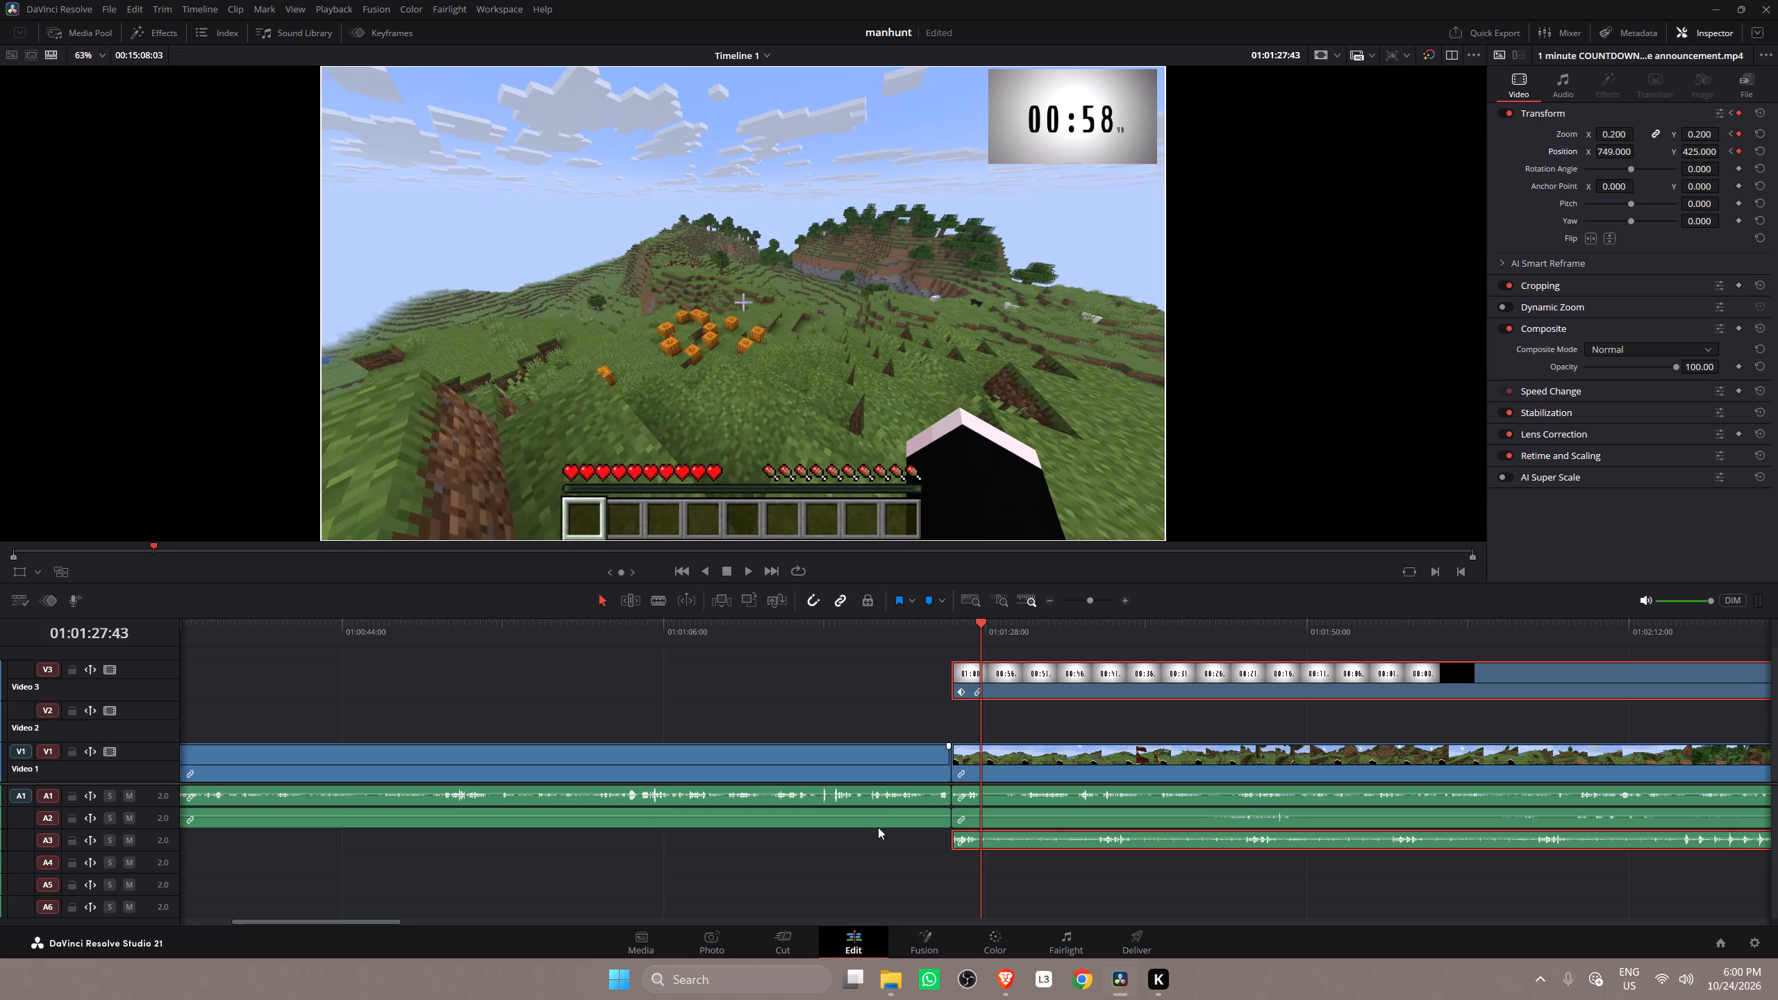
Mask the countdown in Fusion with a rectangle of width 0.701, height 0.669 and corner radius 0.181, then return to the Edit page.
left_click(939, 937)
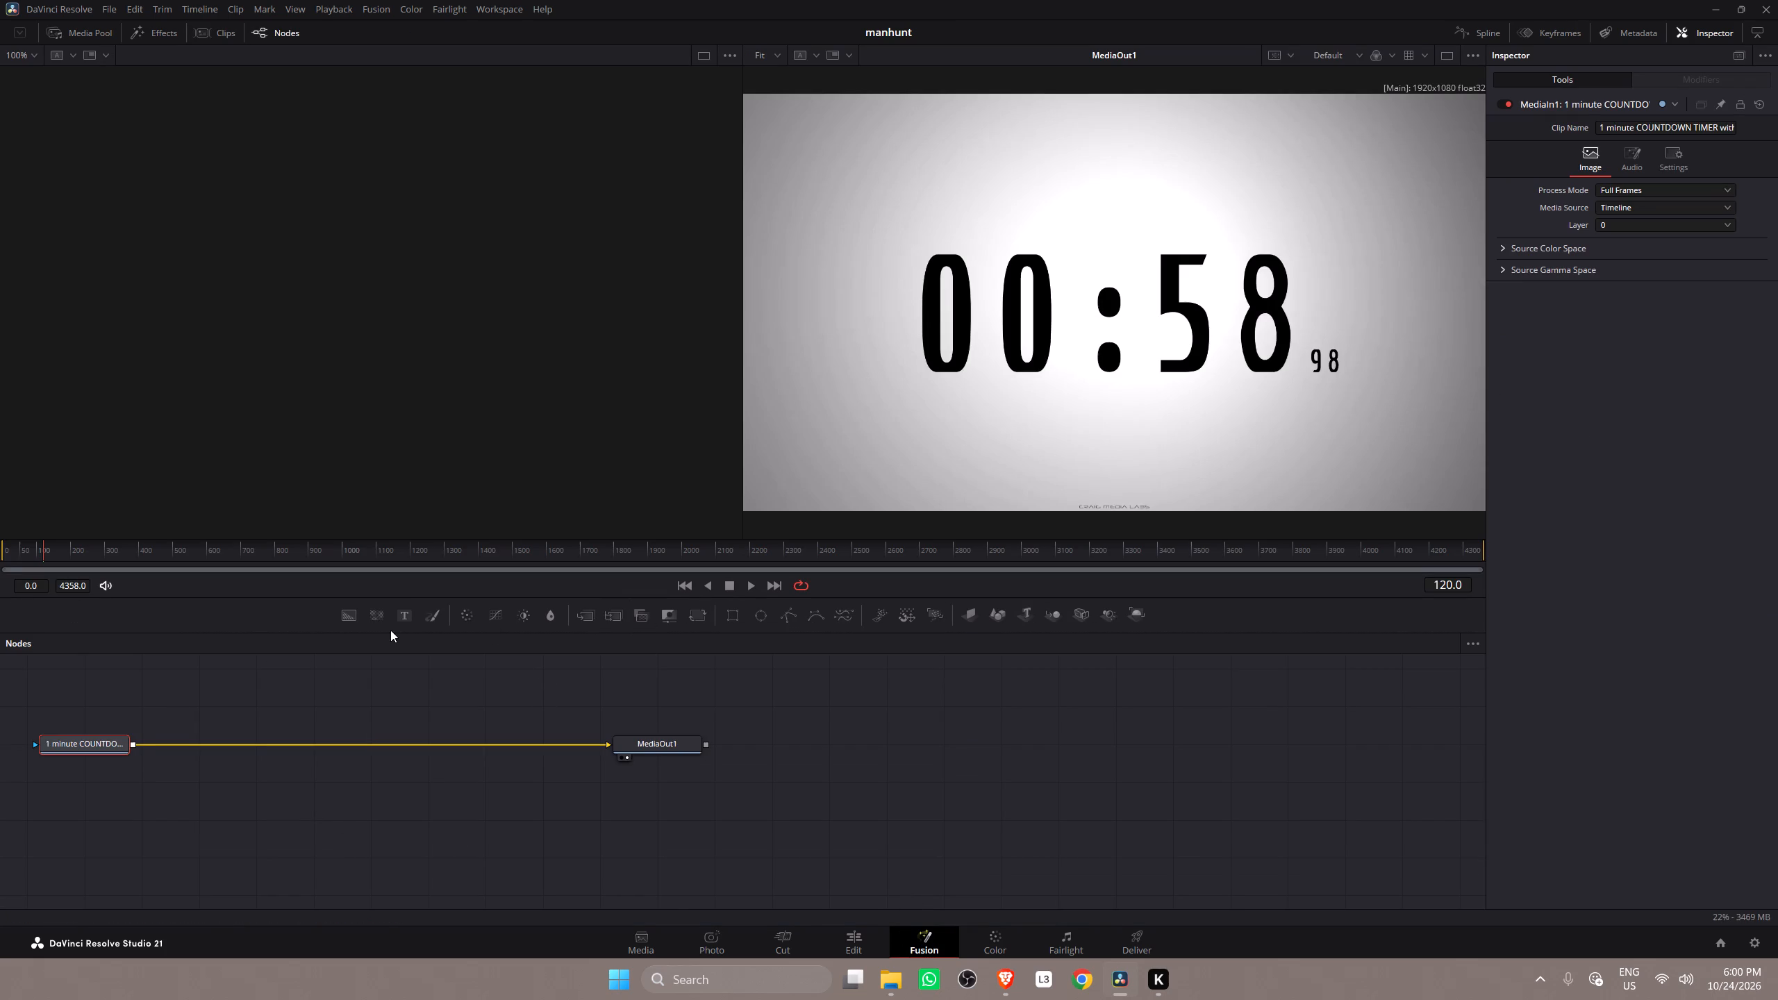
left_click(734, 617)
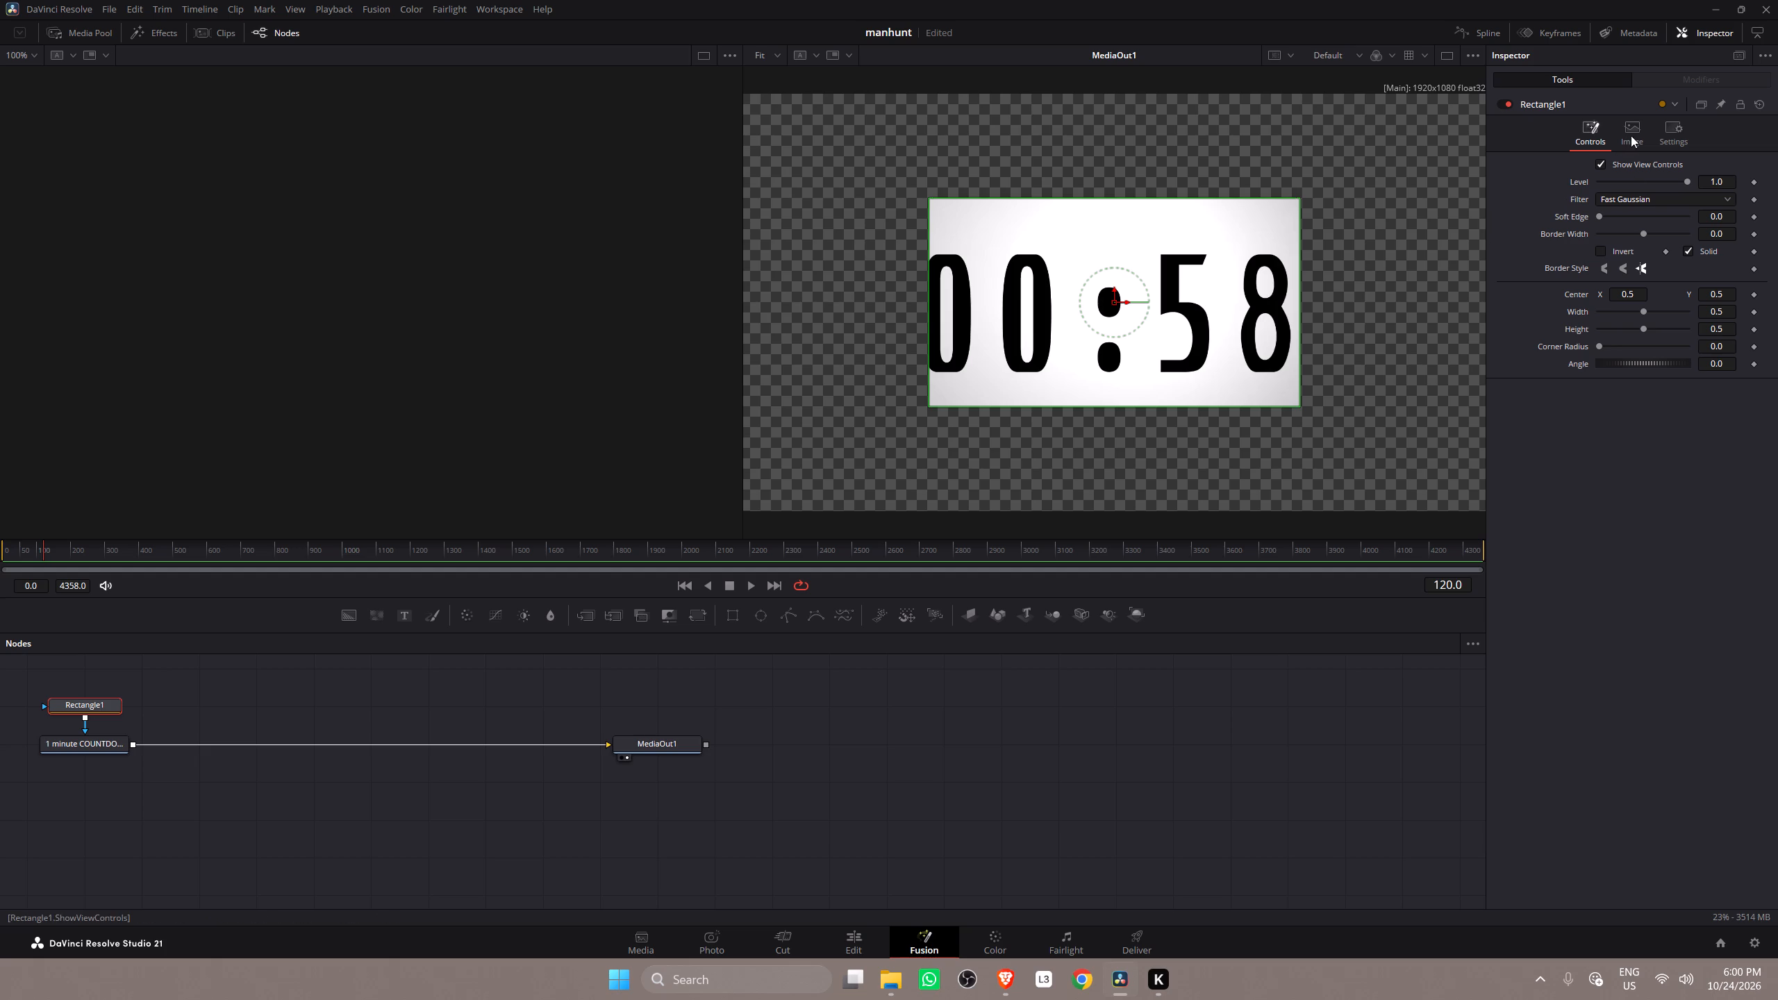
left_click_drag(1605, 345, 1618, 346)
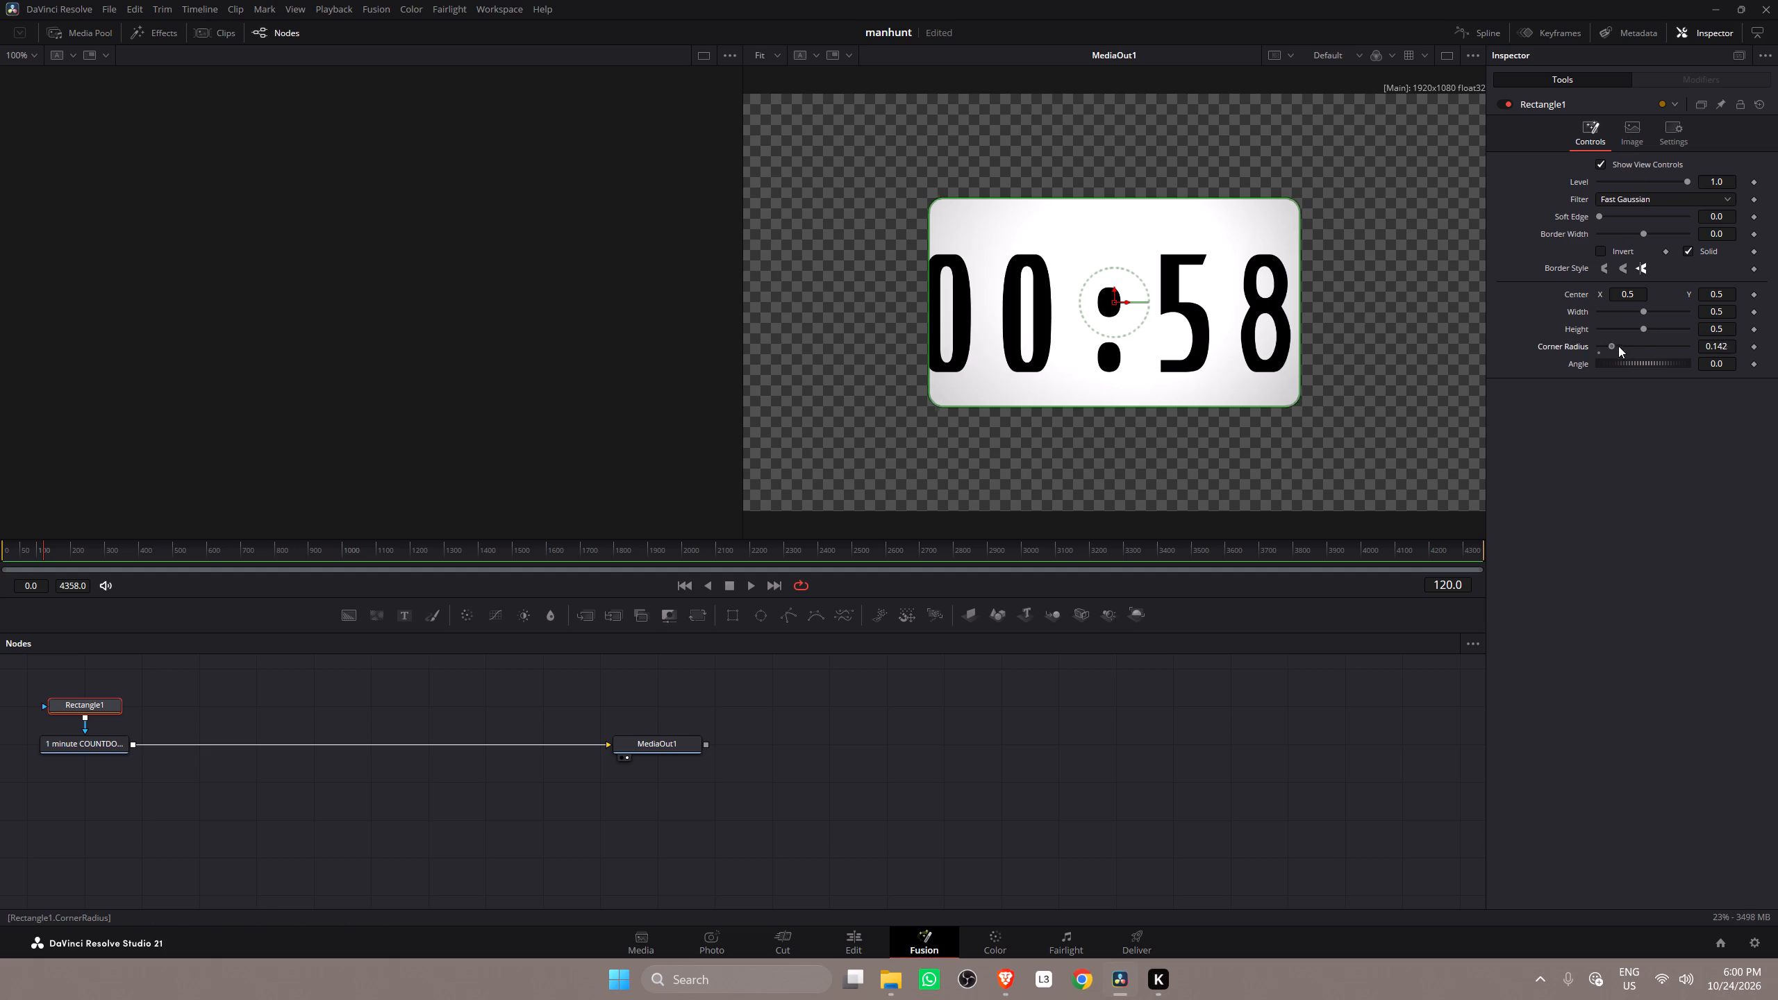
left_click_drag(1618, 346, 1621, 347)
left_click_drag(1645, 312, 1663, 312)
left_click_drag(1644, 330, 1659, 337)
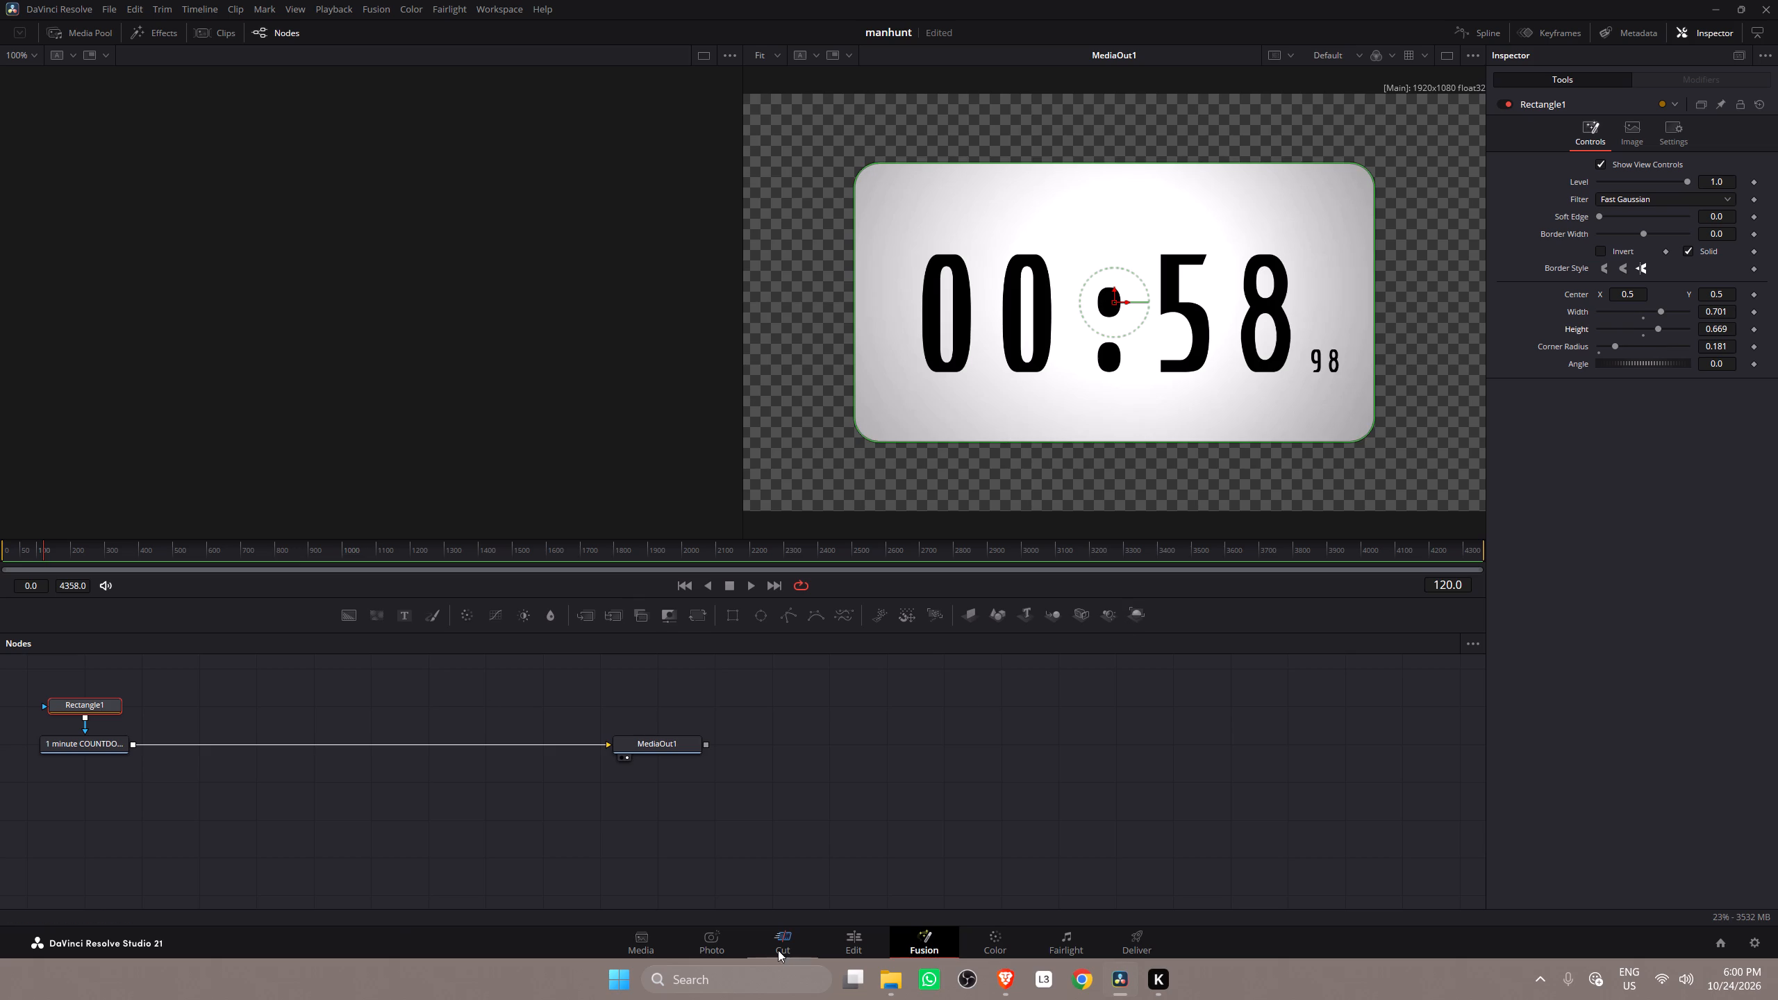
left_click(859, 937)
Play through the countdown section and split the second gameplay clip at 01:01:45:10 and 01:01:49:29.
left_click(937, 626)
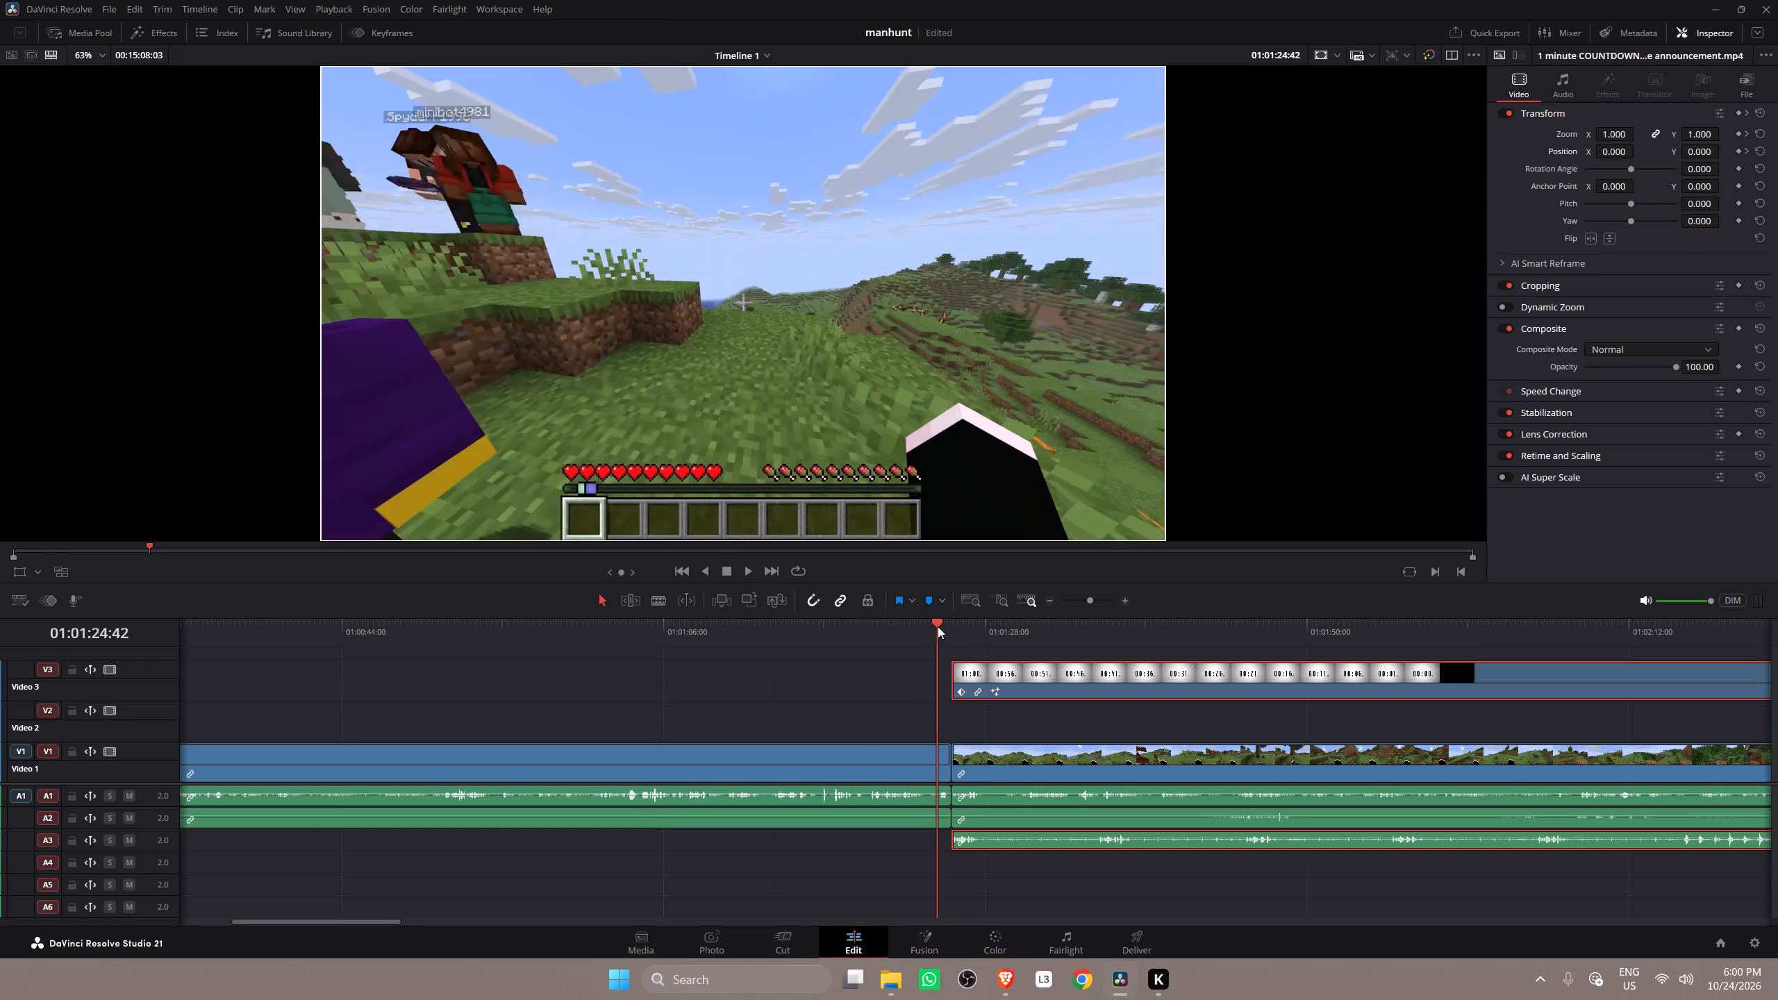
key("space")
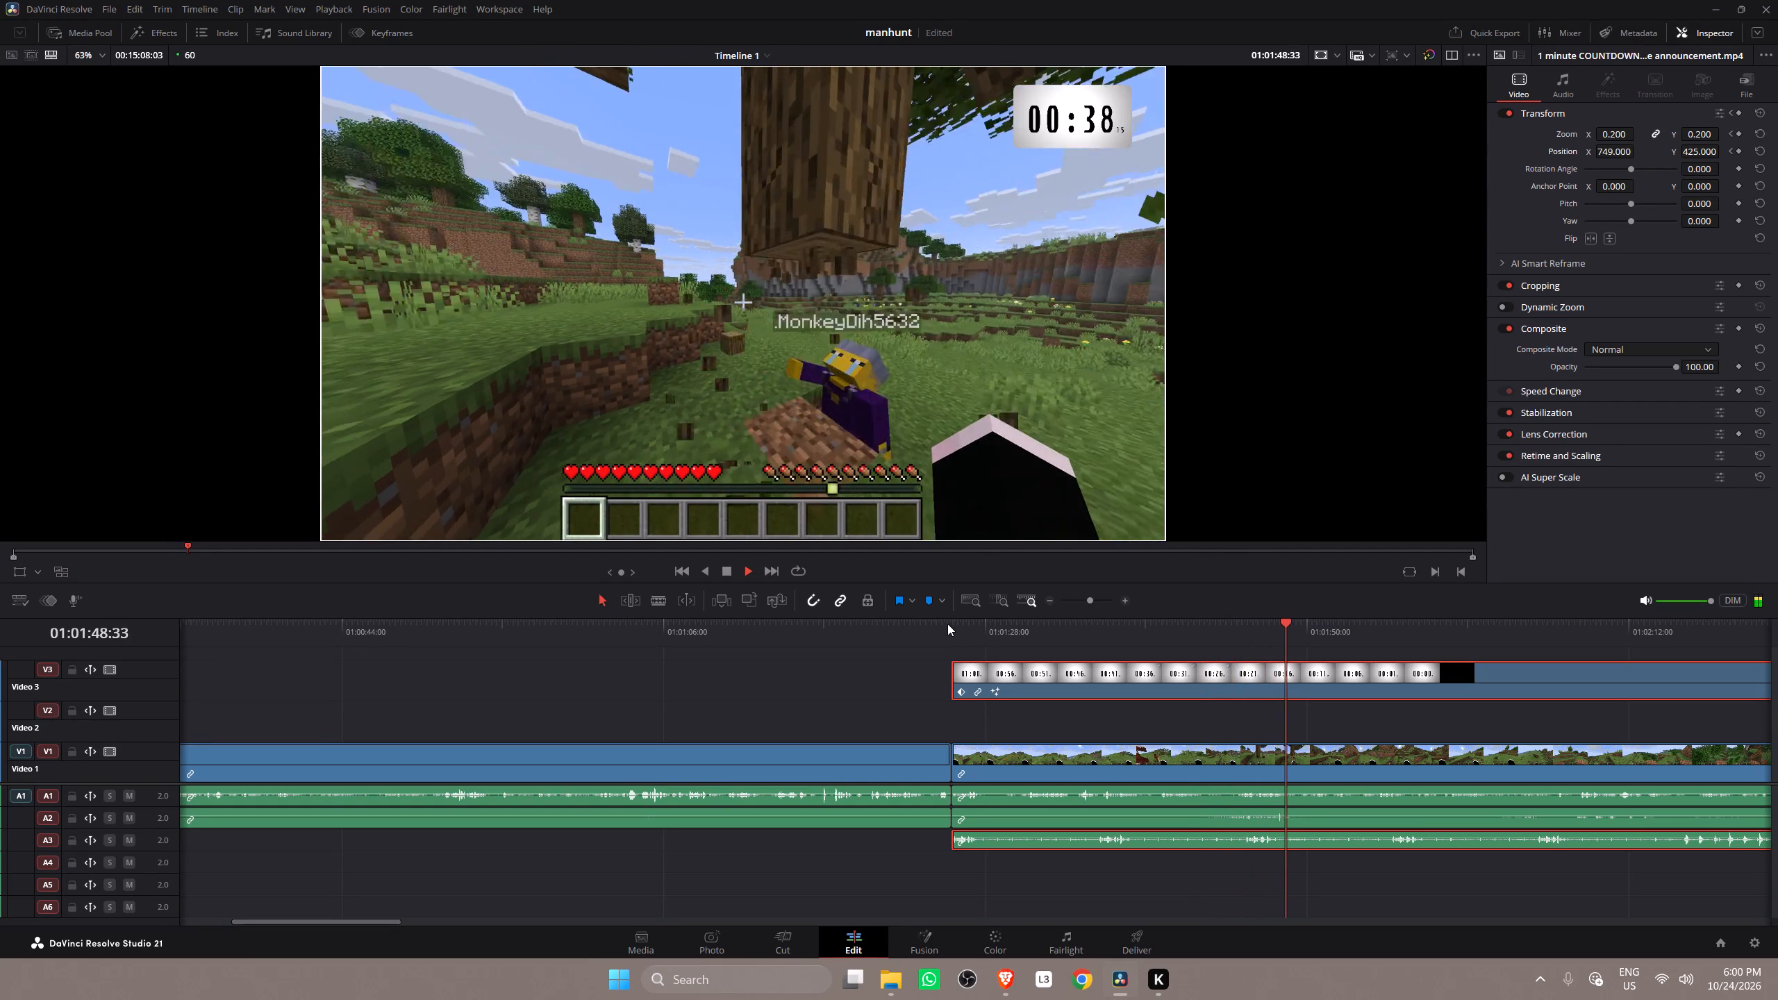
key("space")
left_click(1220, 624)
key("space")
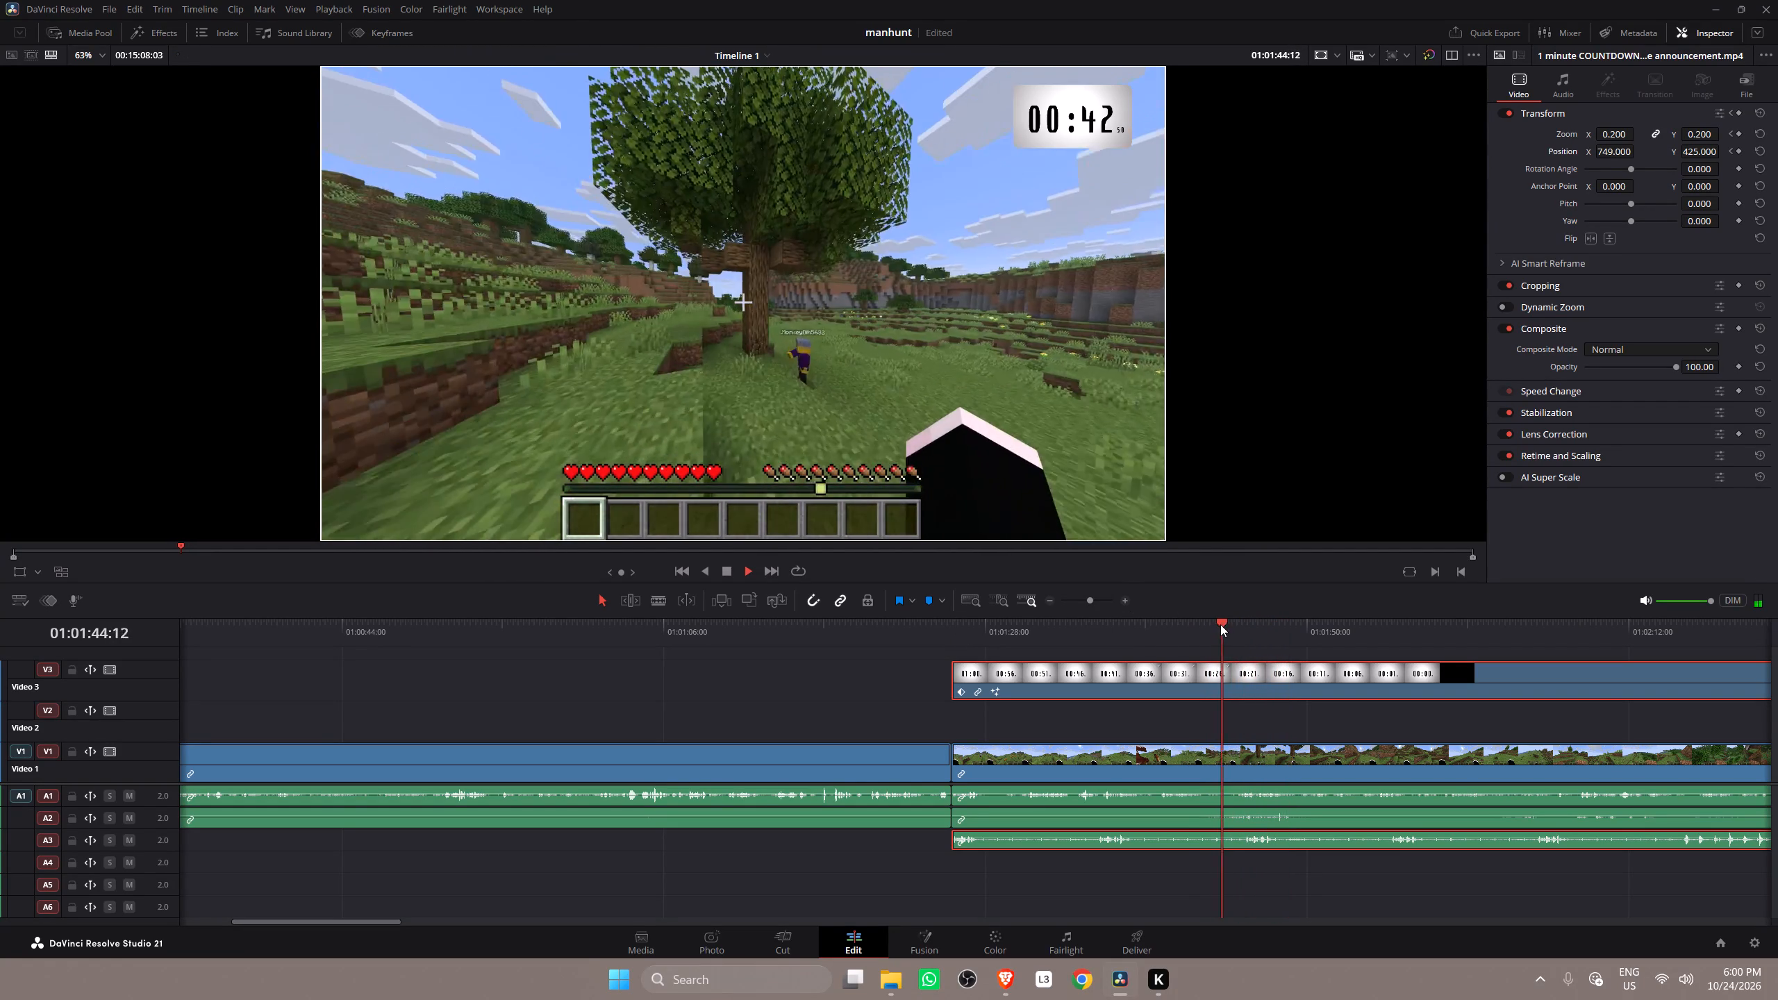
key("space")
left_click(1247, 794)
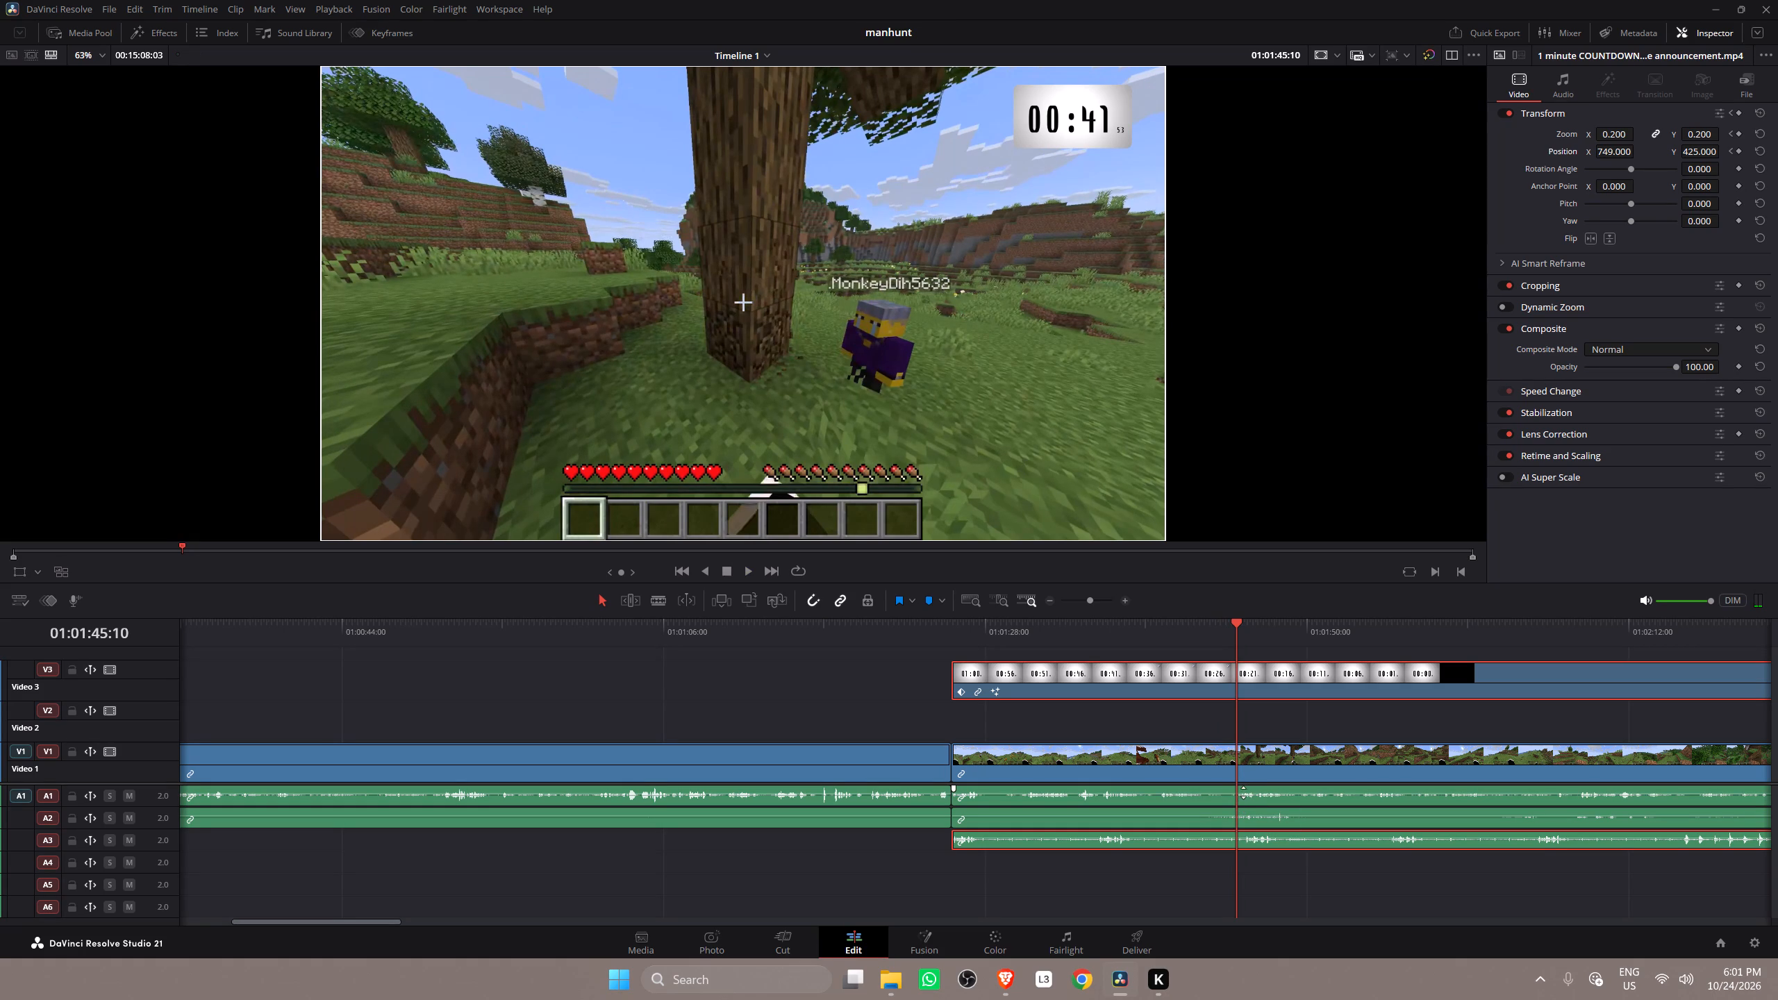
key("b")
left_click(1236, 794)
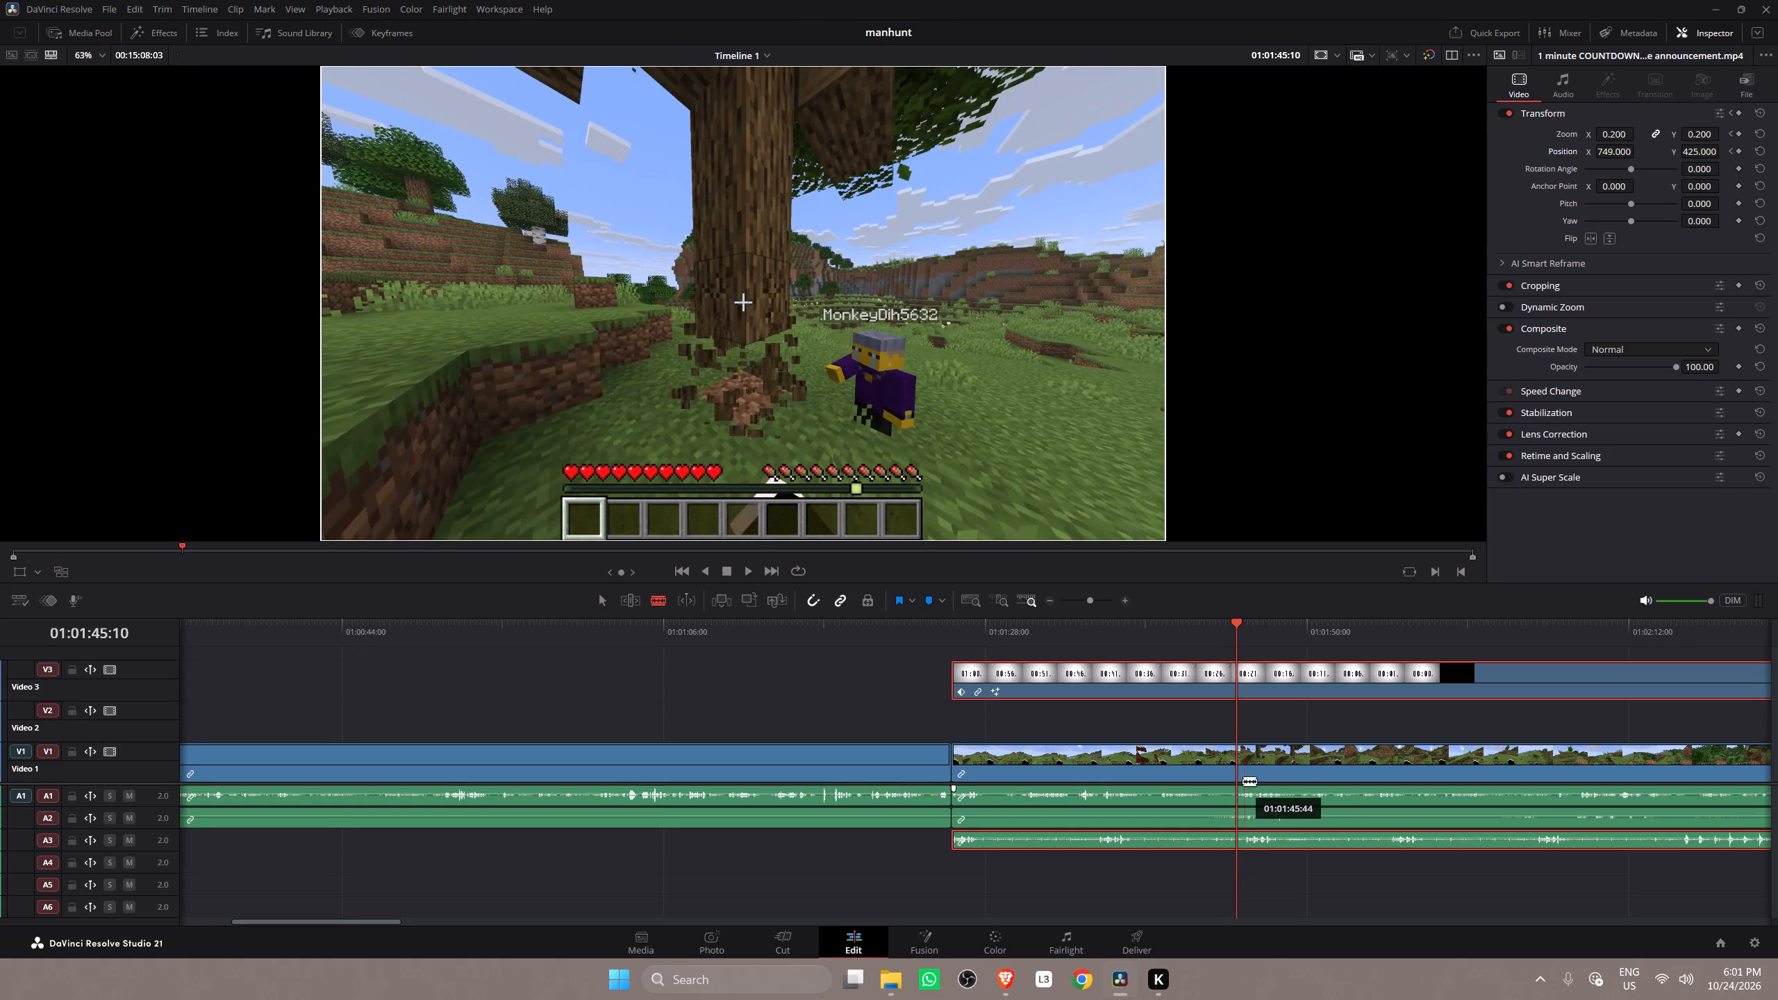
left_click(1235, 763)
key("space")
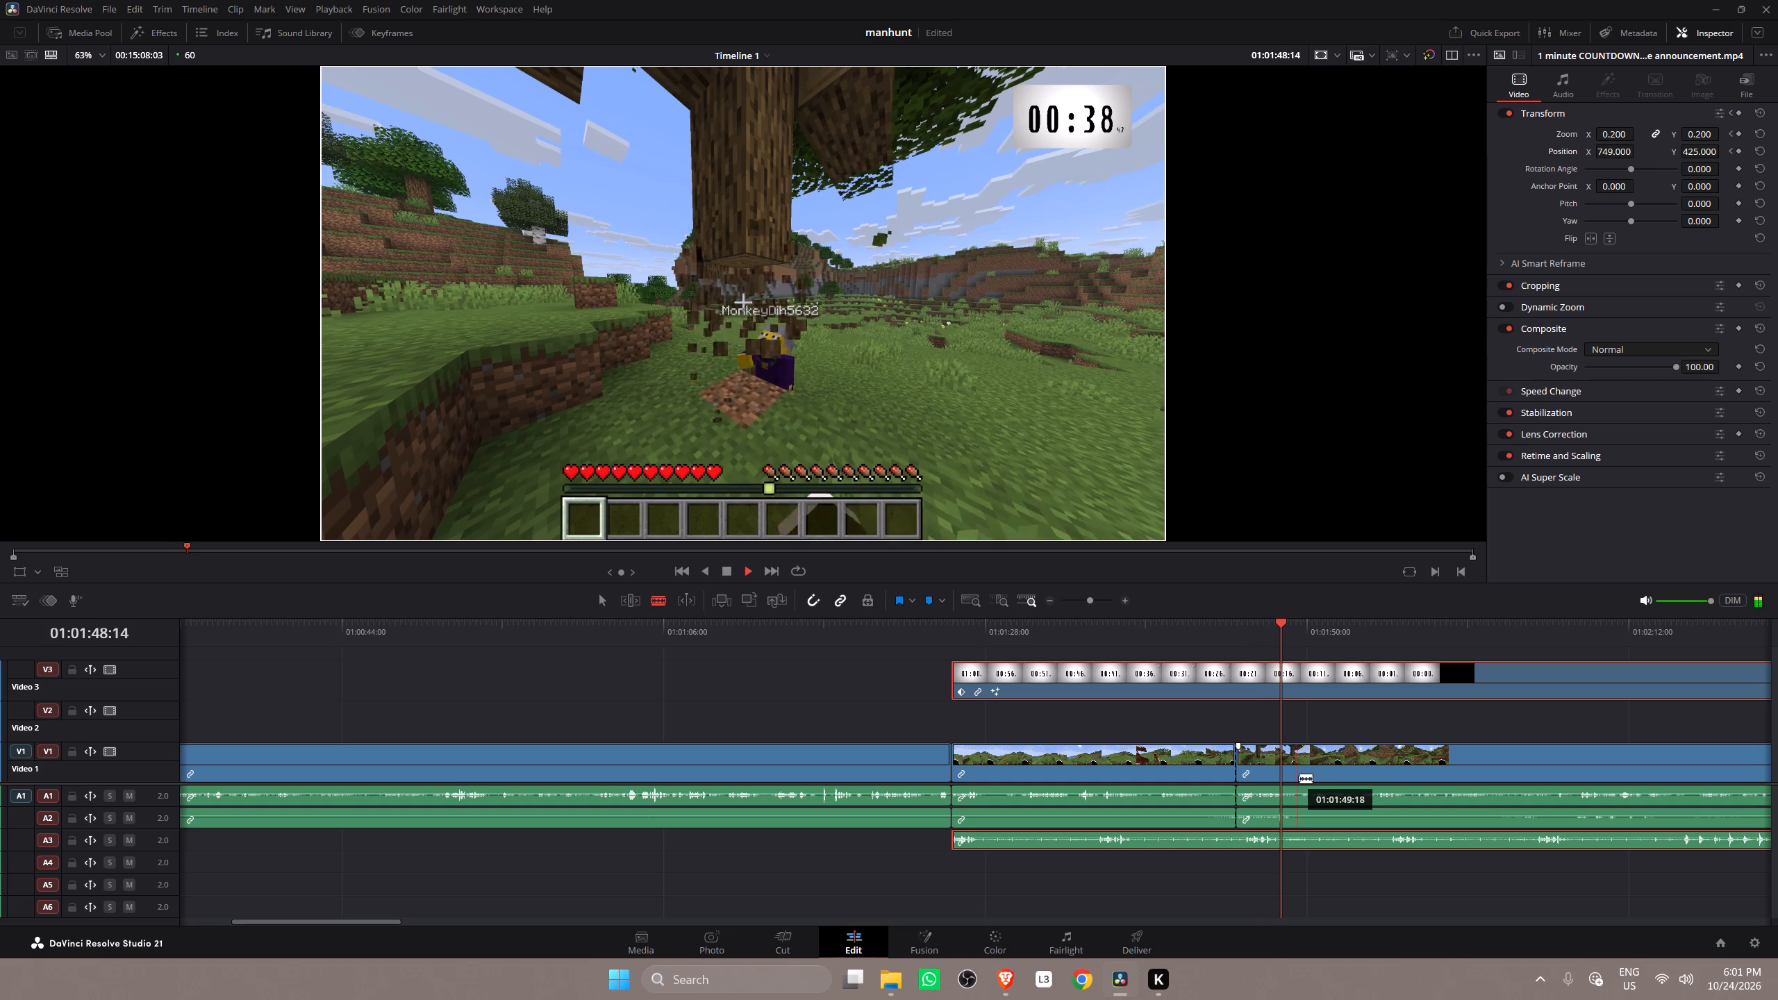
key("space")
left_click(1305, 772)
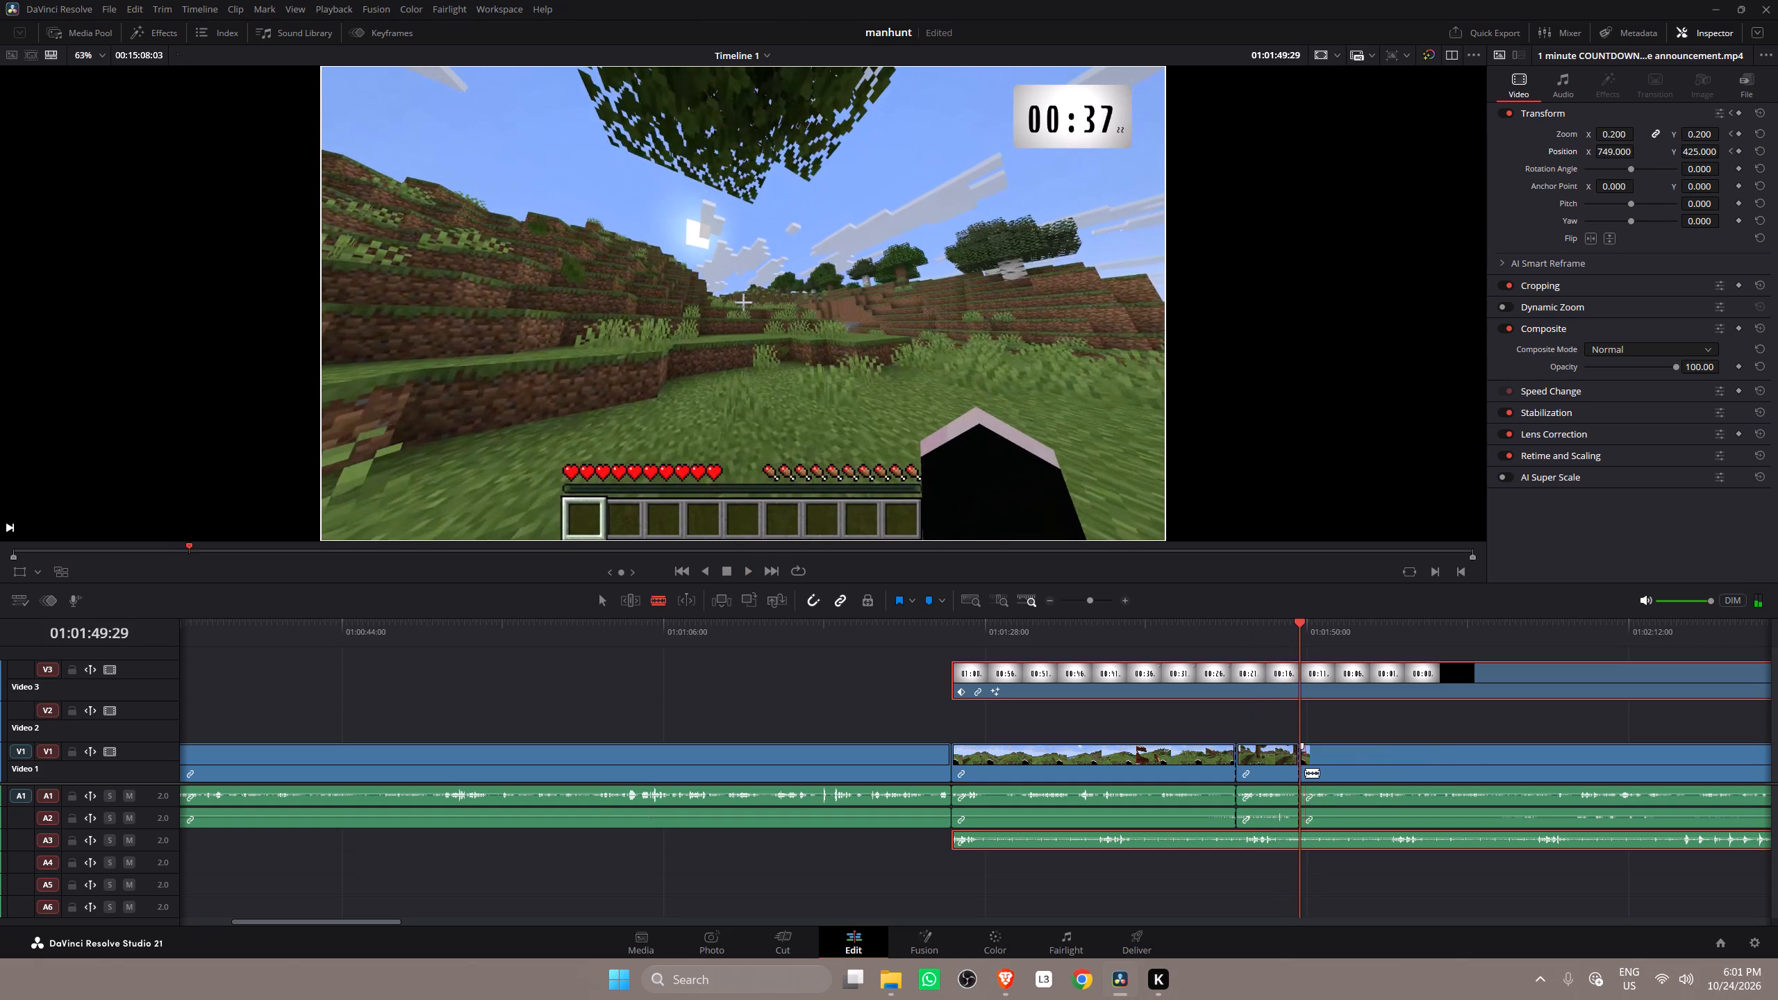
Delete the A1 audio segment between the two new cuts, keeping its video and A2 audio.
key("a")
left_click(1264, 795, "alt")
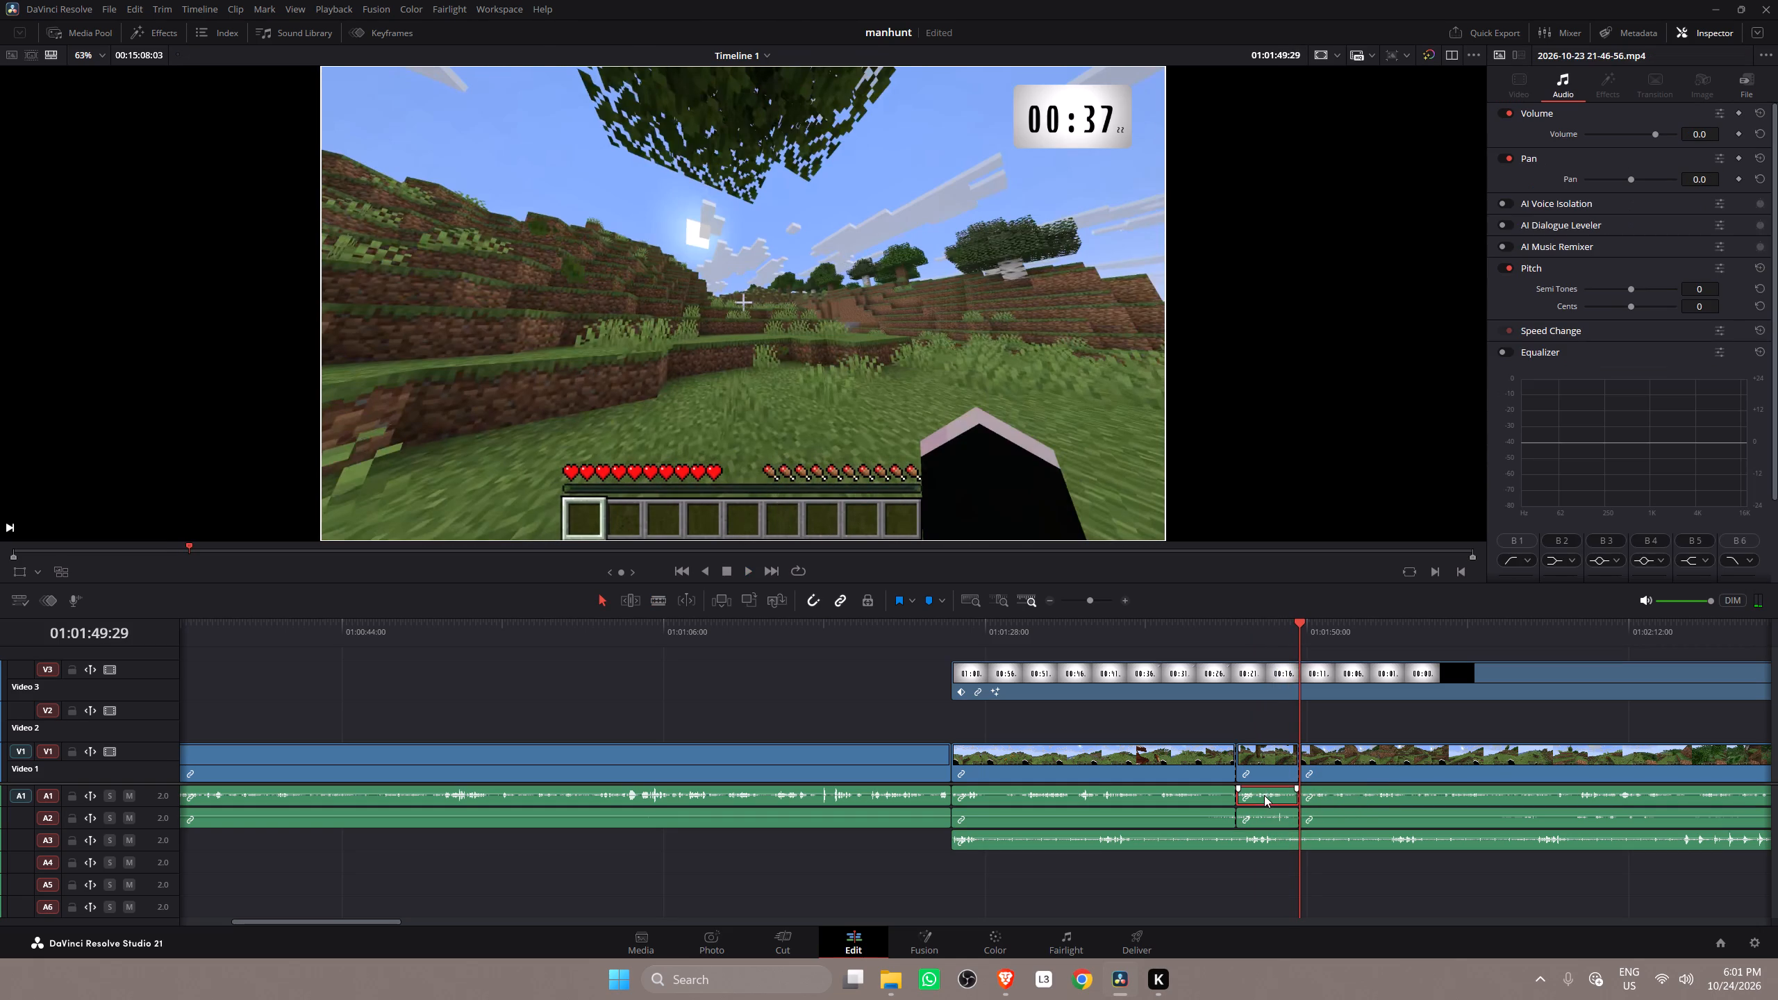
key("BackSpace")
Play back the gameplay across the A1 gap and just past it to check where the unwanted audio ends.
left_click(1227, 626)
key("space")
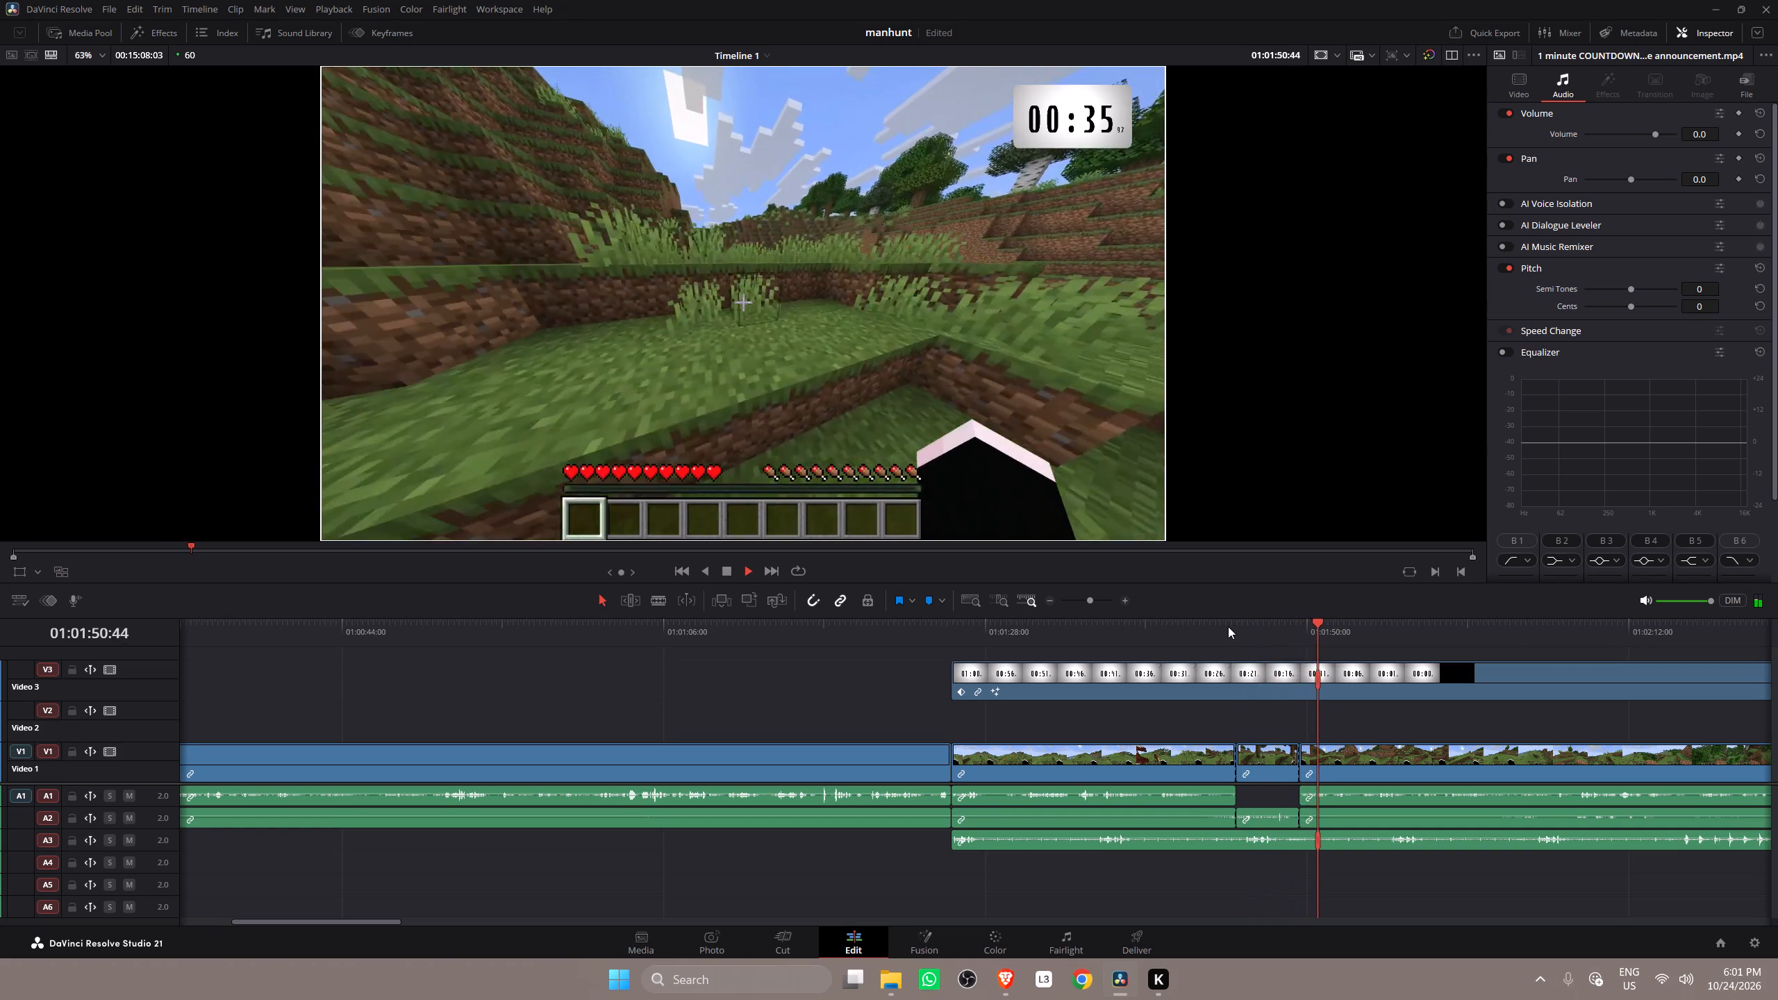
key("space")
key("space")
key("space")
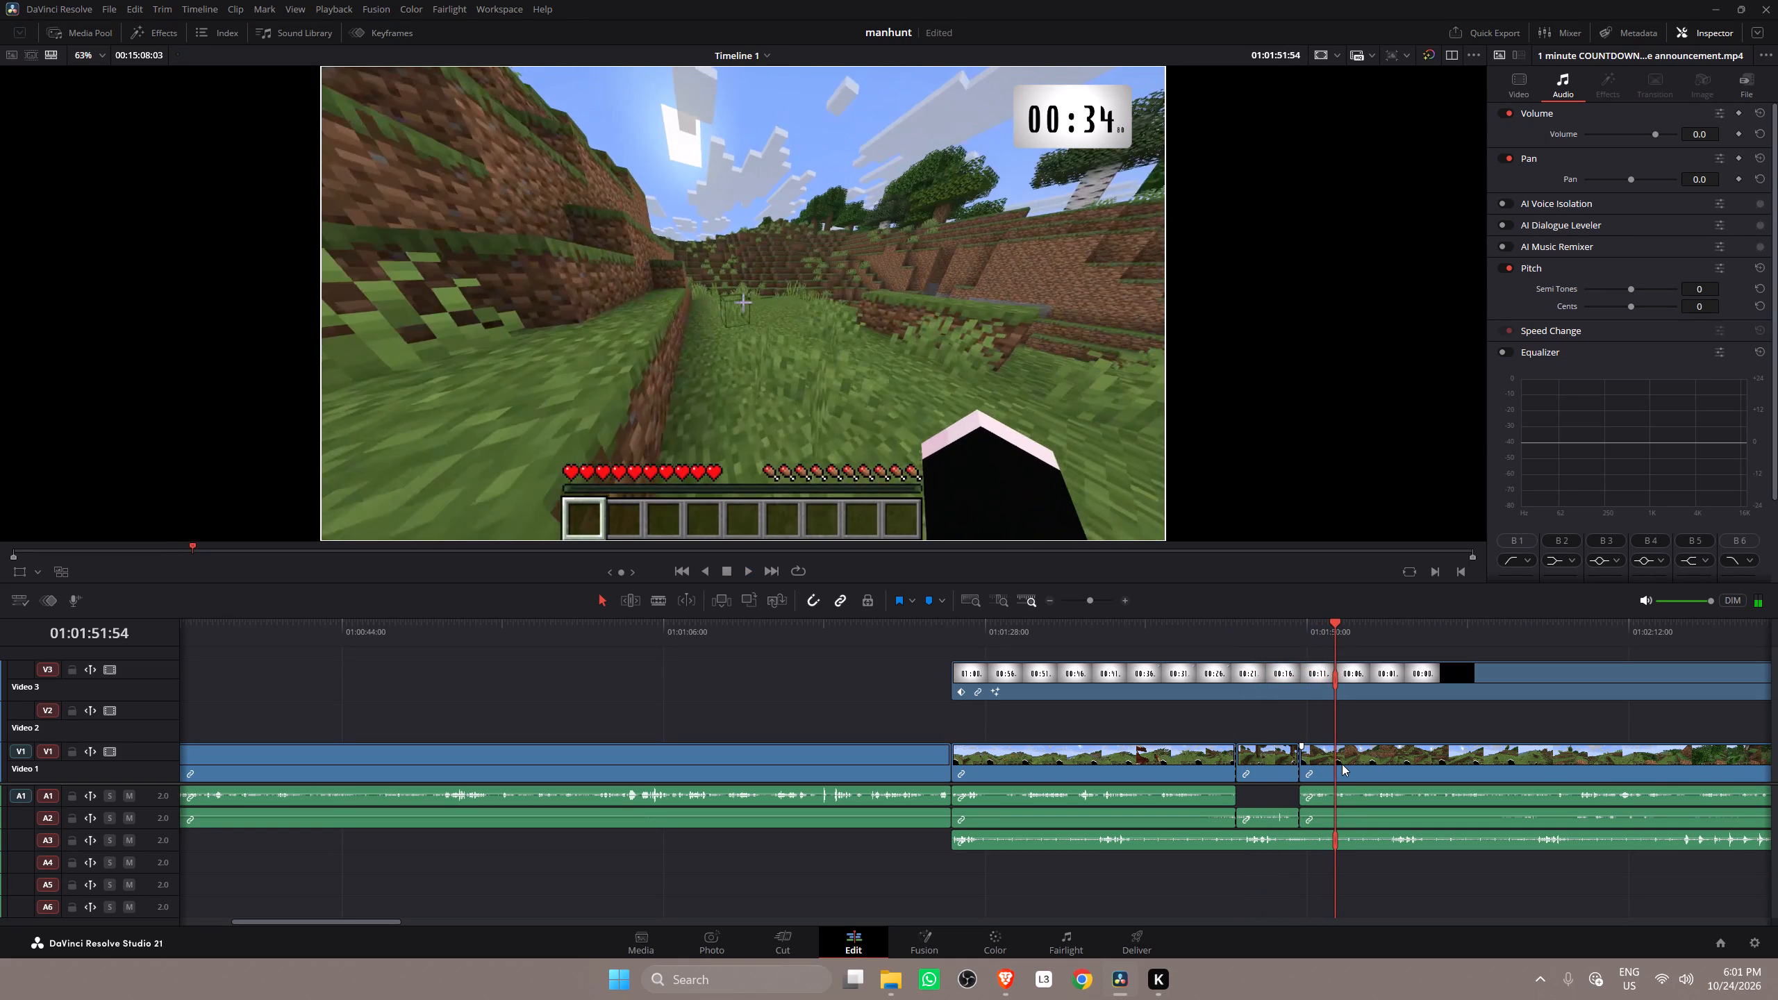
key("space")
key("space")
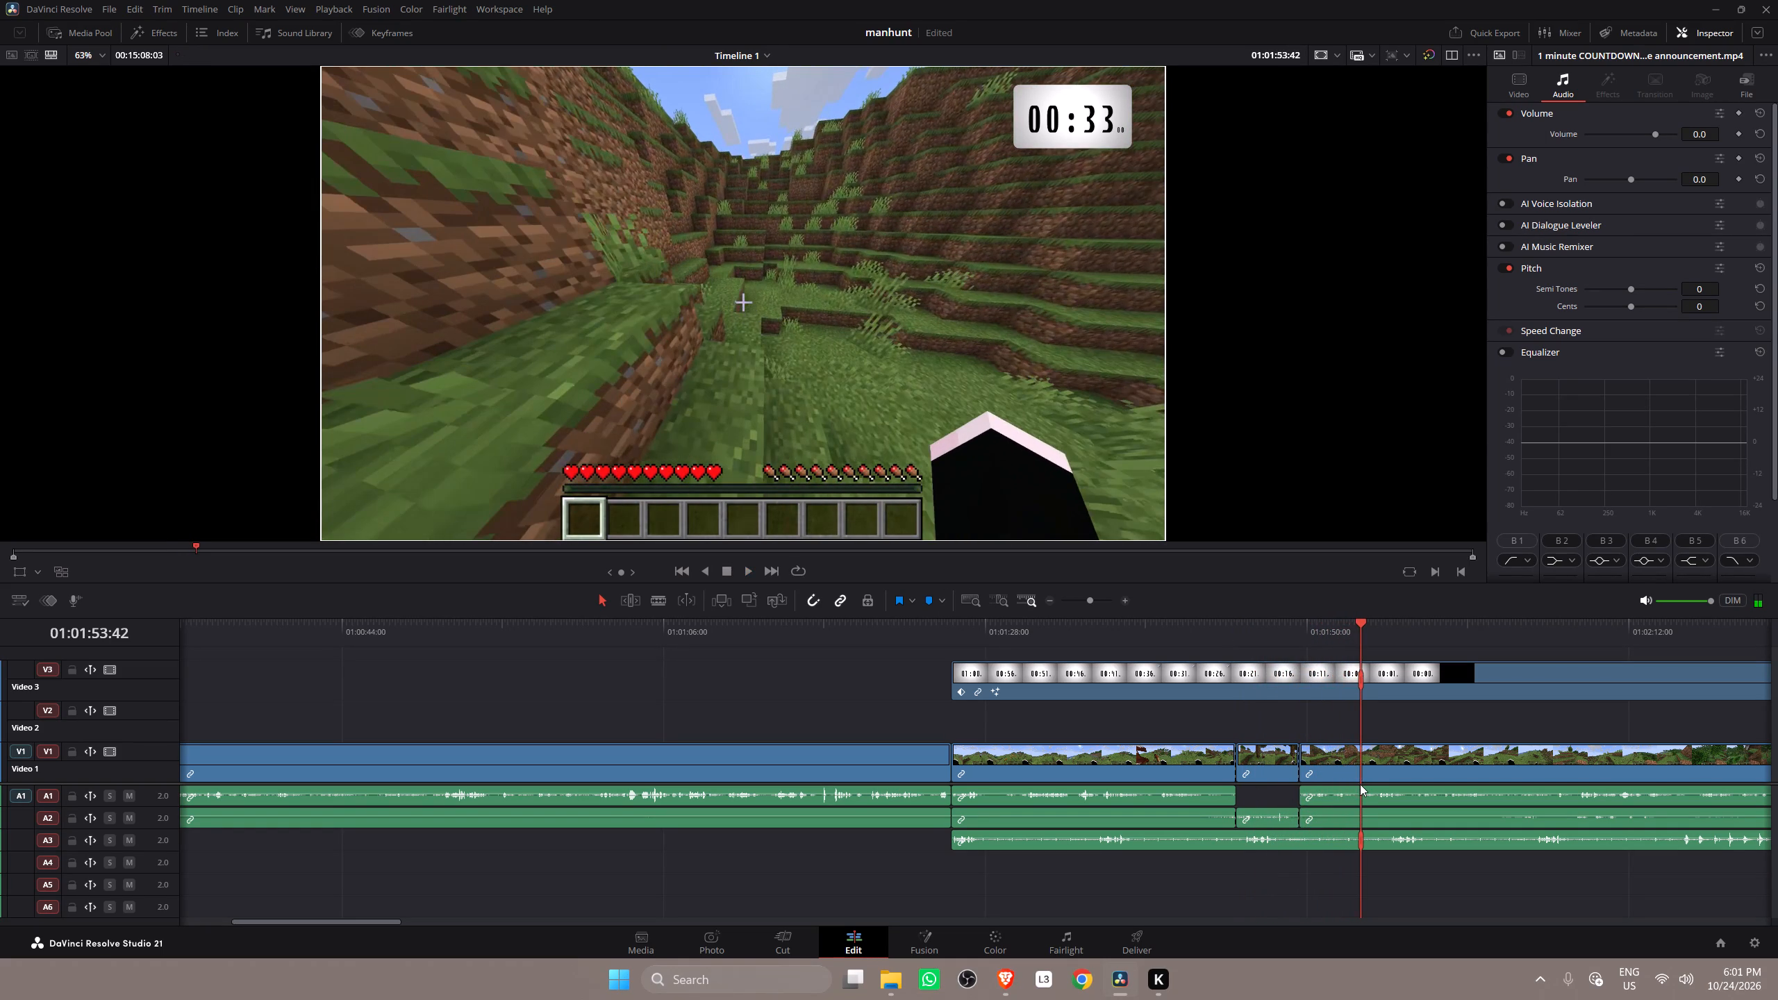
left_click(1313, 625)
key("space")
key("space")
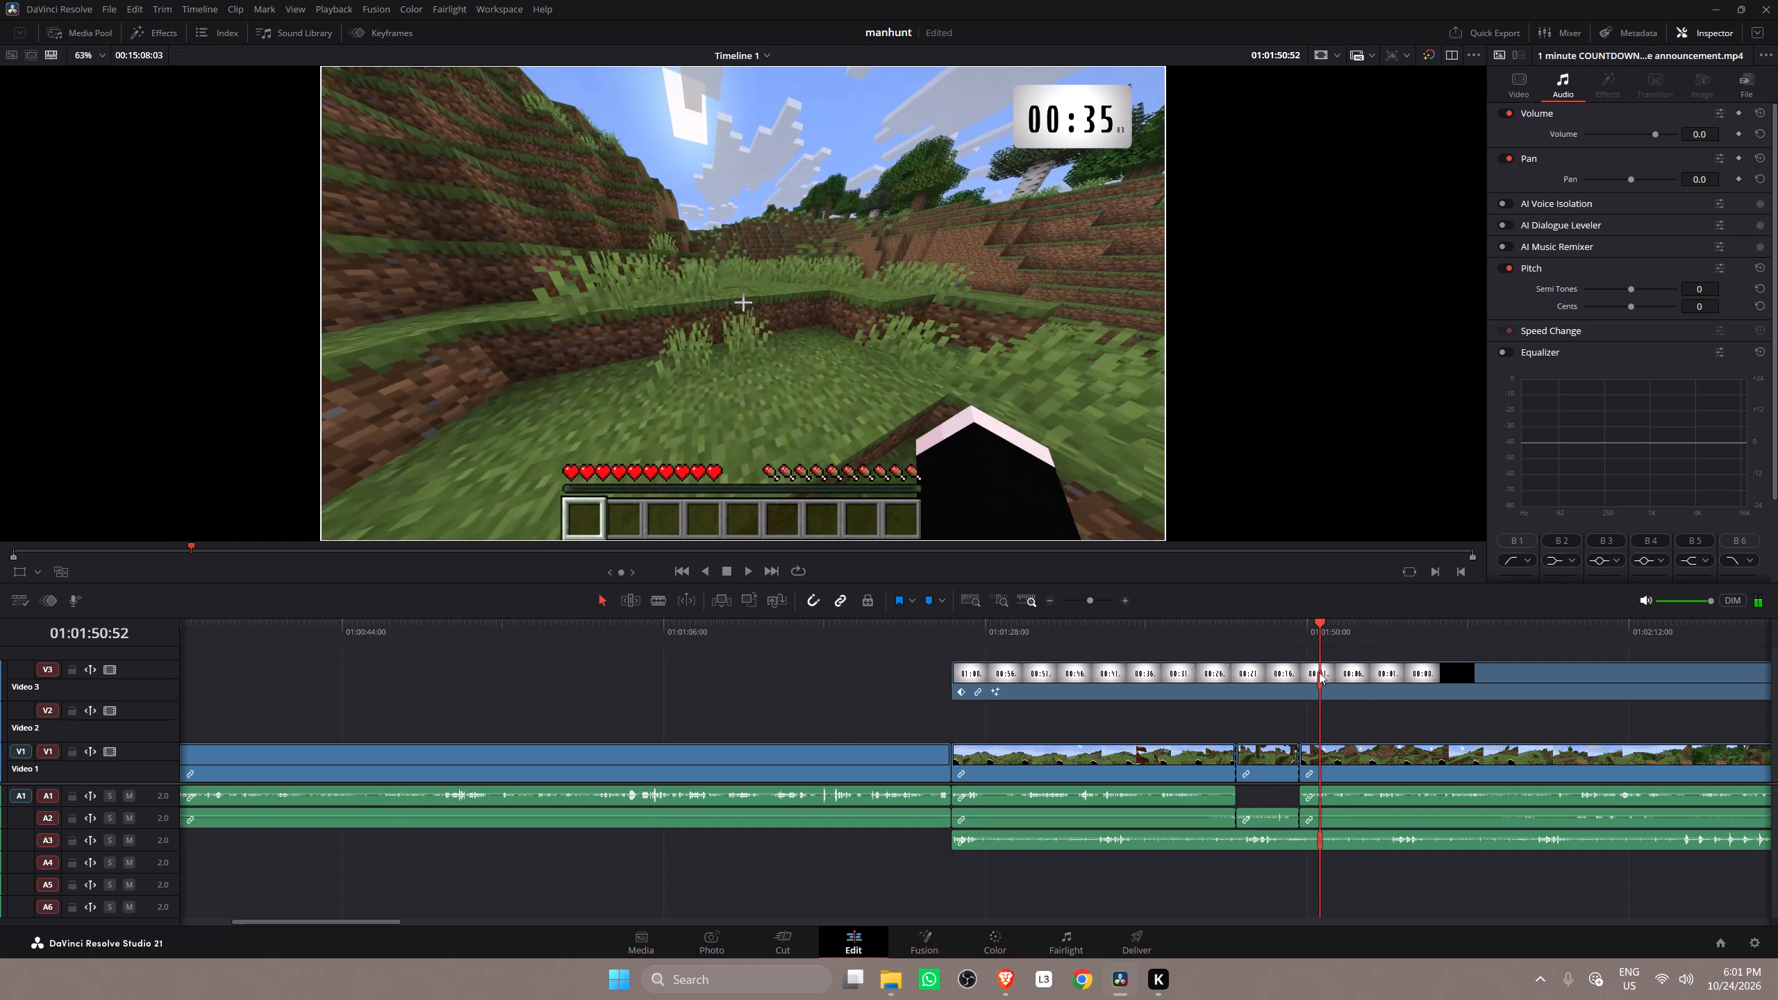
Split the gameplay clip following the A1 gap at 01:01:50:13.
scroll(1329, 708, "up", 6, "alt")
left_click(904, 629)
key("space")
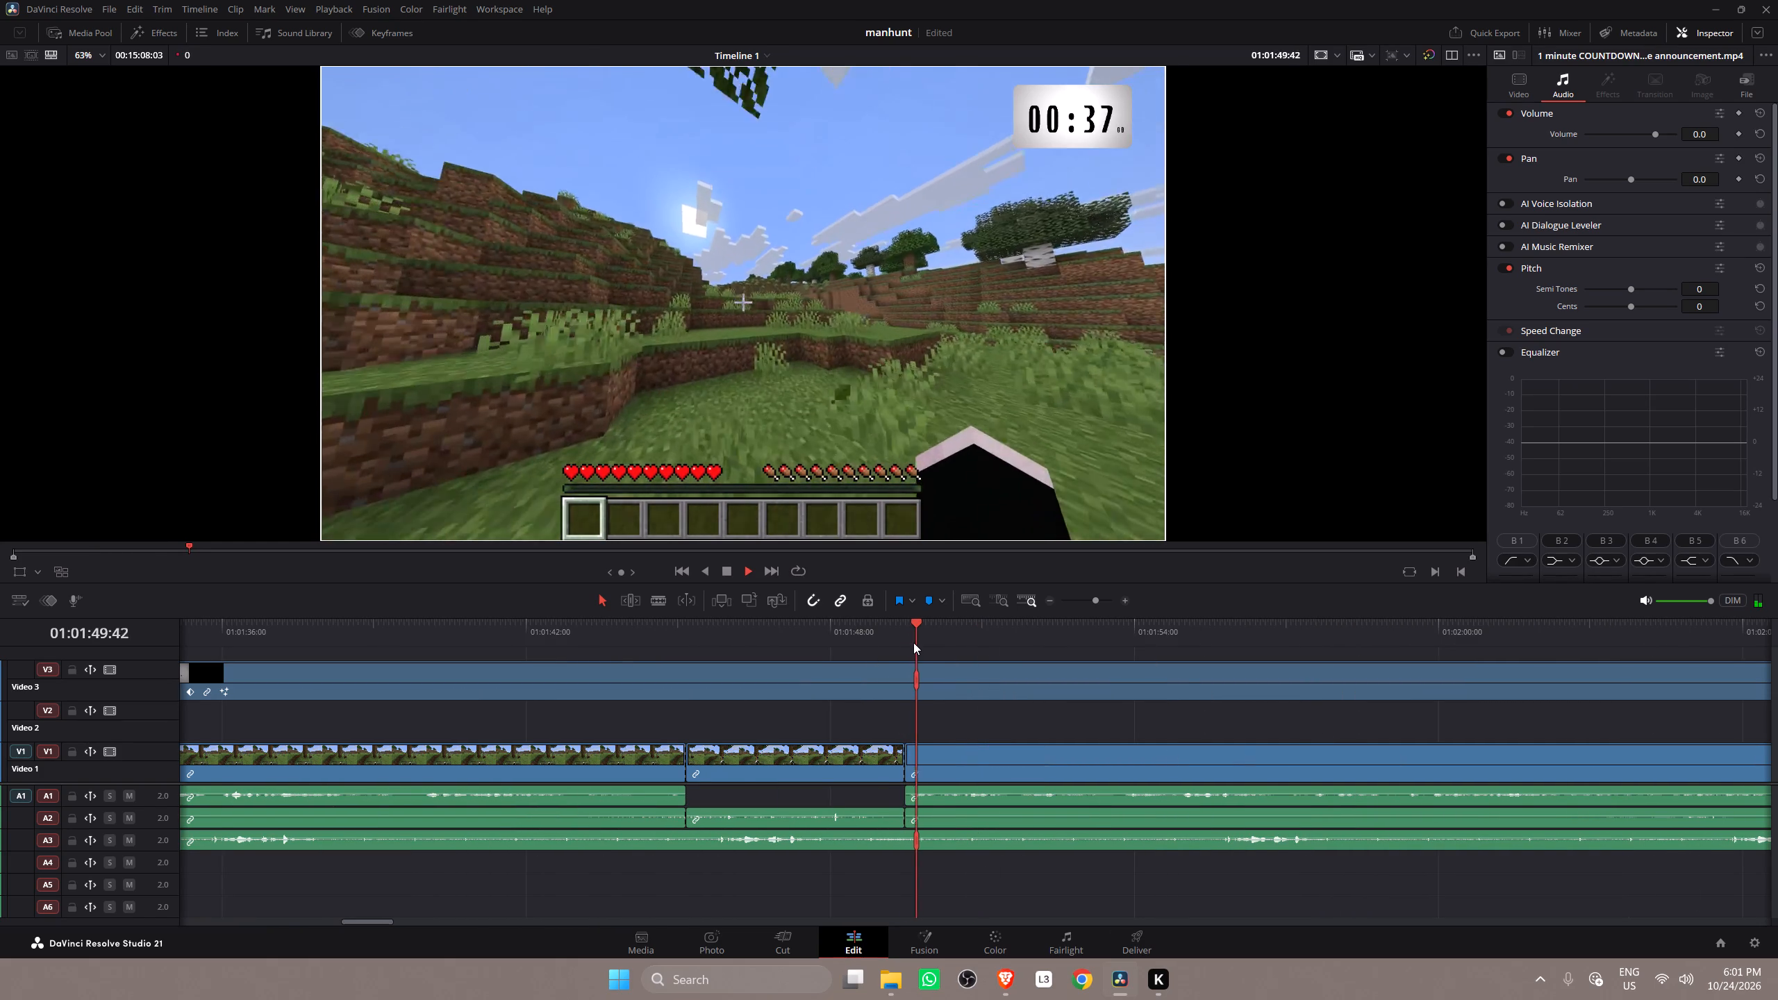
key("space")
key("b")
left_click(945, 790)
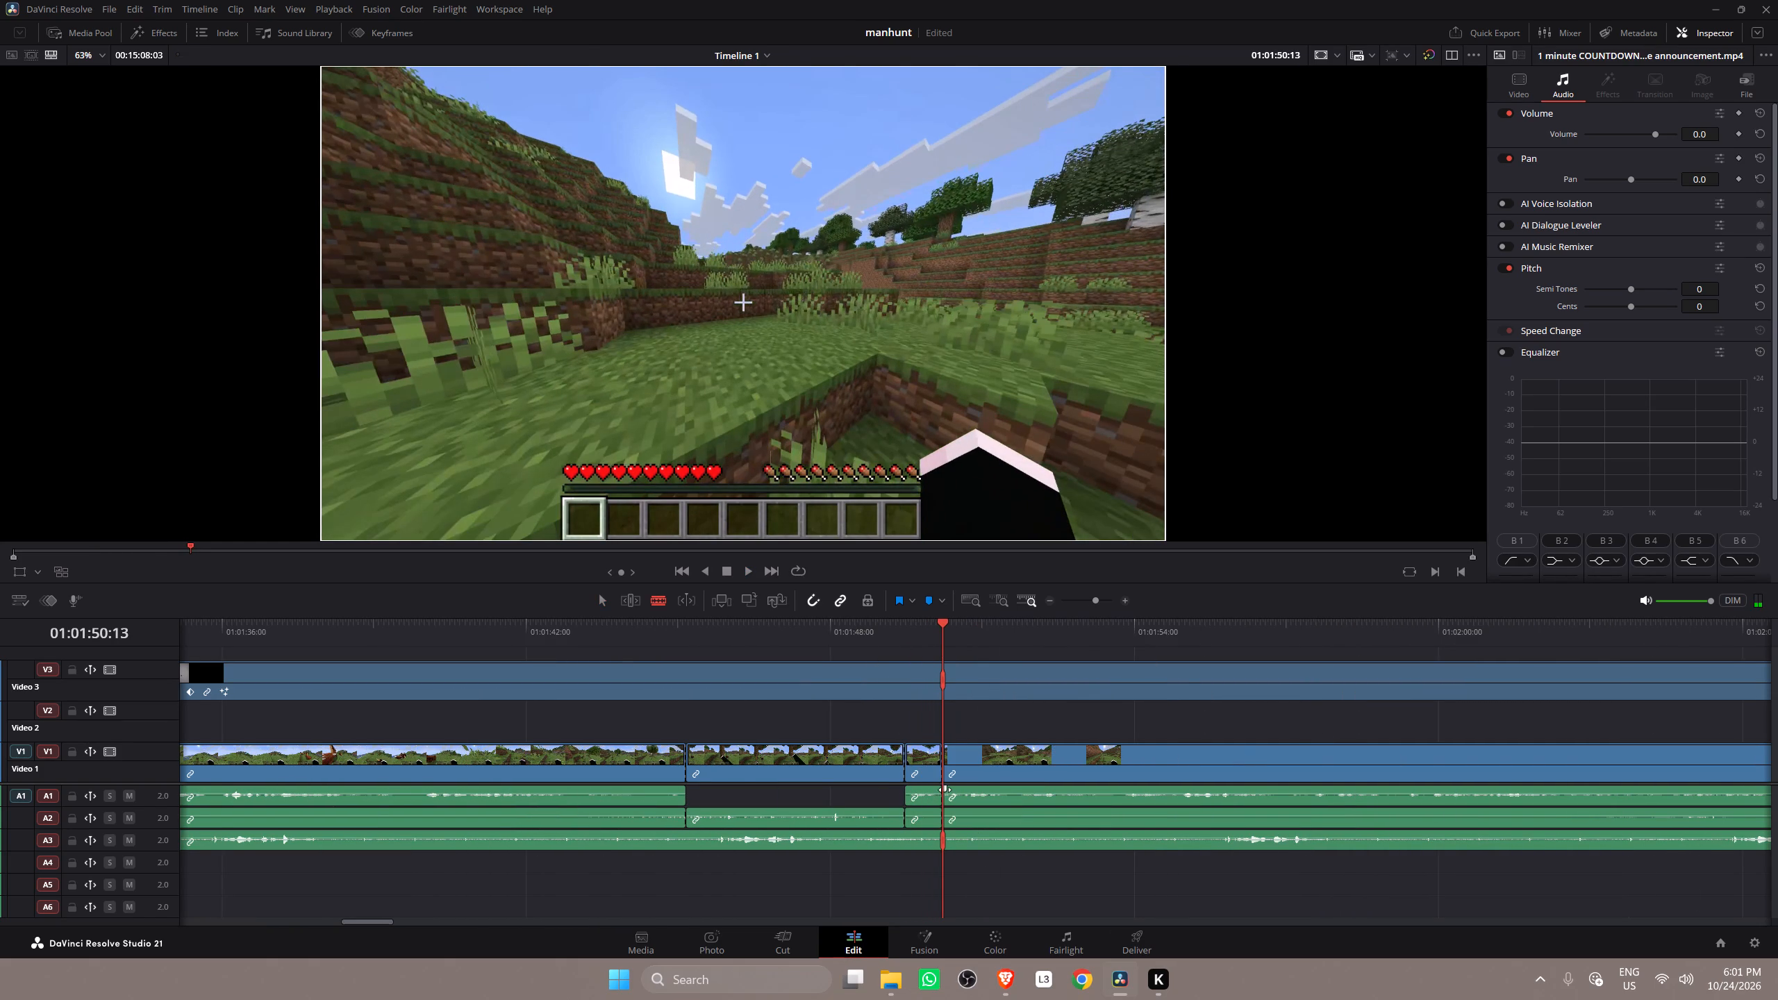
key("a")
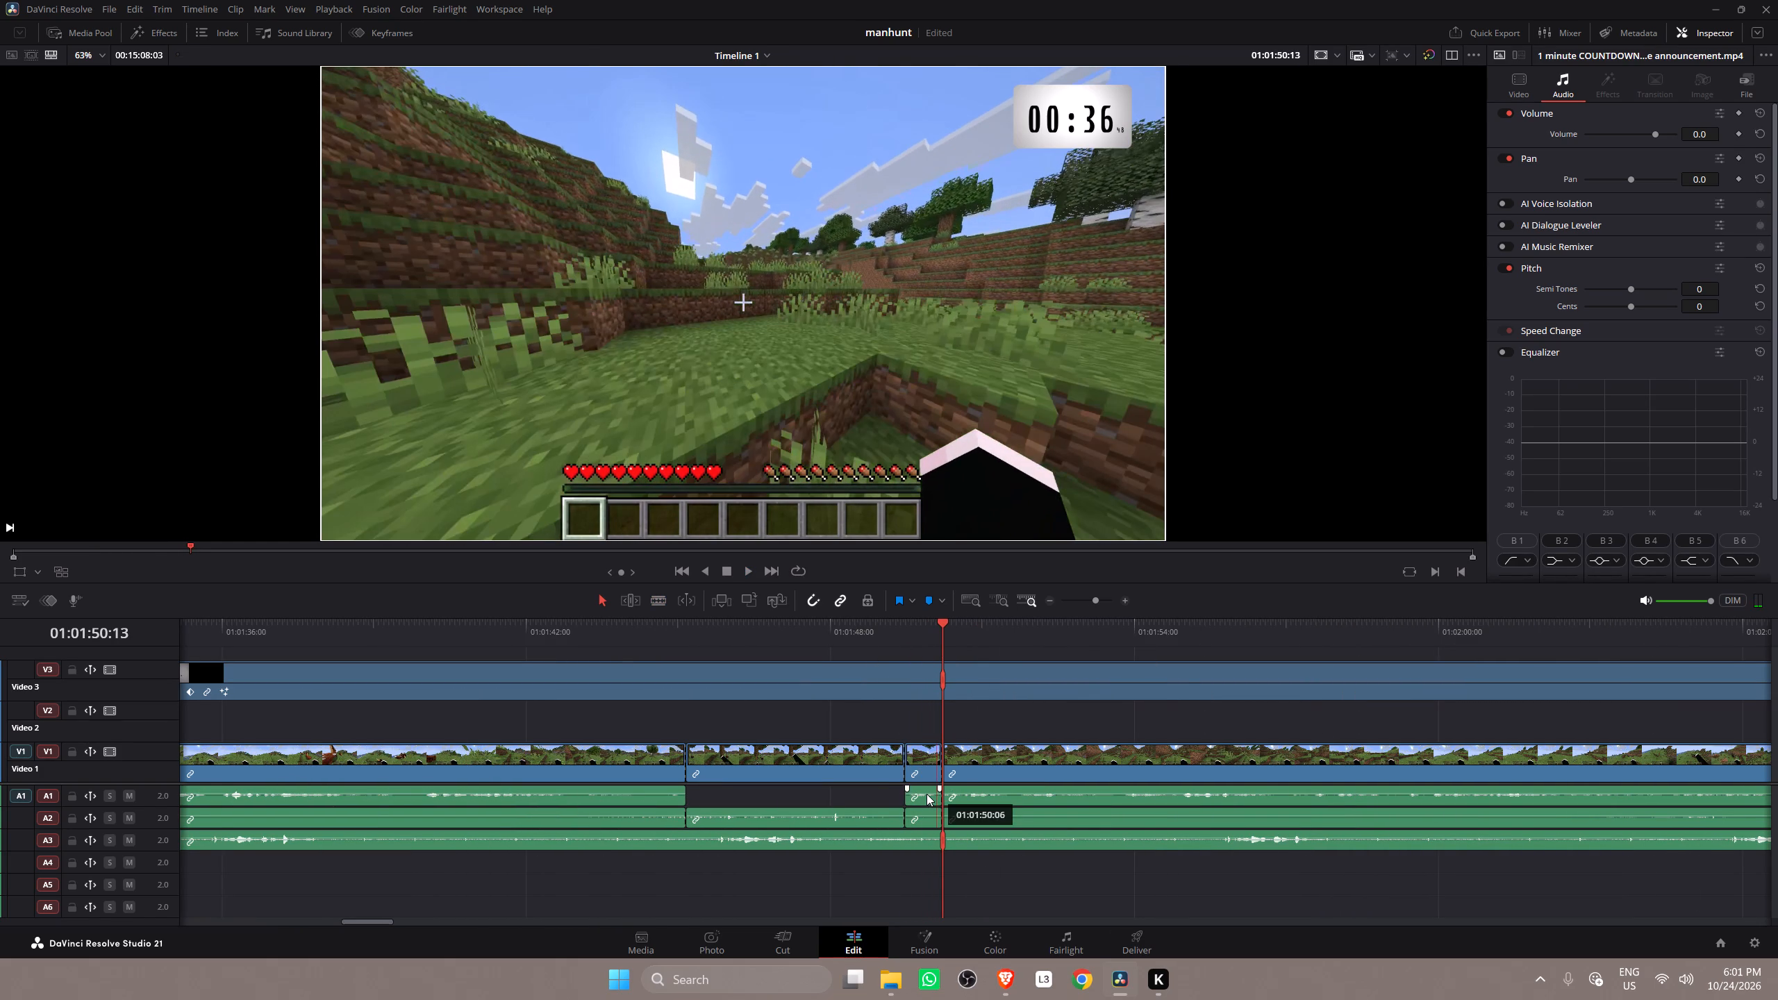
Delete the short A1 audio segment between 01:01:49:29 and 01:01:50:13, keeping its video and A2 audio.
left_click(925, 794, "alt")
left_click(865, 793)
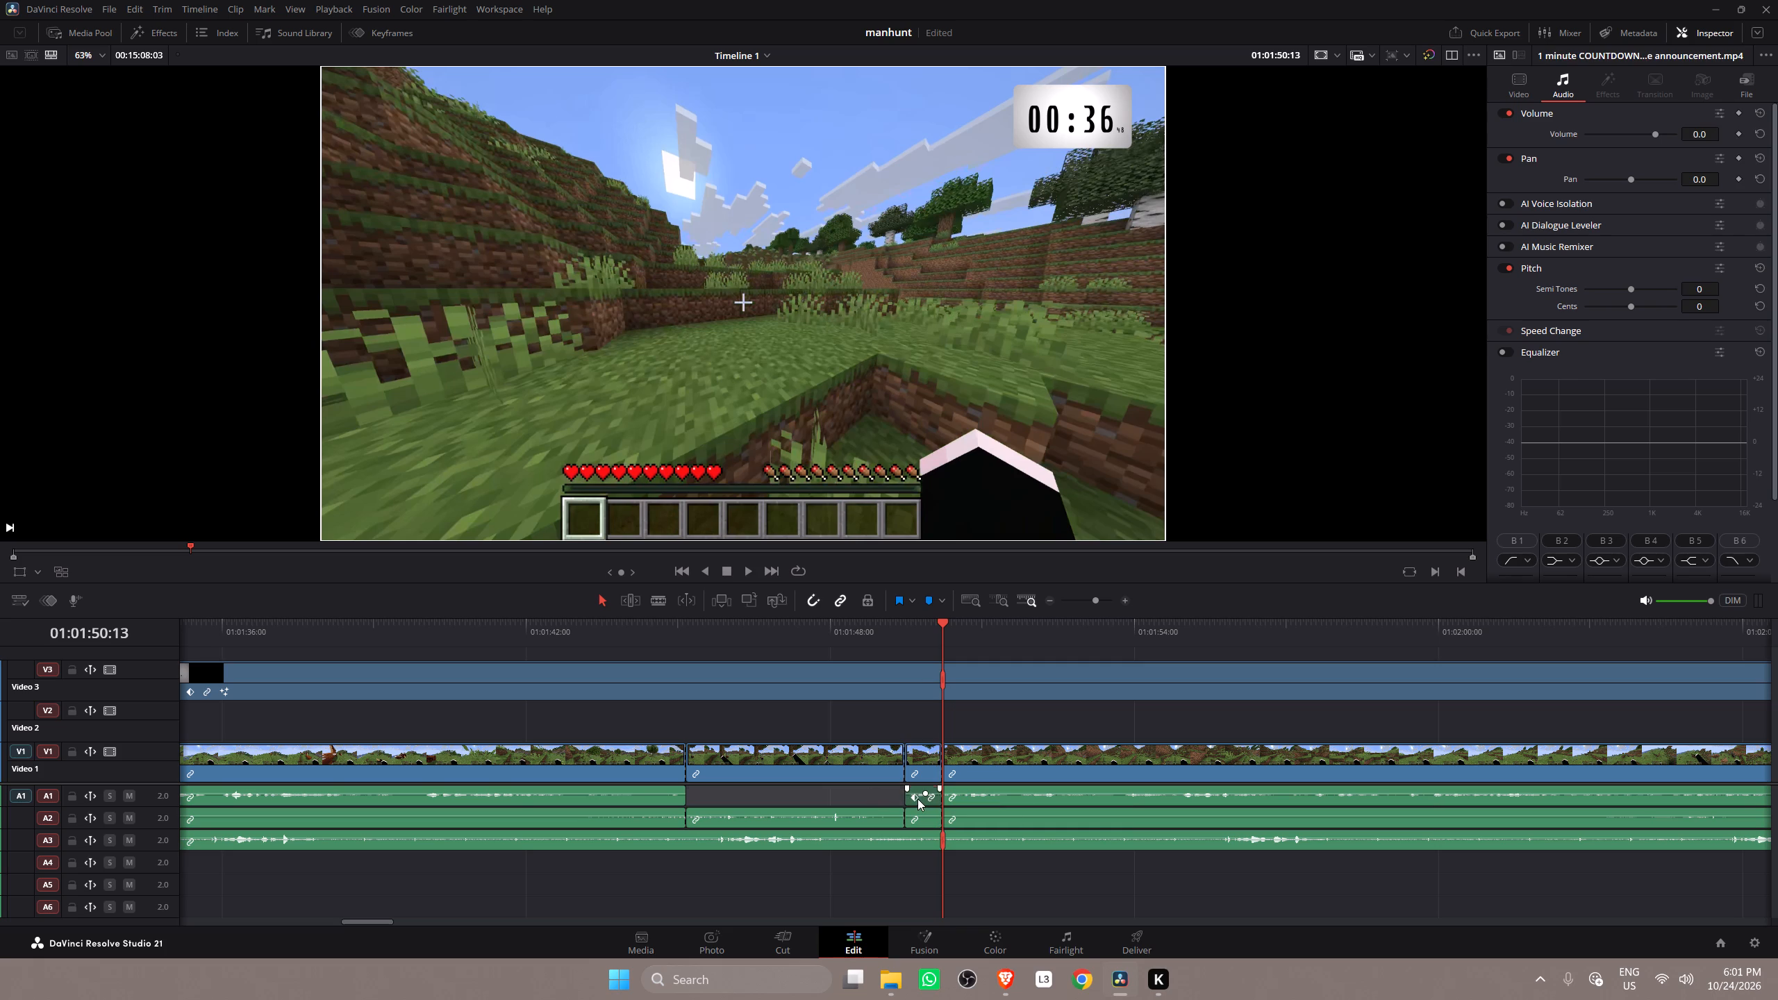
left_click(917, 799, "alt")
key("BackSpace")
Play the gameplay past the A1 gap to find the next unwanted audio and split the clip at 01:01:54:46.
left_click(883, 629)
key("space")
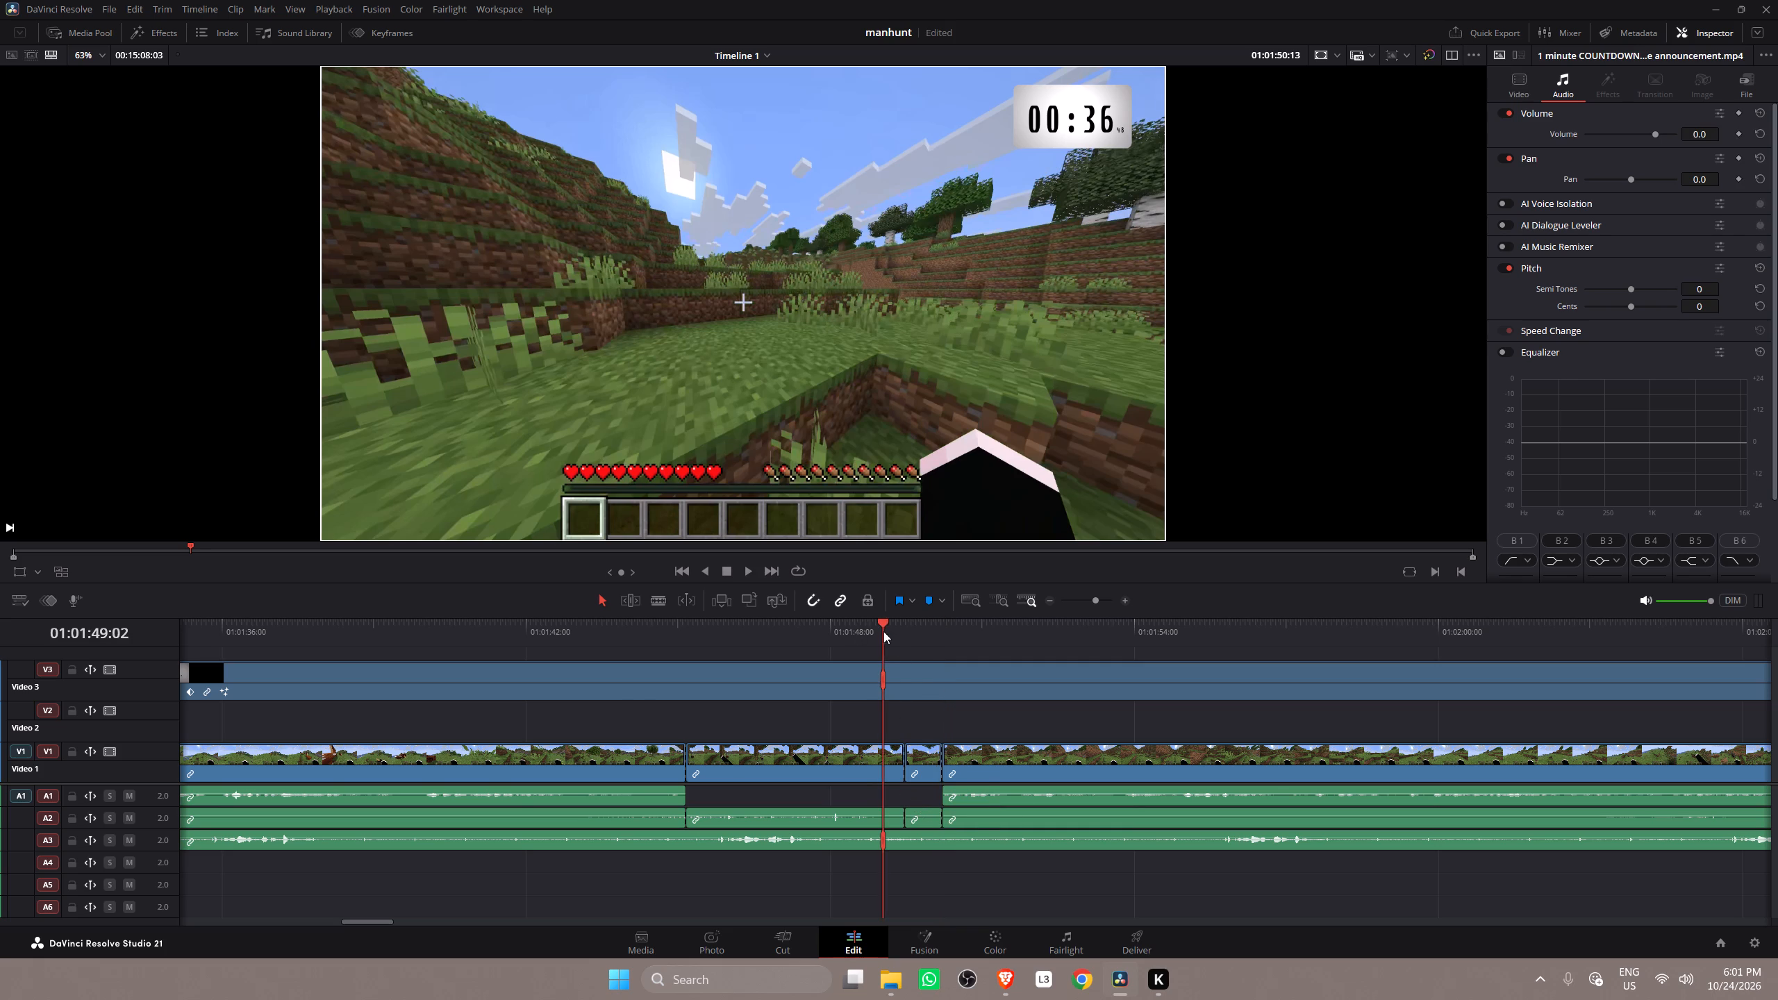
scroll(917, 733, "down", 3, "alt")
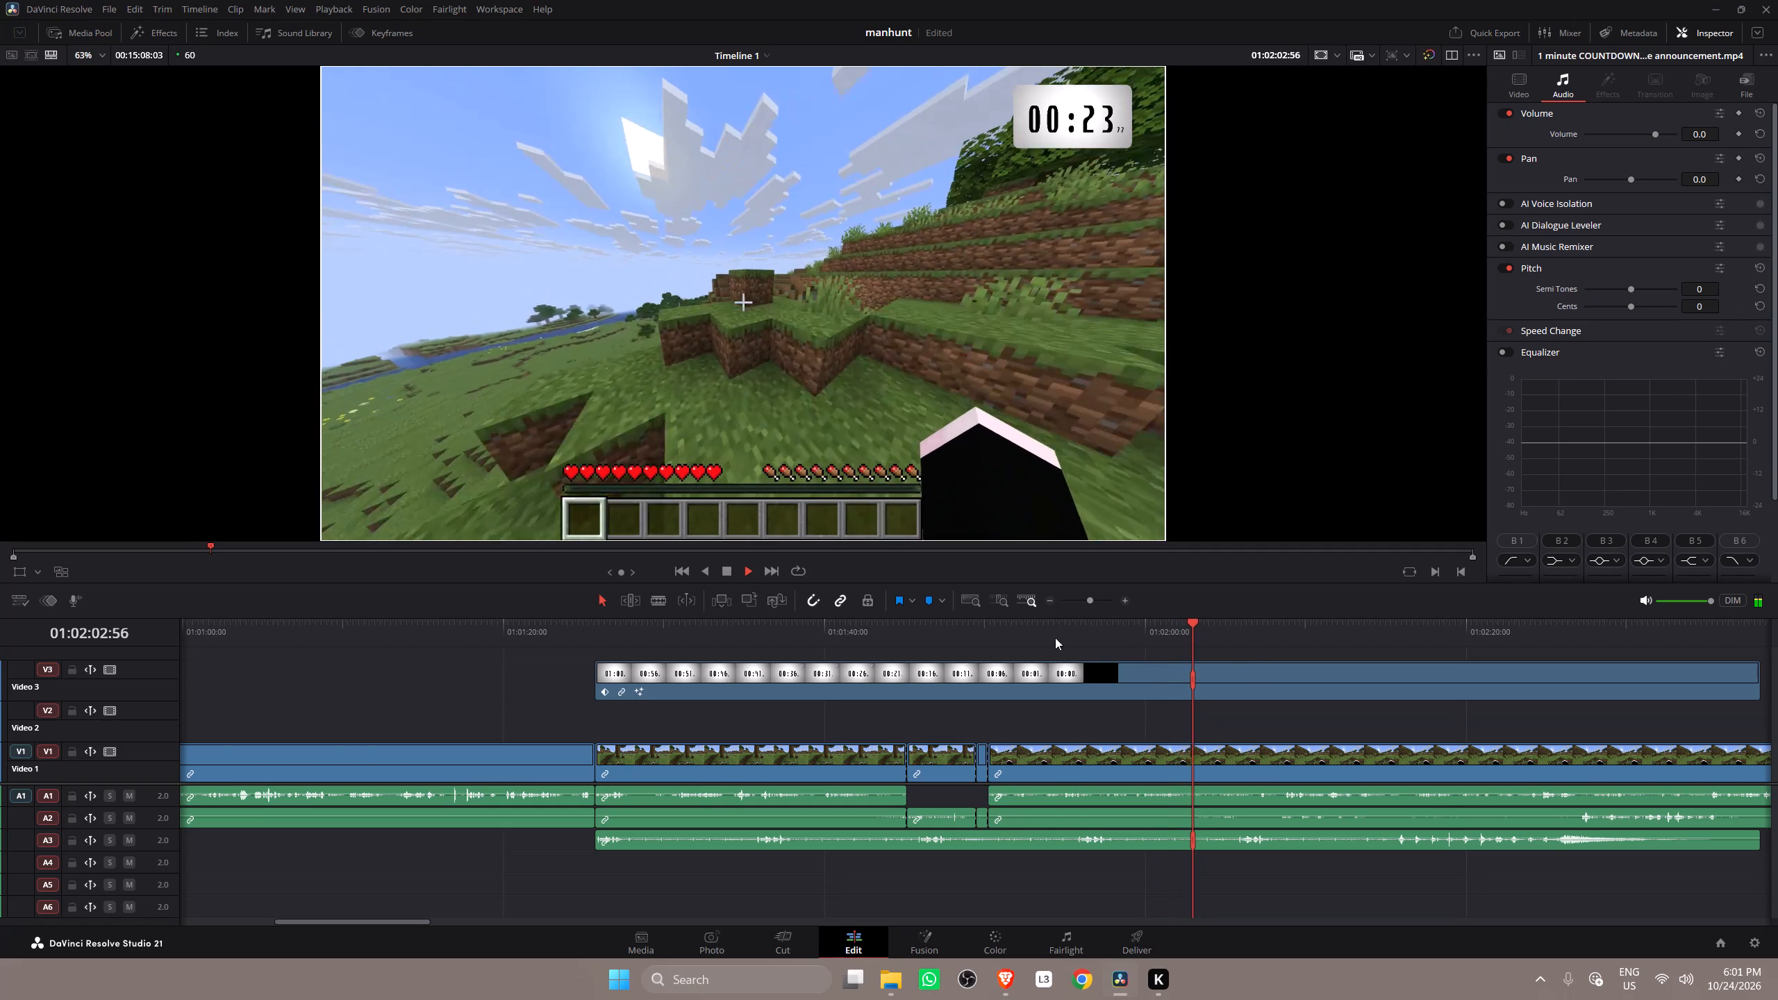
key("space")
left_click(1017, 617)
left_click(1019, 622)
key("space")
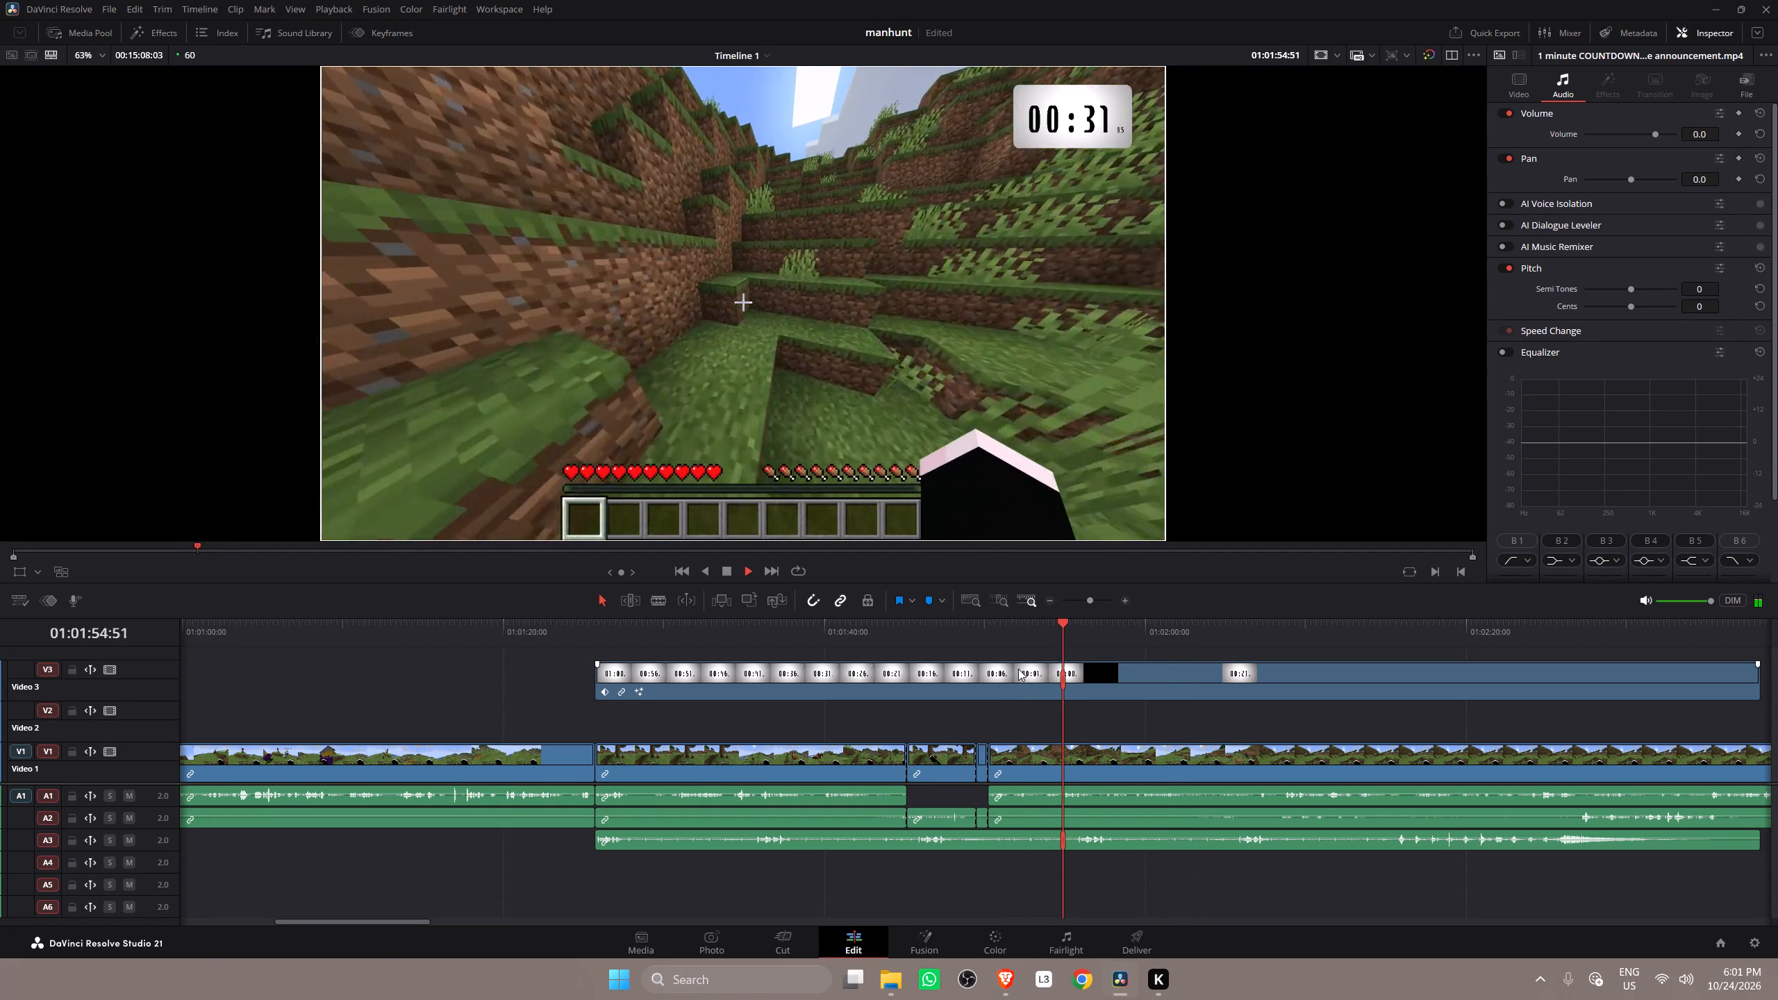
key("space")
left_click_drag(1067, 626, 1061, 637)
key("b")
left_click(1062, 758)
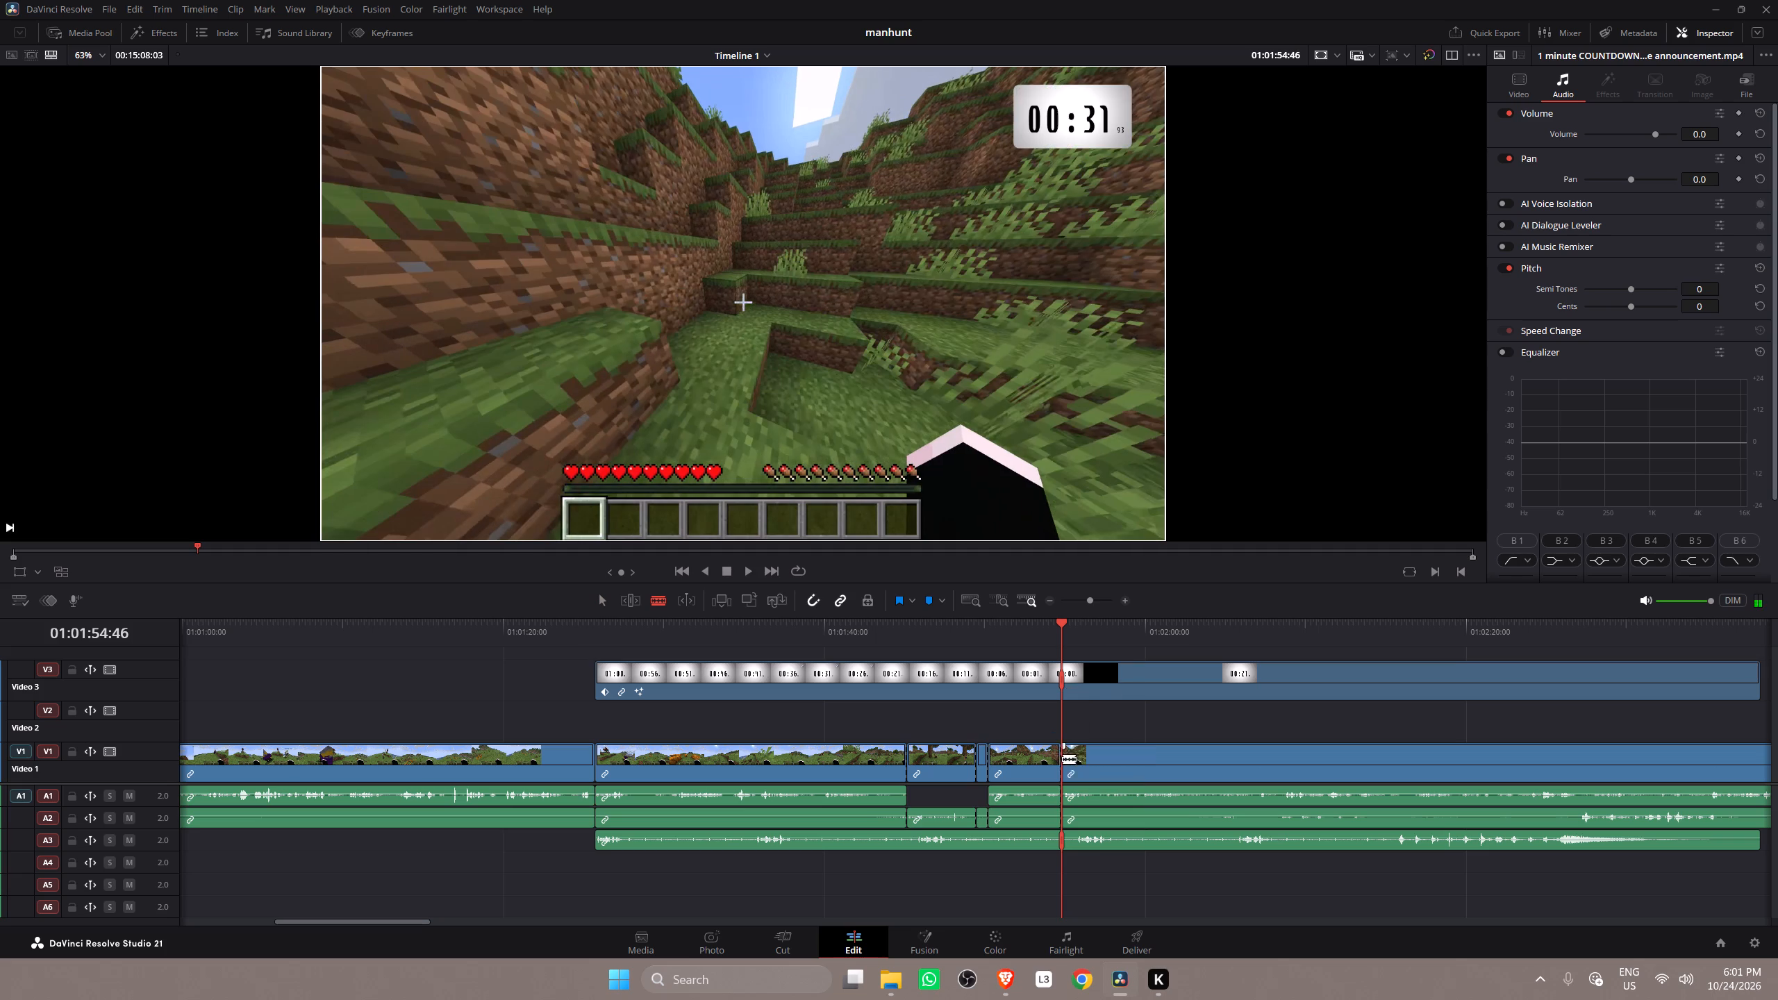
Play back the gameplay around 01:02:02 to 01:02:07 and split the clip at 01:02:04:52, where the unwanted audio ends.
key("space")
key("space")
left_click(1189, 631)
key("space")
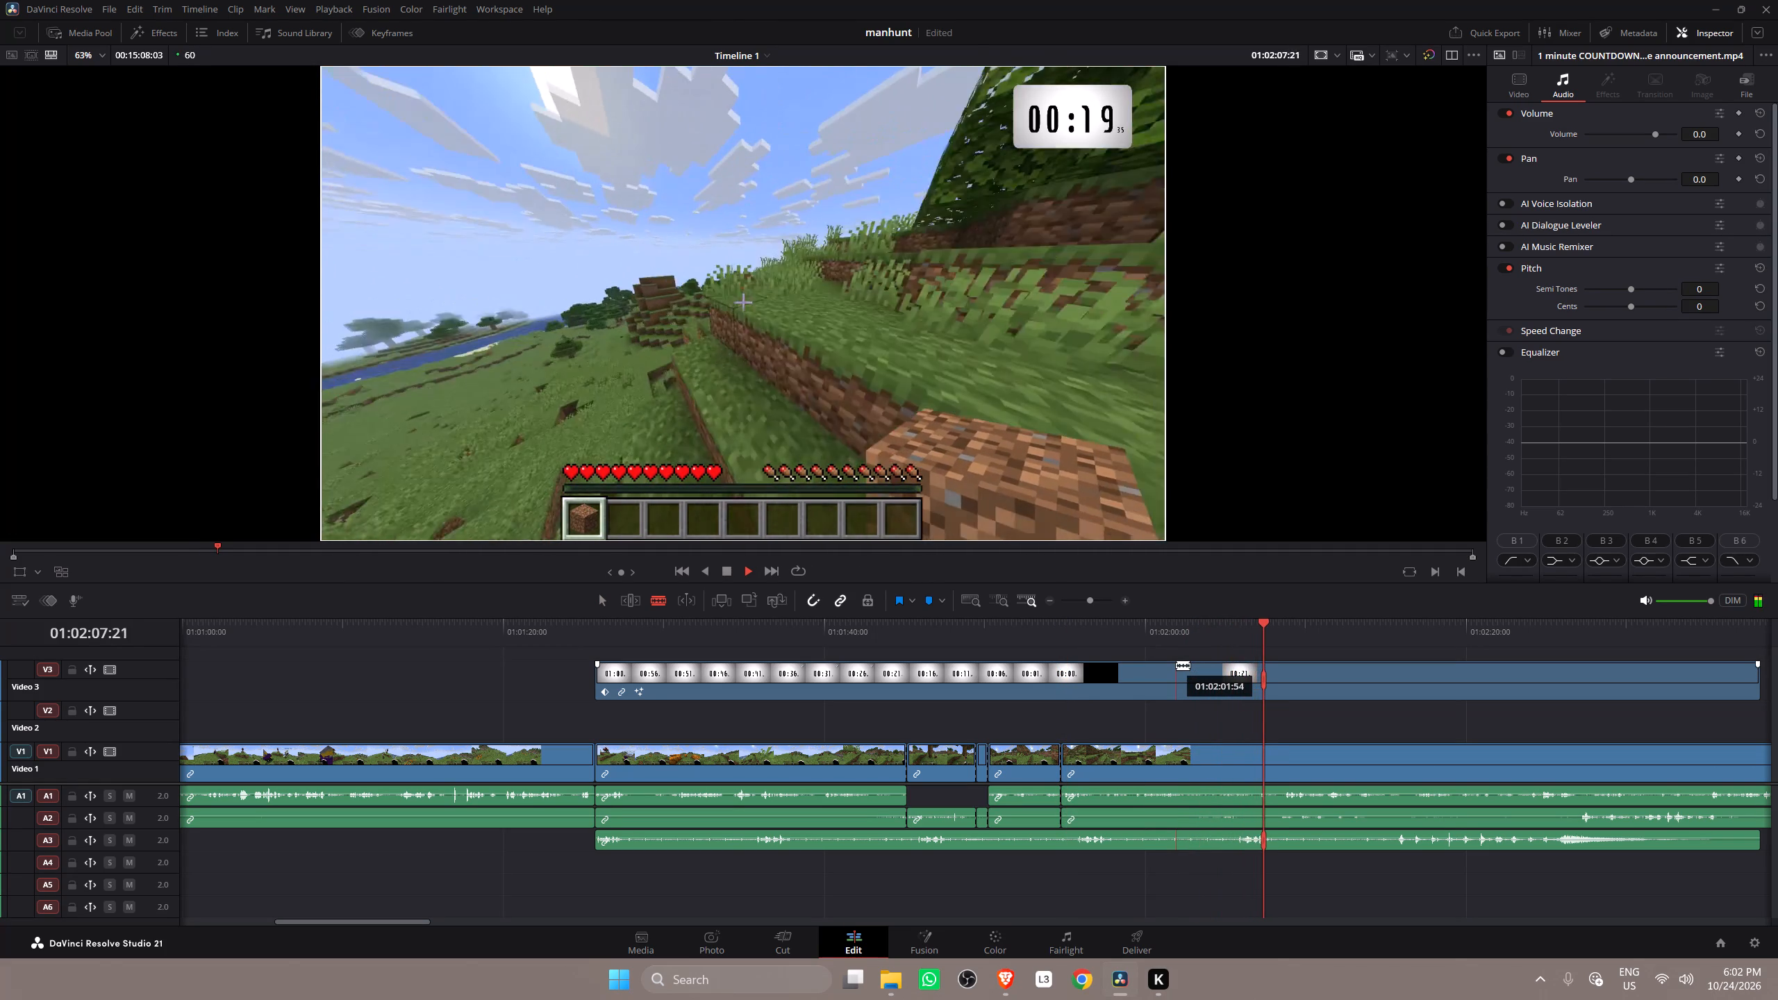
key("space")
left_click(1222, 628)
key("space")
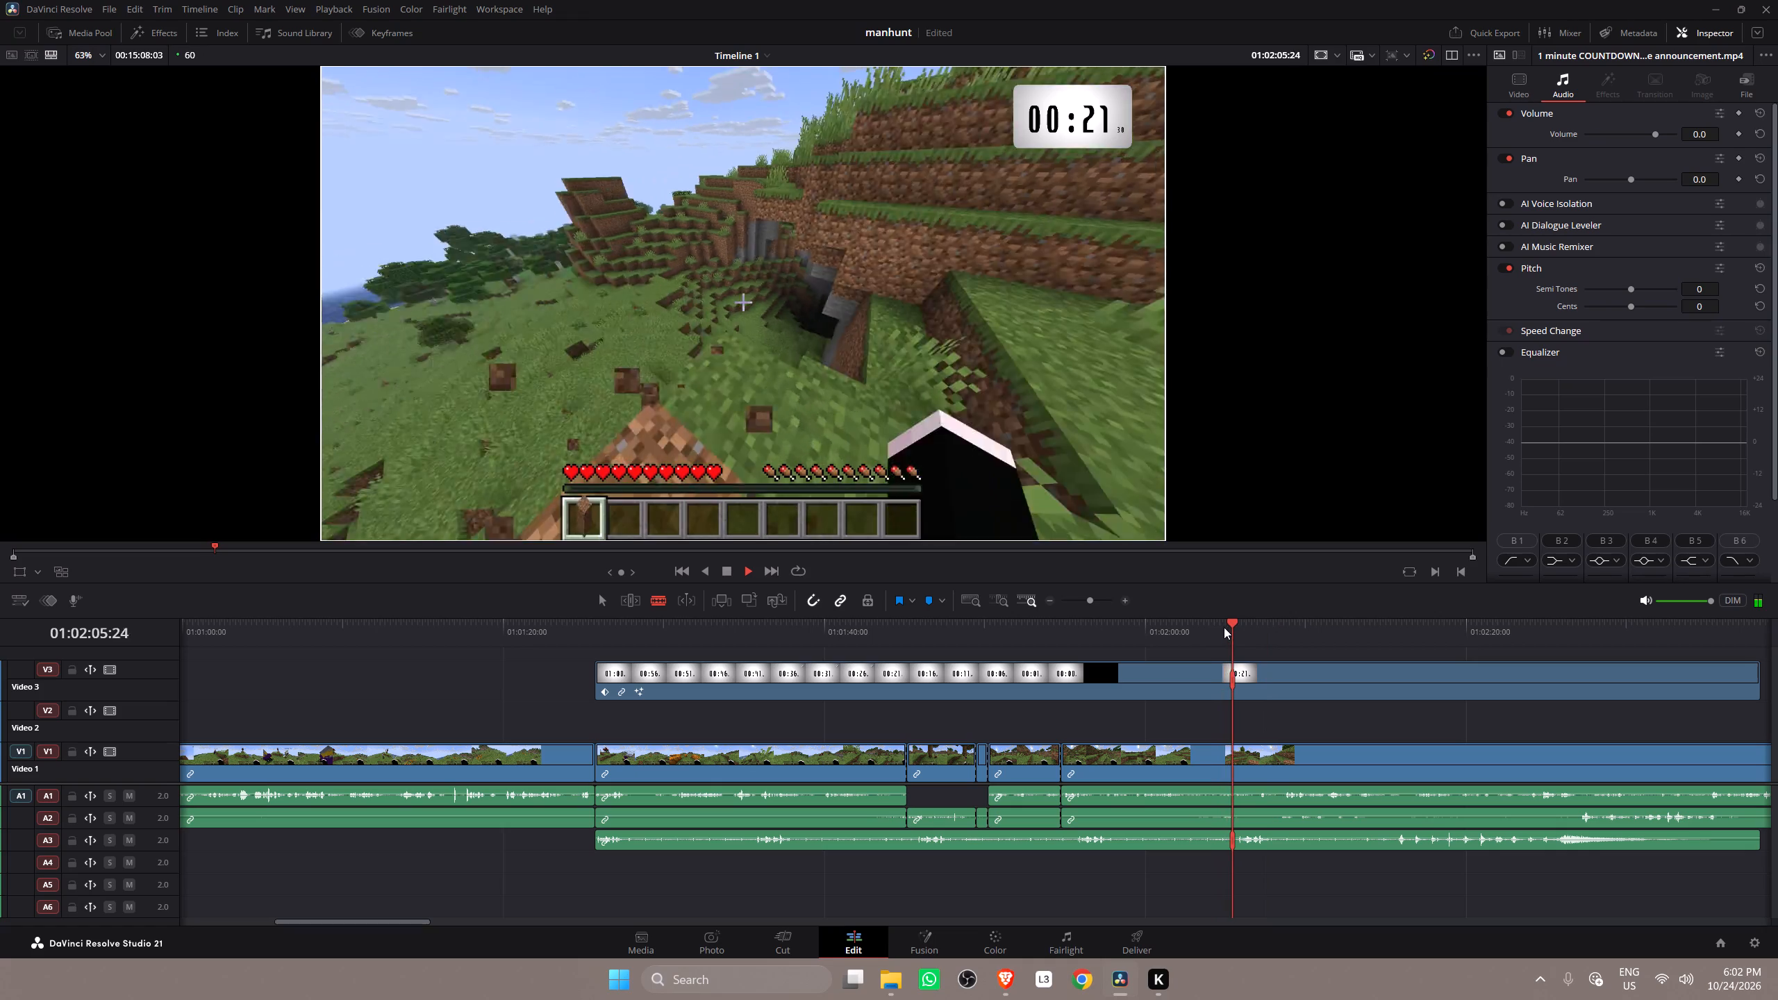
key("space")
left_click(1187, 634)
key("space")
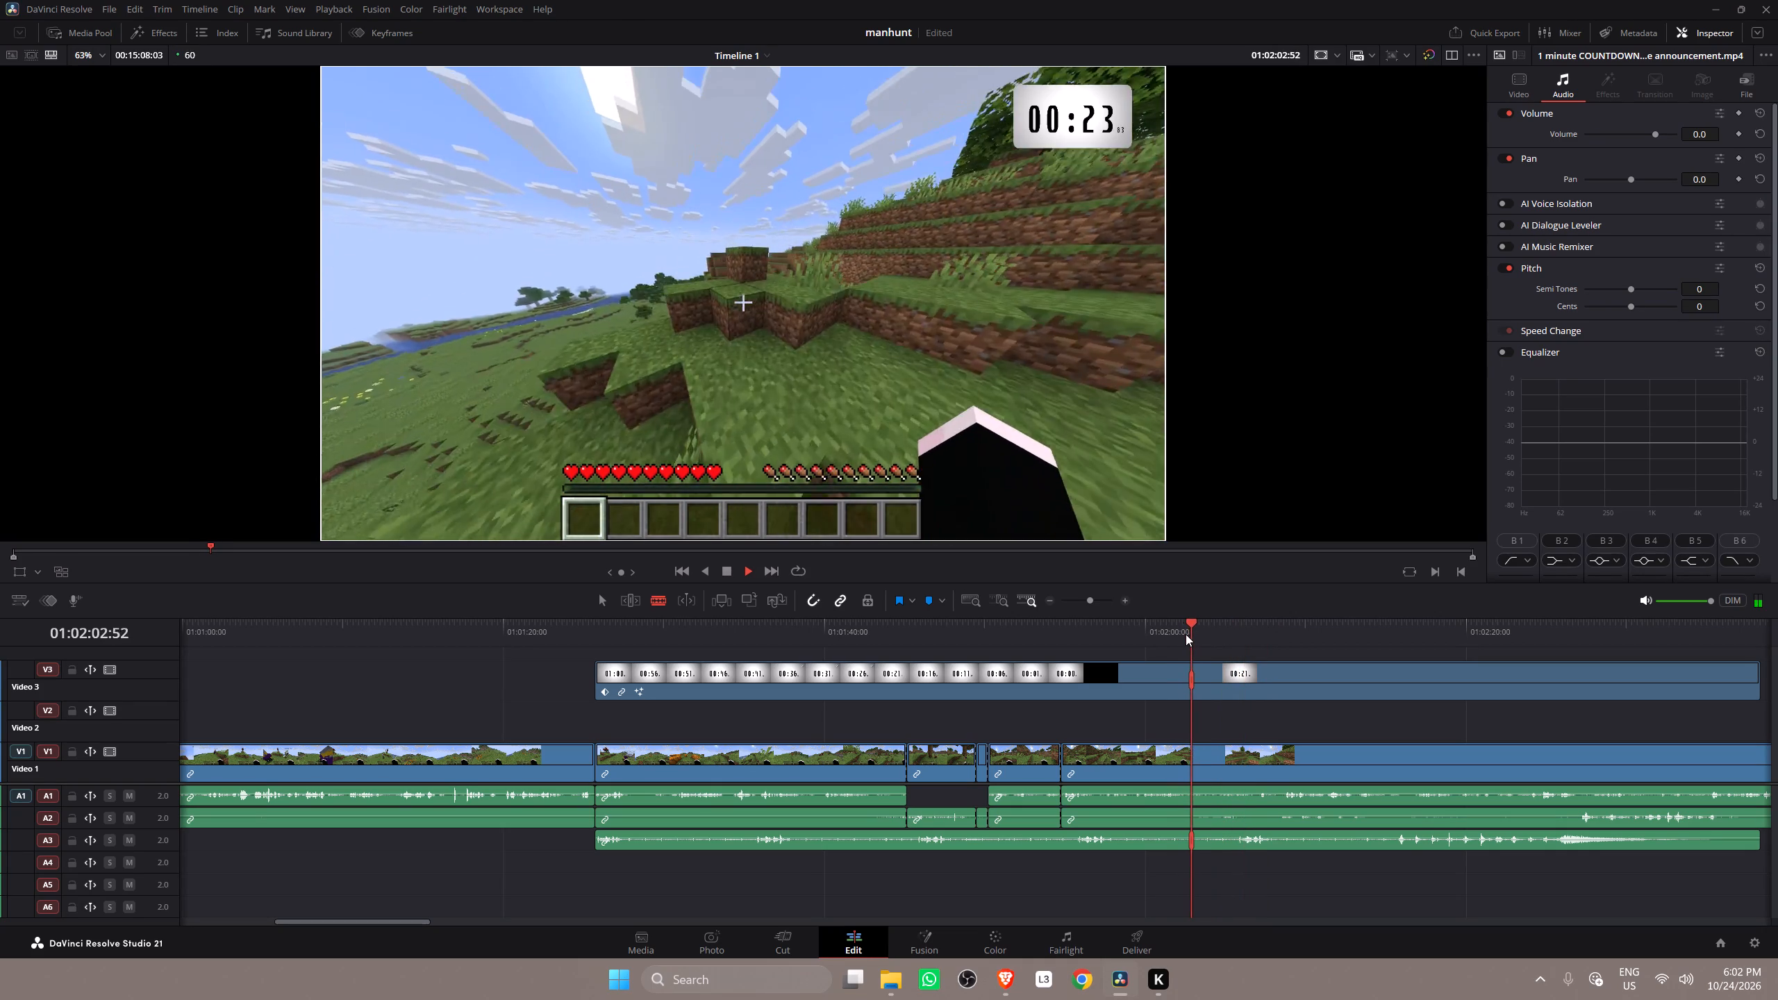
key("space")
left_click(1161, 631)
key("space")
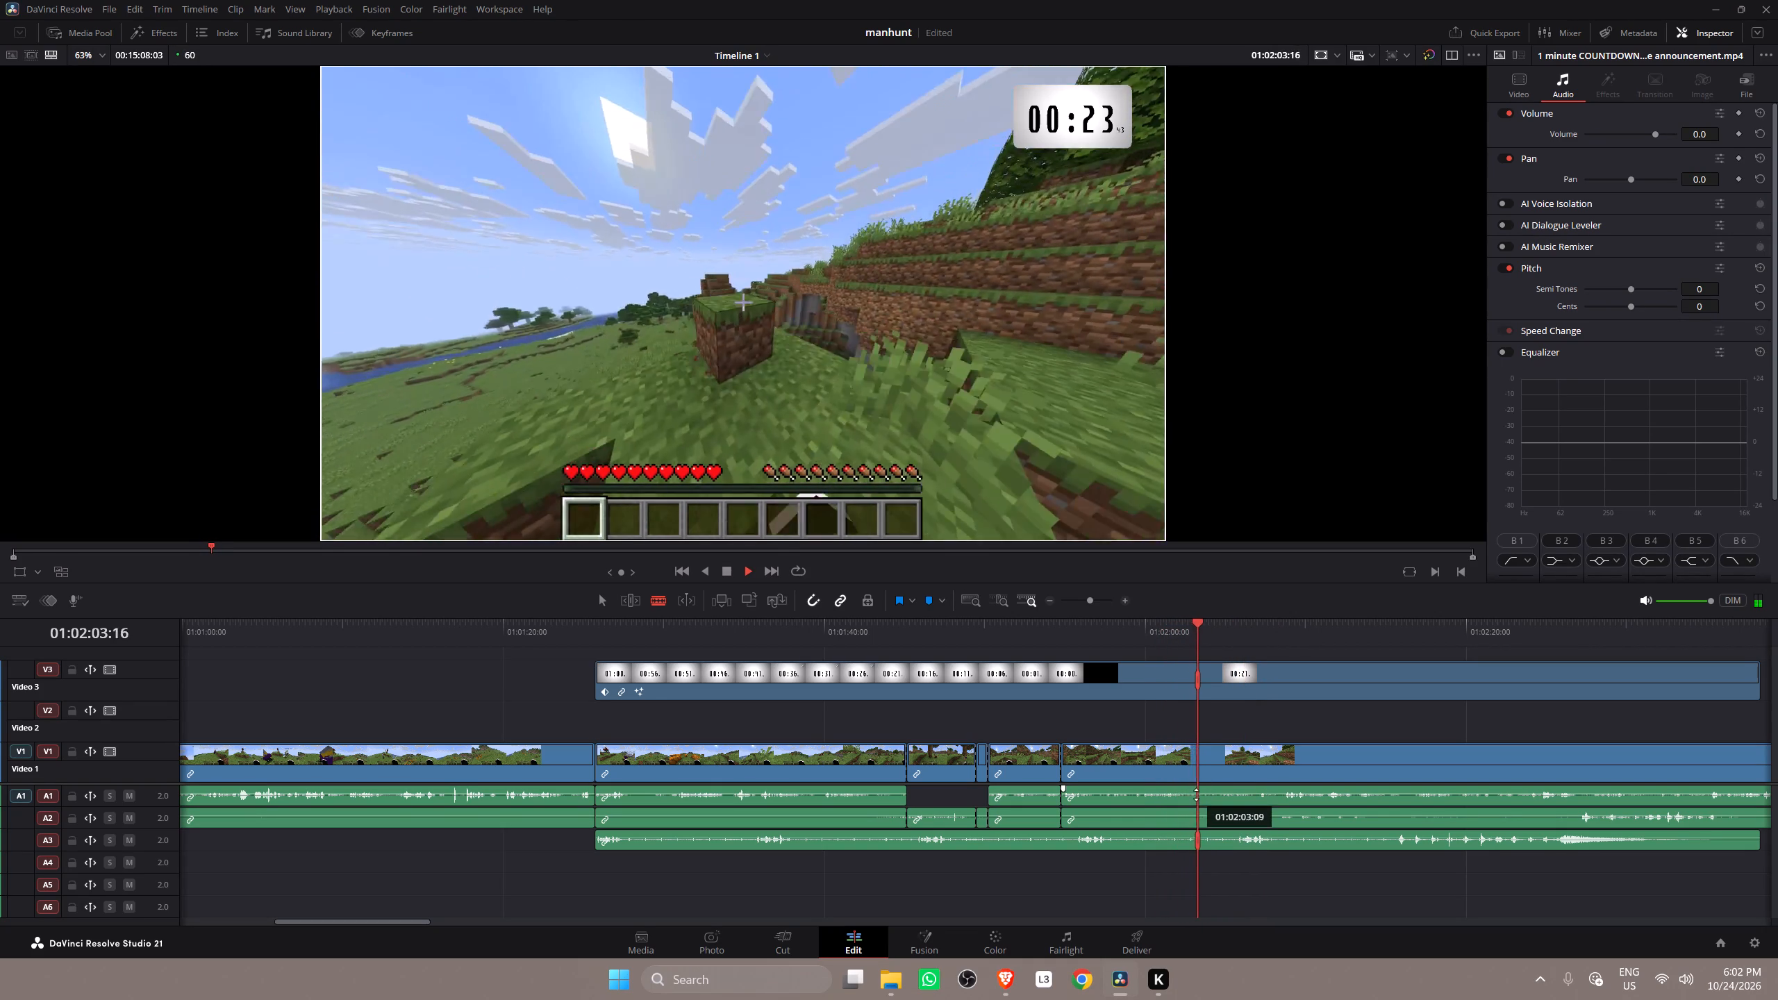
key("space")
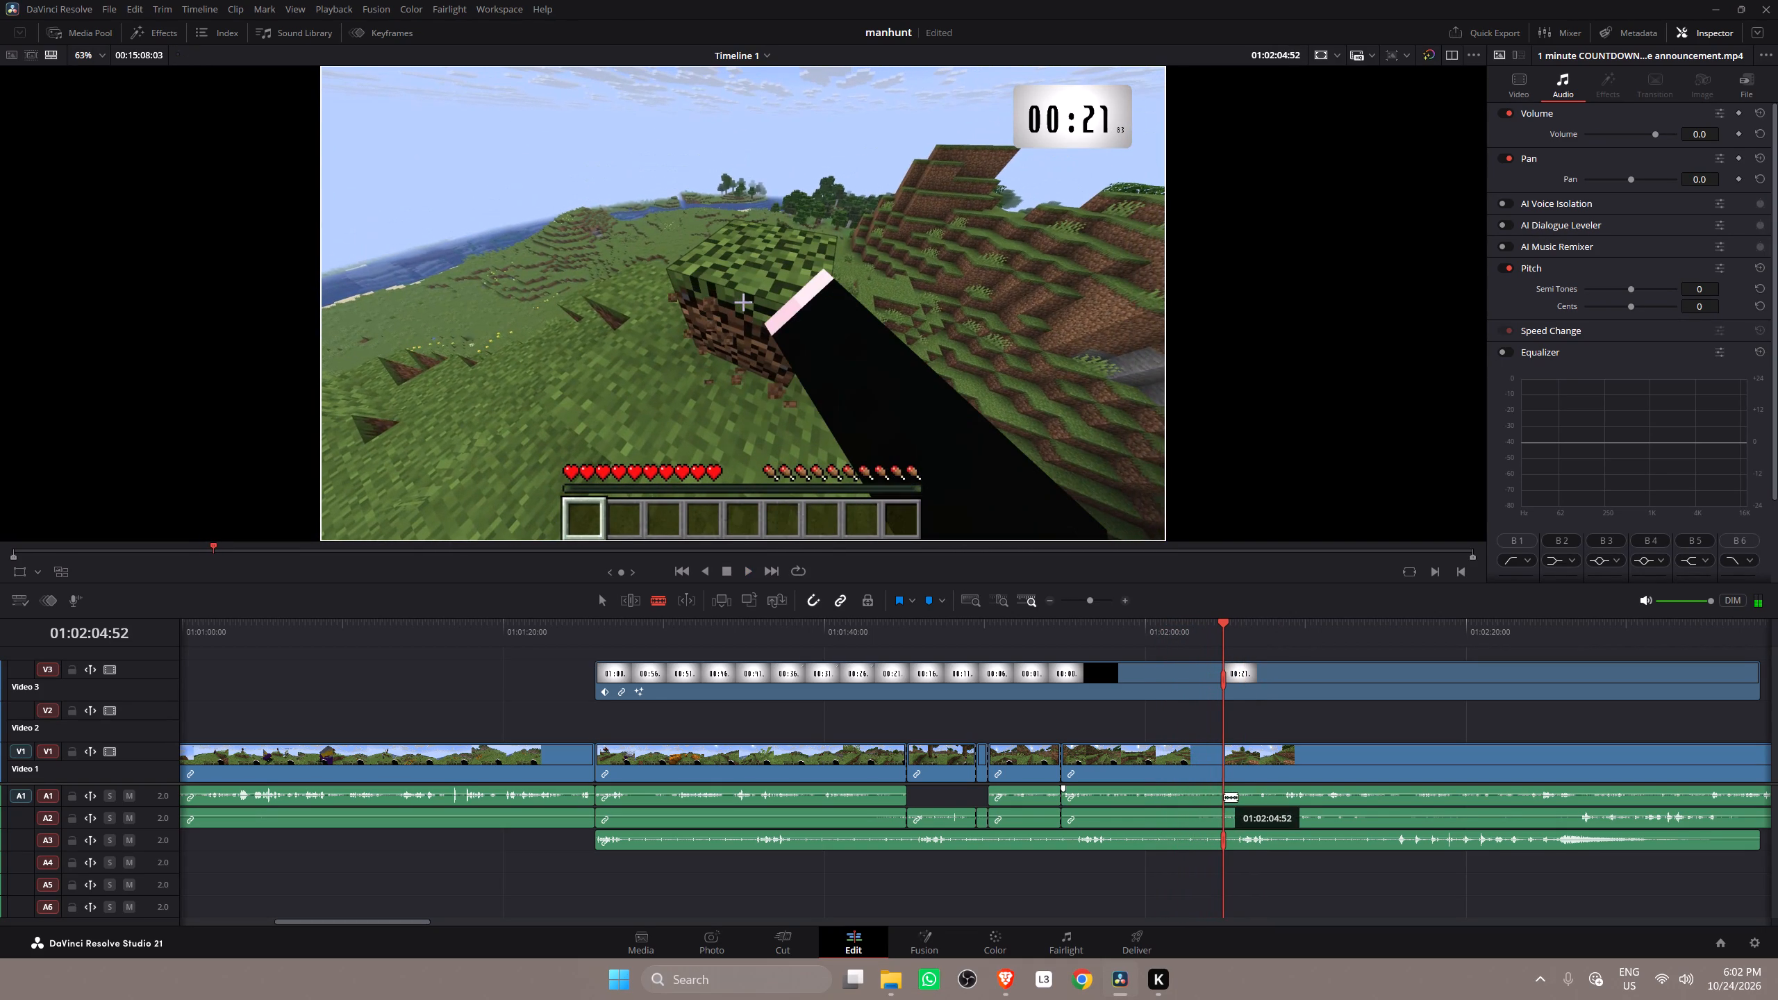
left_click(1224, 797)
Return to selection mode and delete the A1 audio segment between 01:01:54:46 and 01:02:04:52, keeping its video and A2 audio.
key("a")
key("a")
key("a")
key("a")
key("a")
key("a")
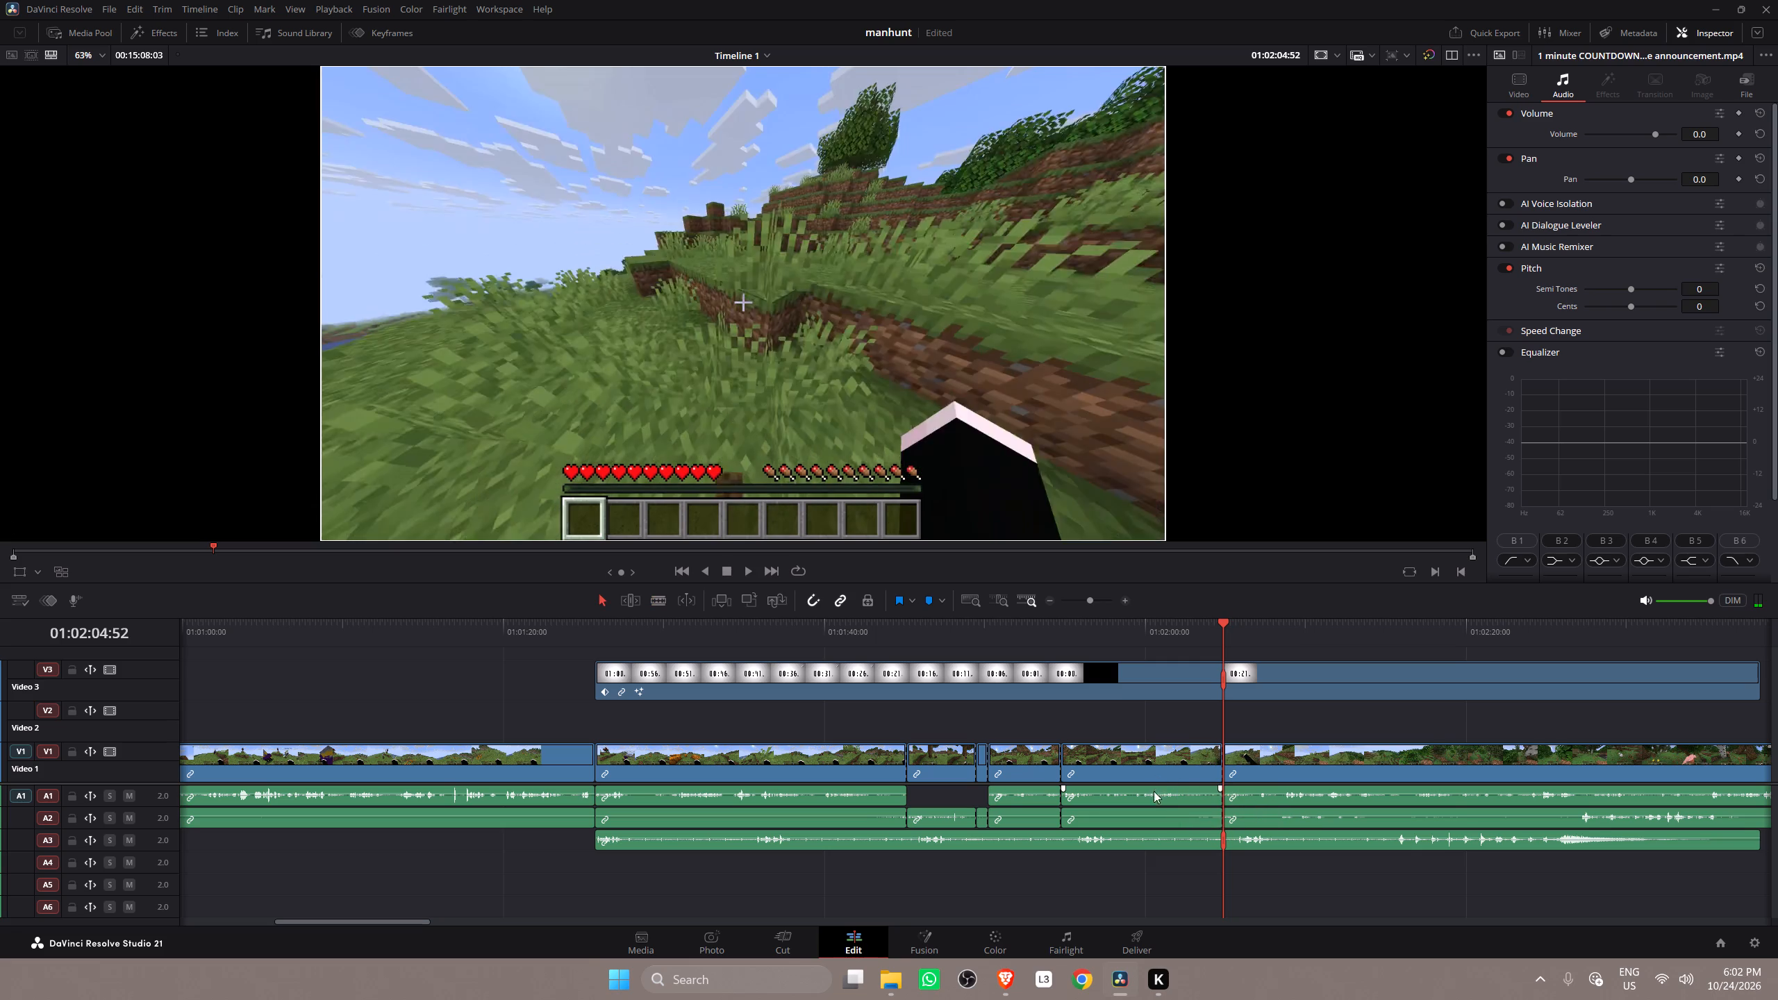
left_click(1152, 789, "alt")
key("BackSpace")
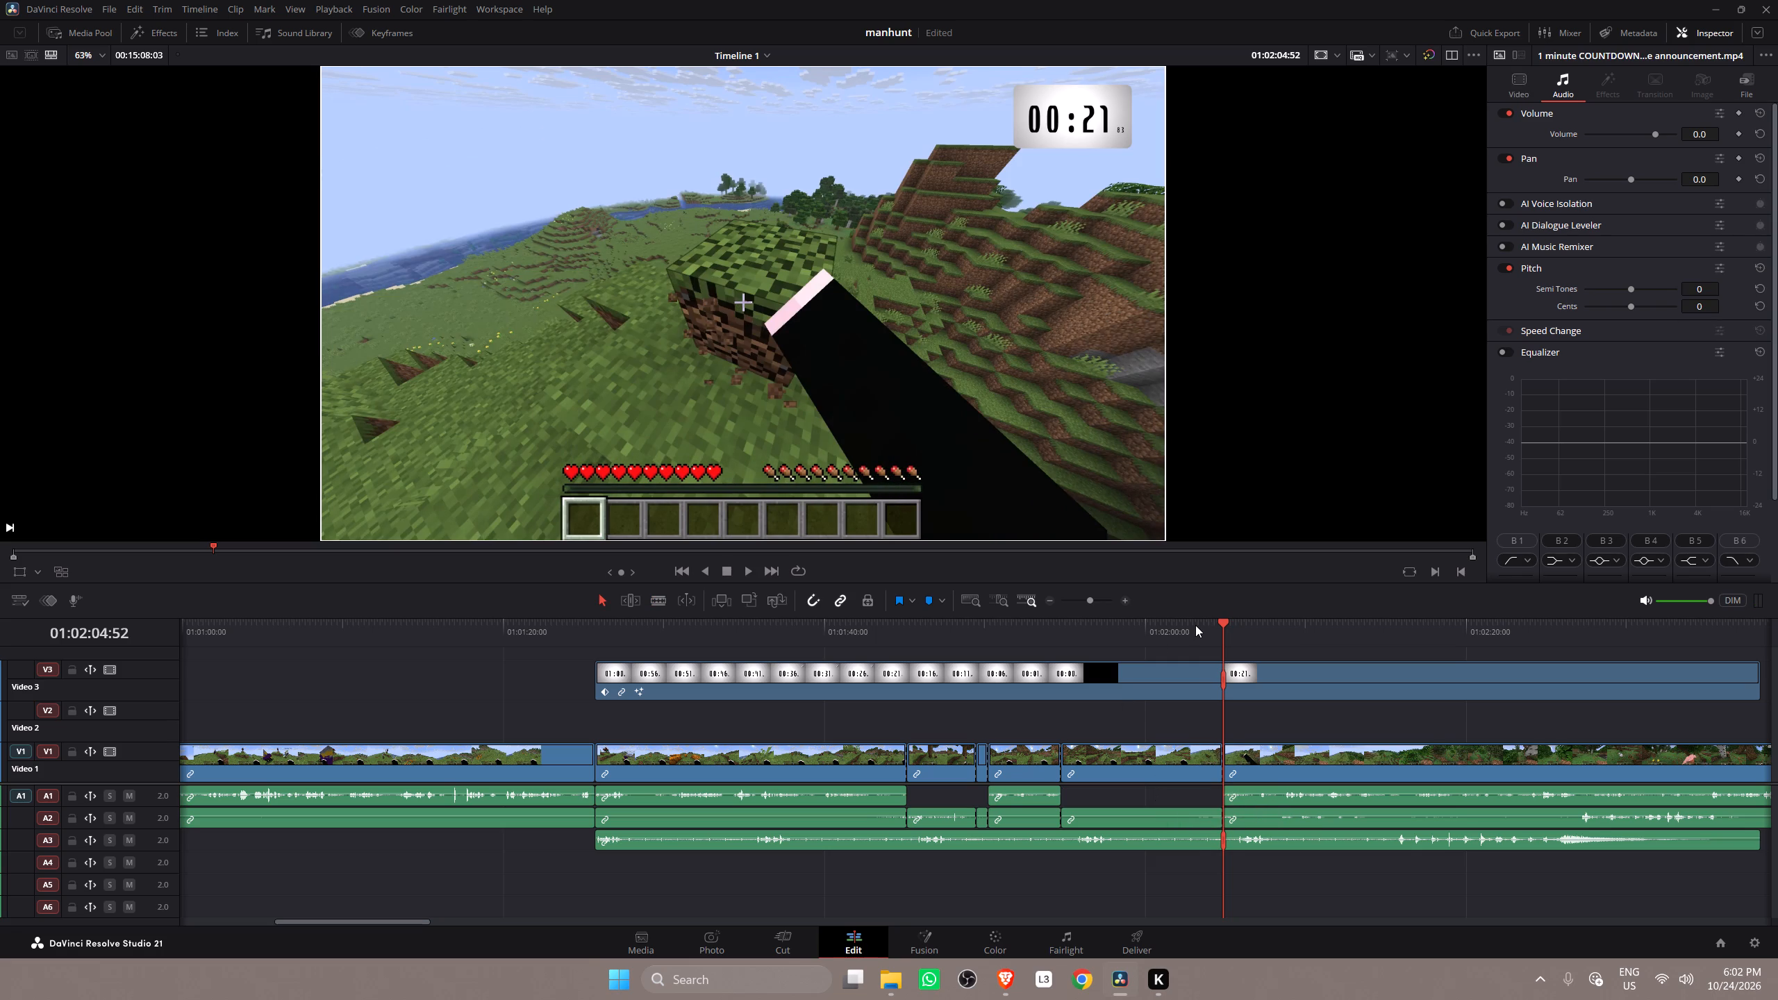
Play through to the countdown's end and add Zoom and Position keyframes to the countdown clip at 01:02:26:14.
key("space")
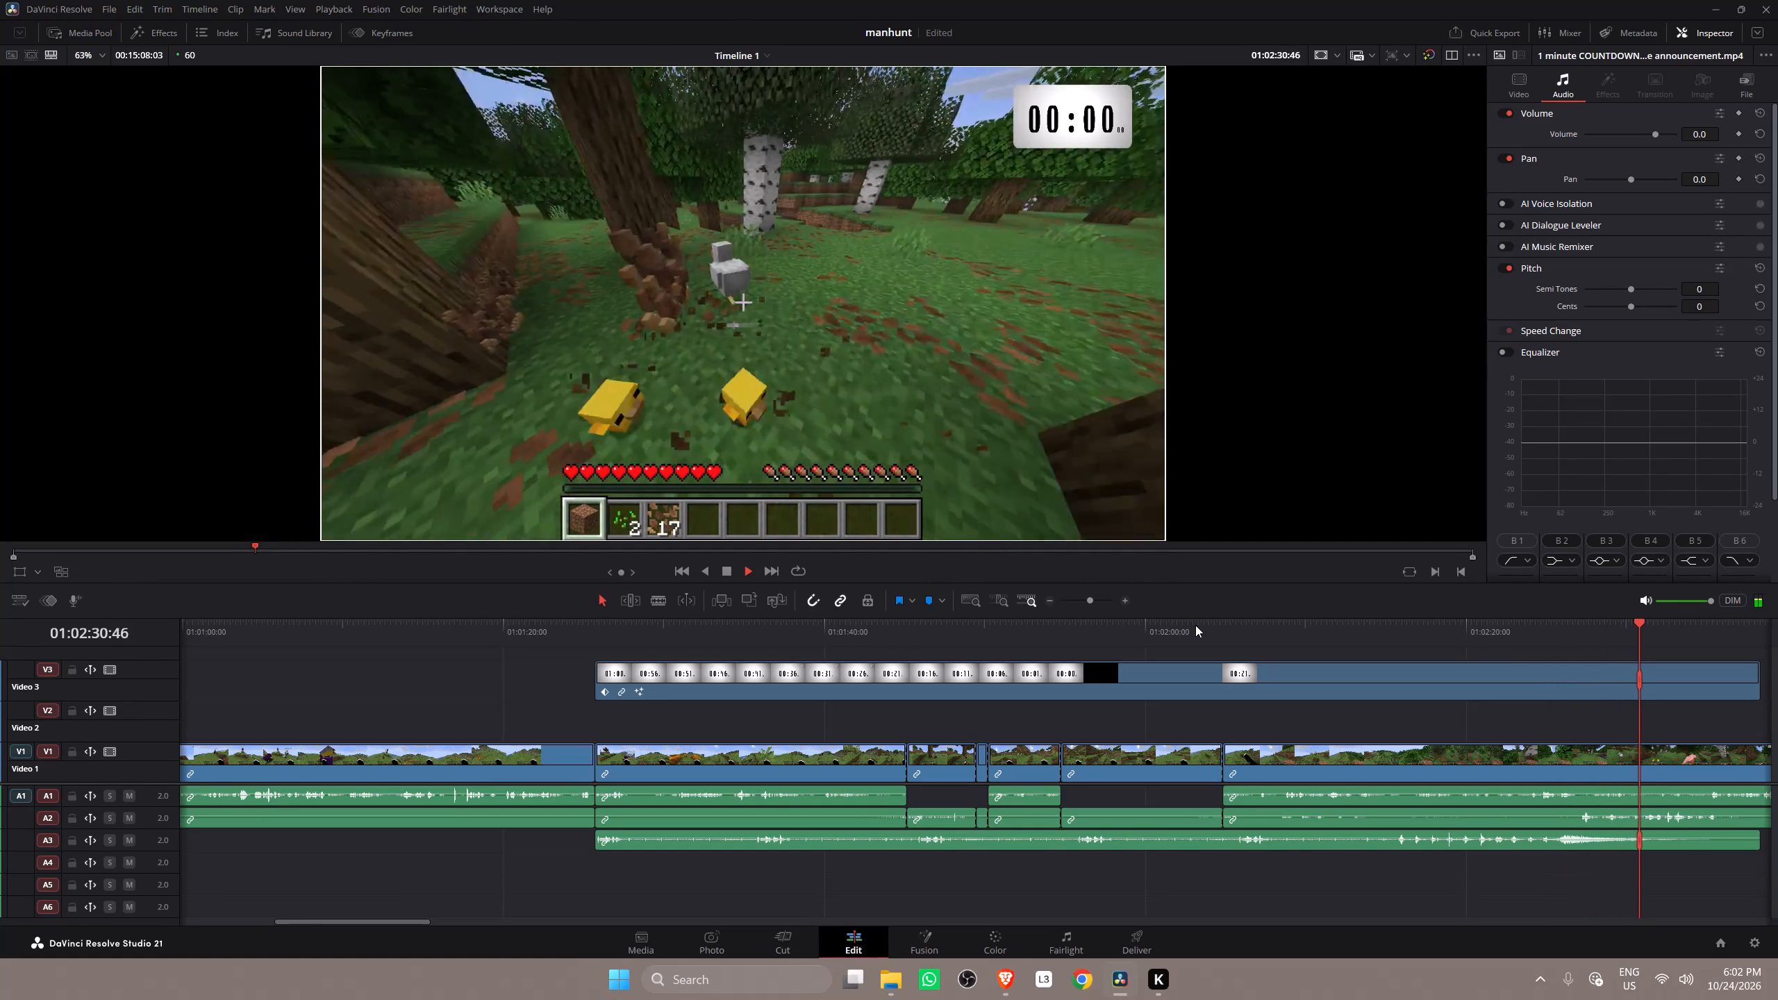
key("space")
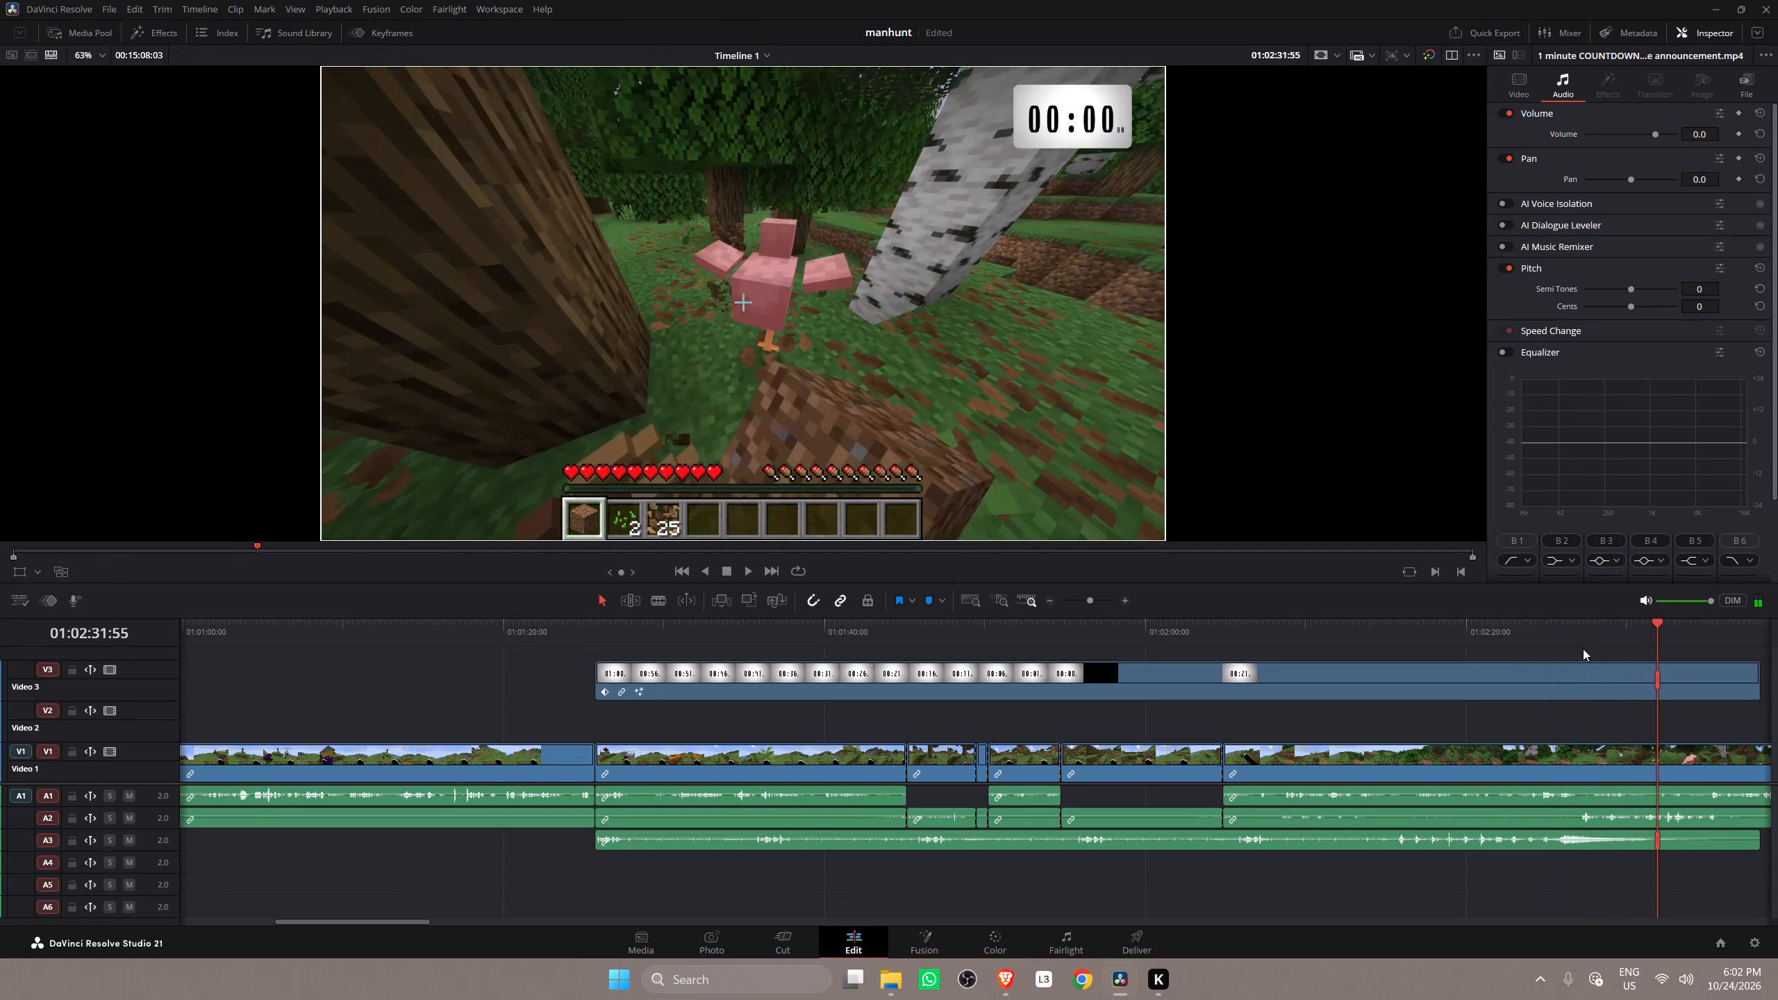
left_click(1577, 639)
left_click(1554, 637)
key("space")
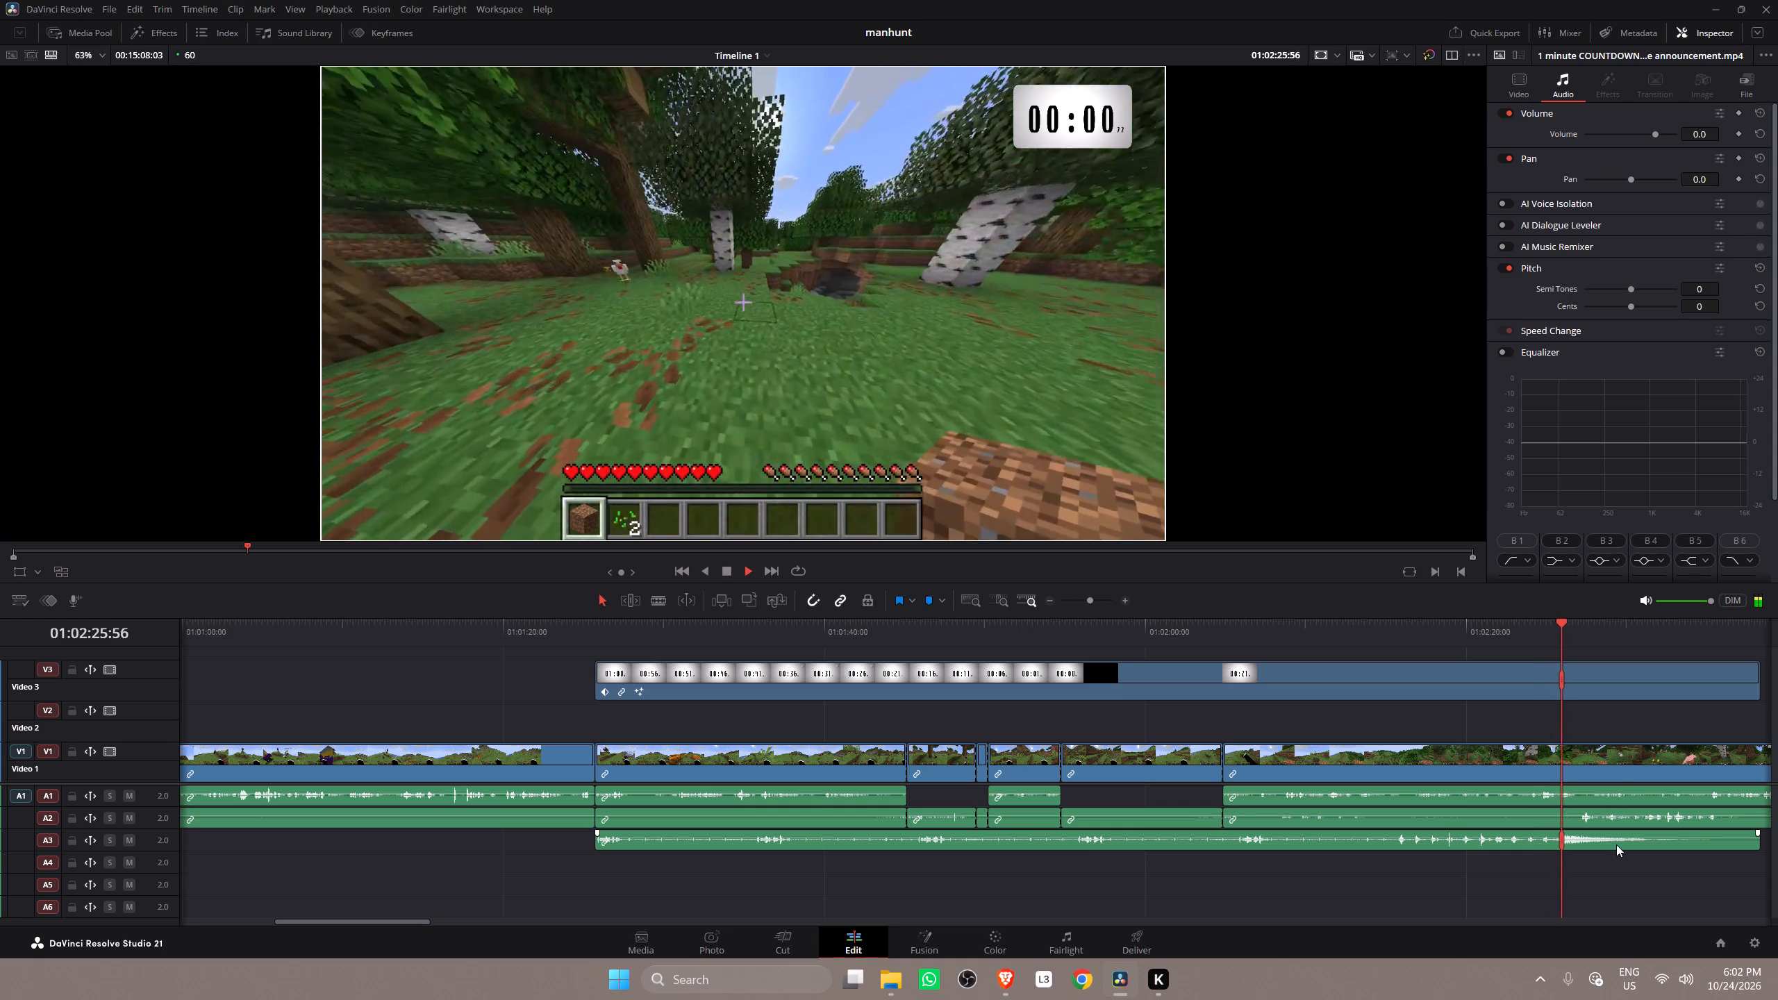
key("space")
left_click(1563, 840)
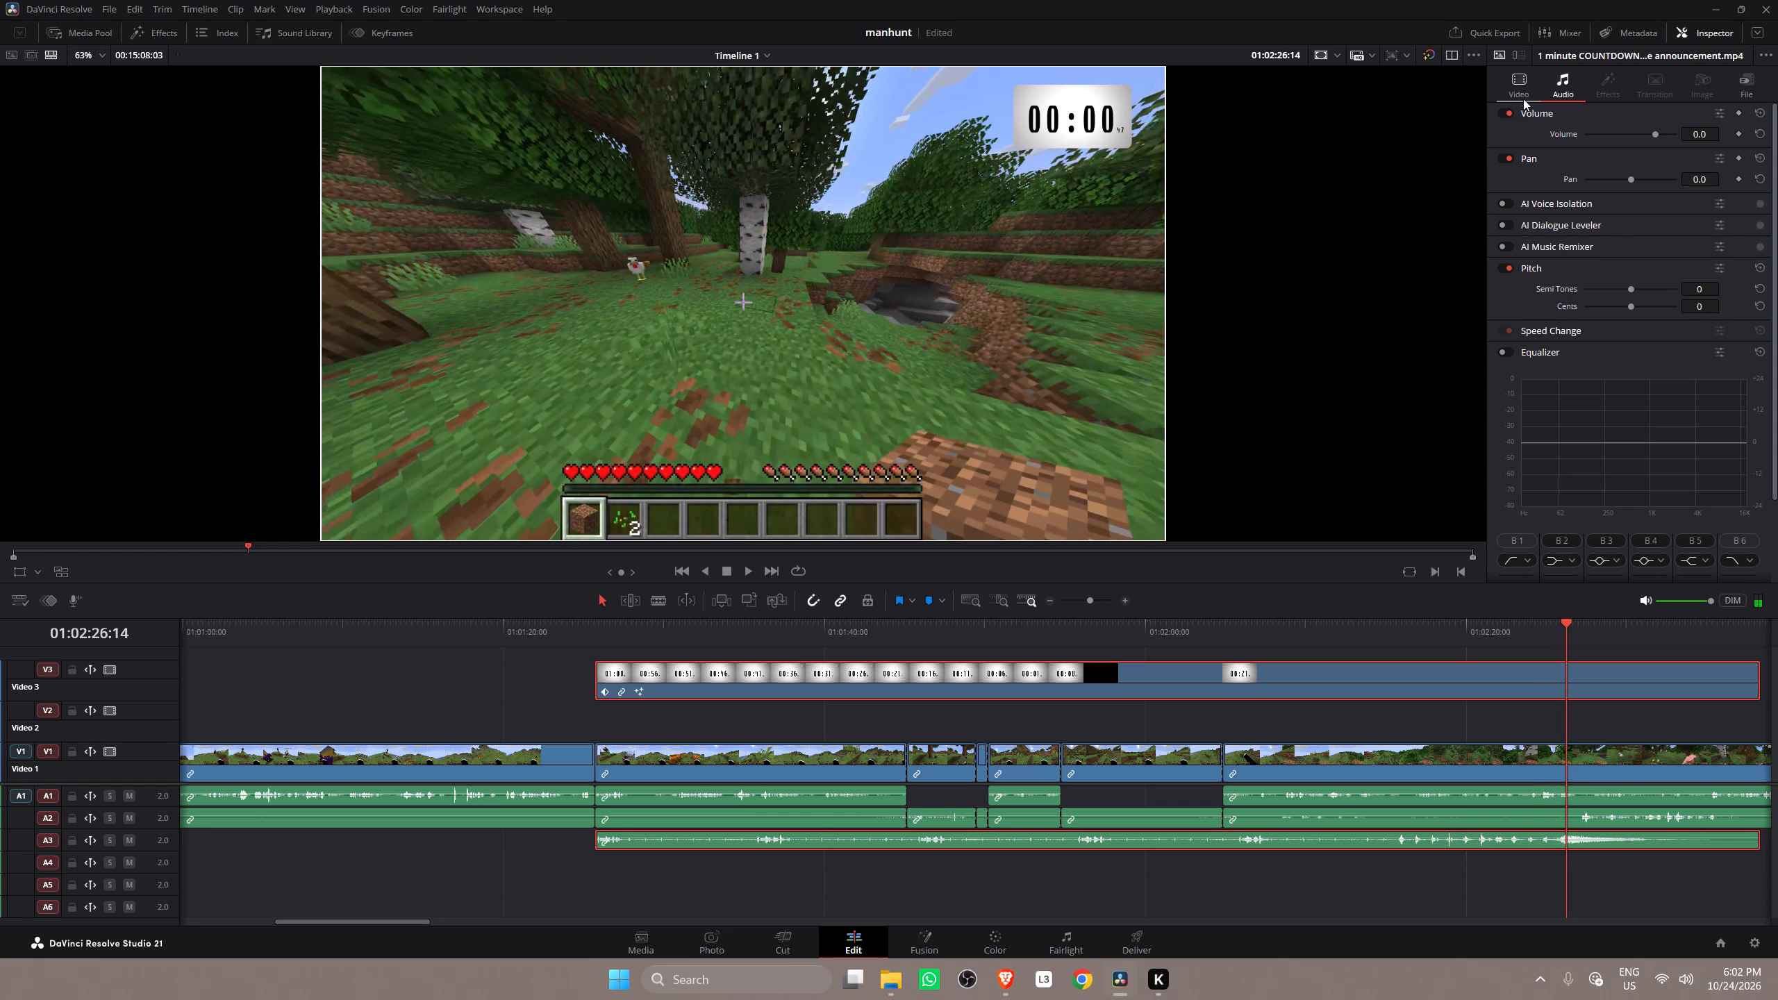
left_click(1523, 99)
left_click(1739, 130)
left_click(1739, 154)
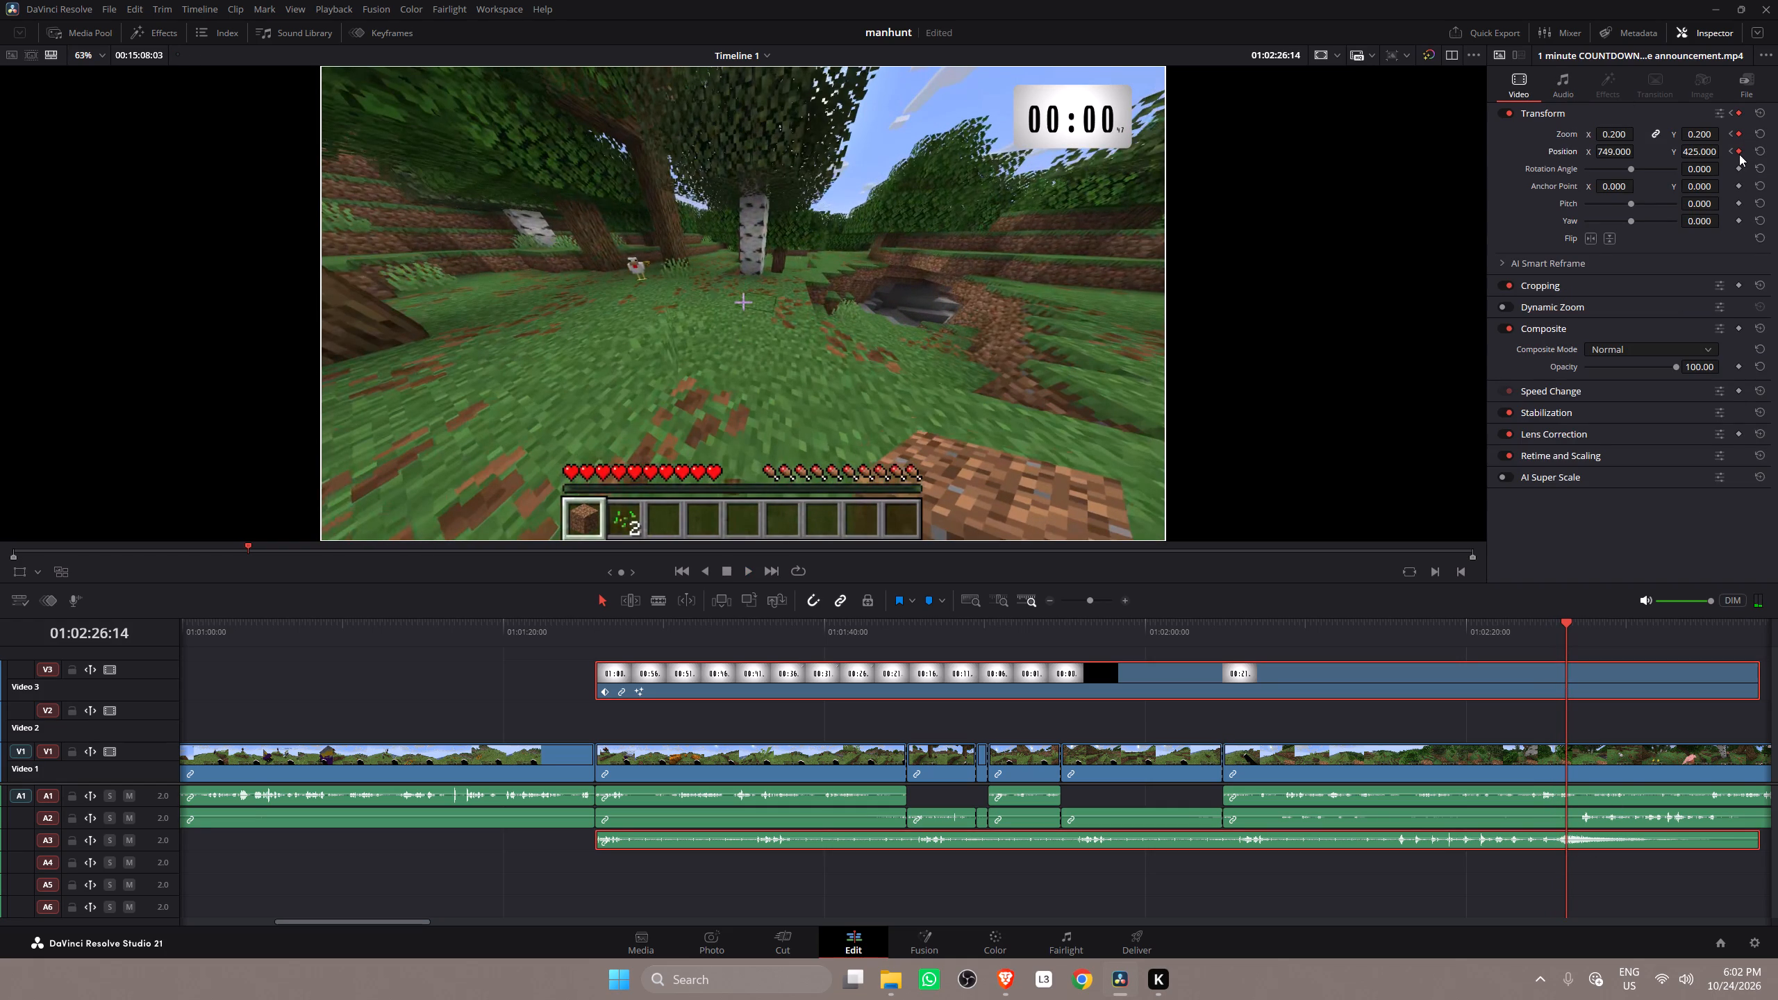
Shrink the countdown clip's zoom to 0.000 at 01:02:28:21 and play back the closing animation.
key("space")
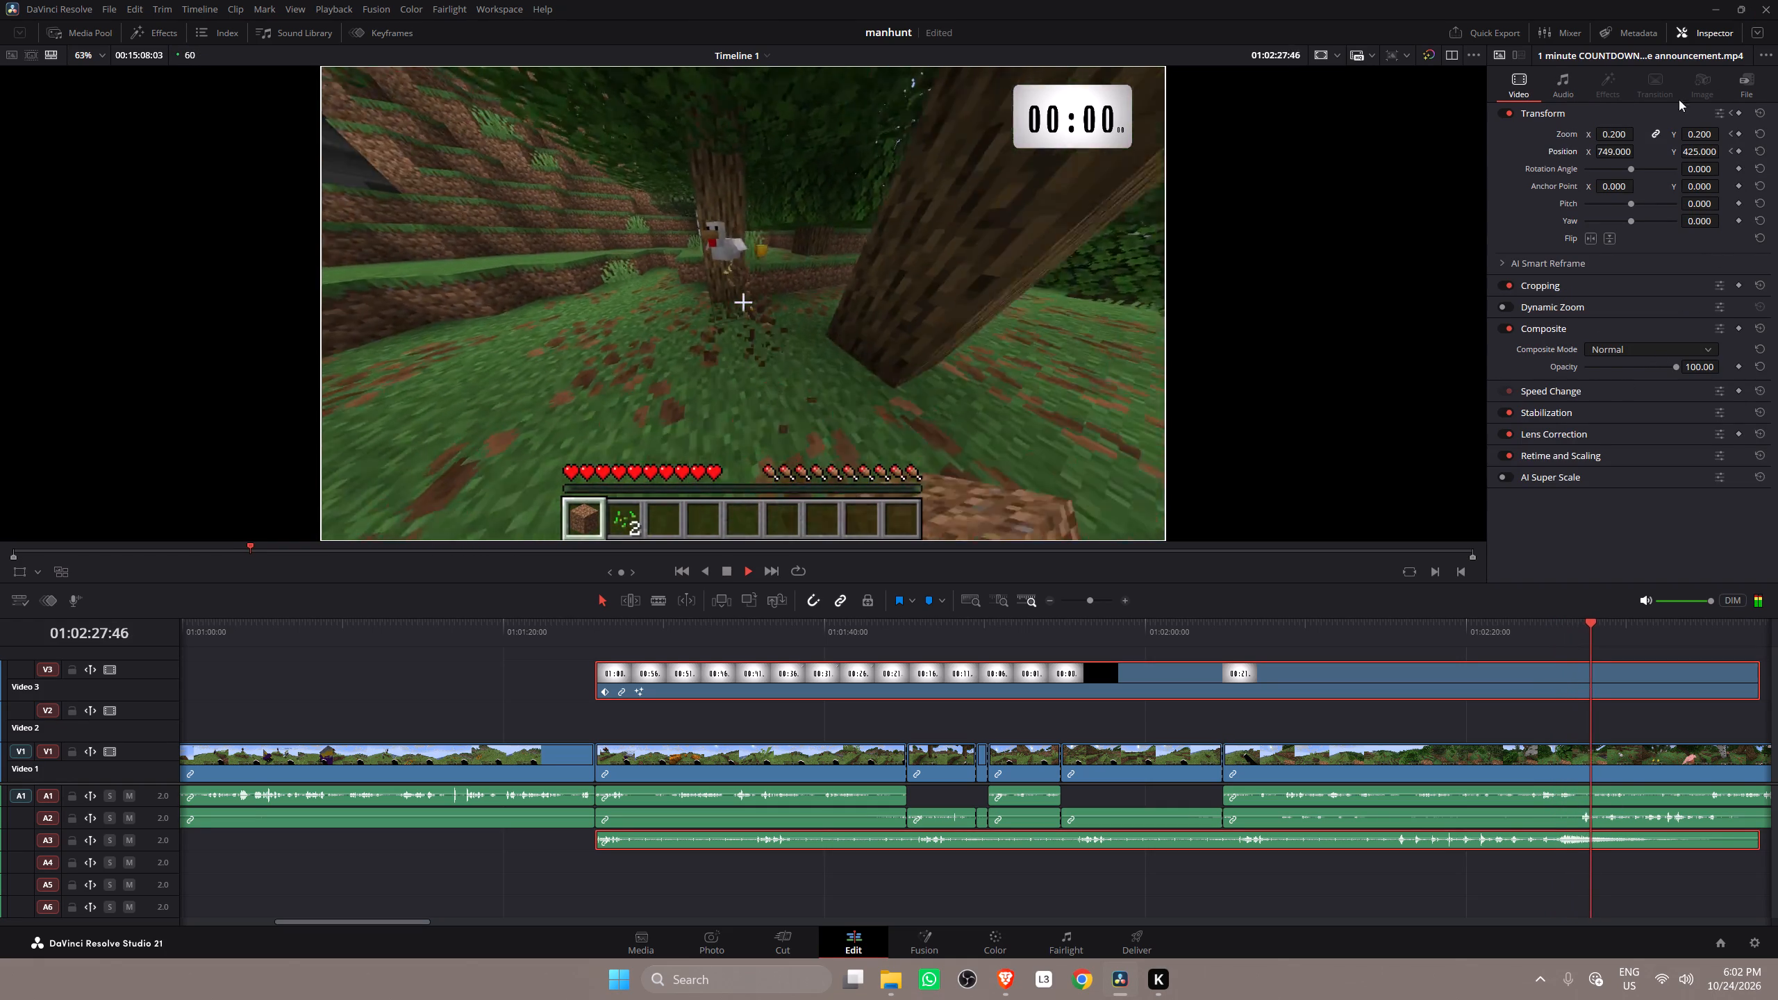
key("space")
left_click_drag(1620, 135, 1361, 147)
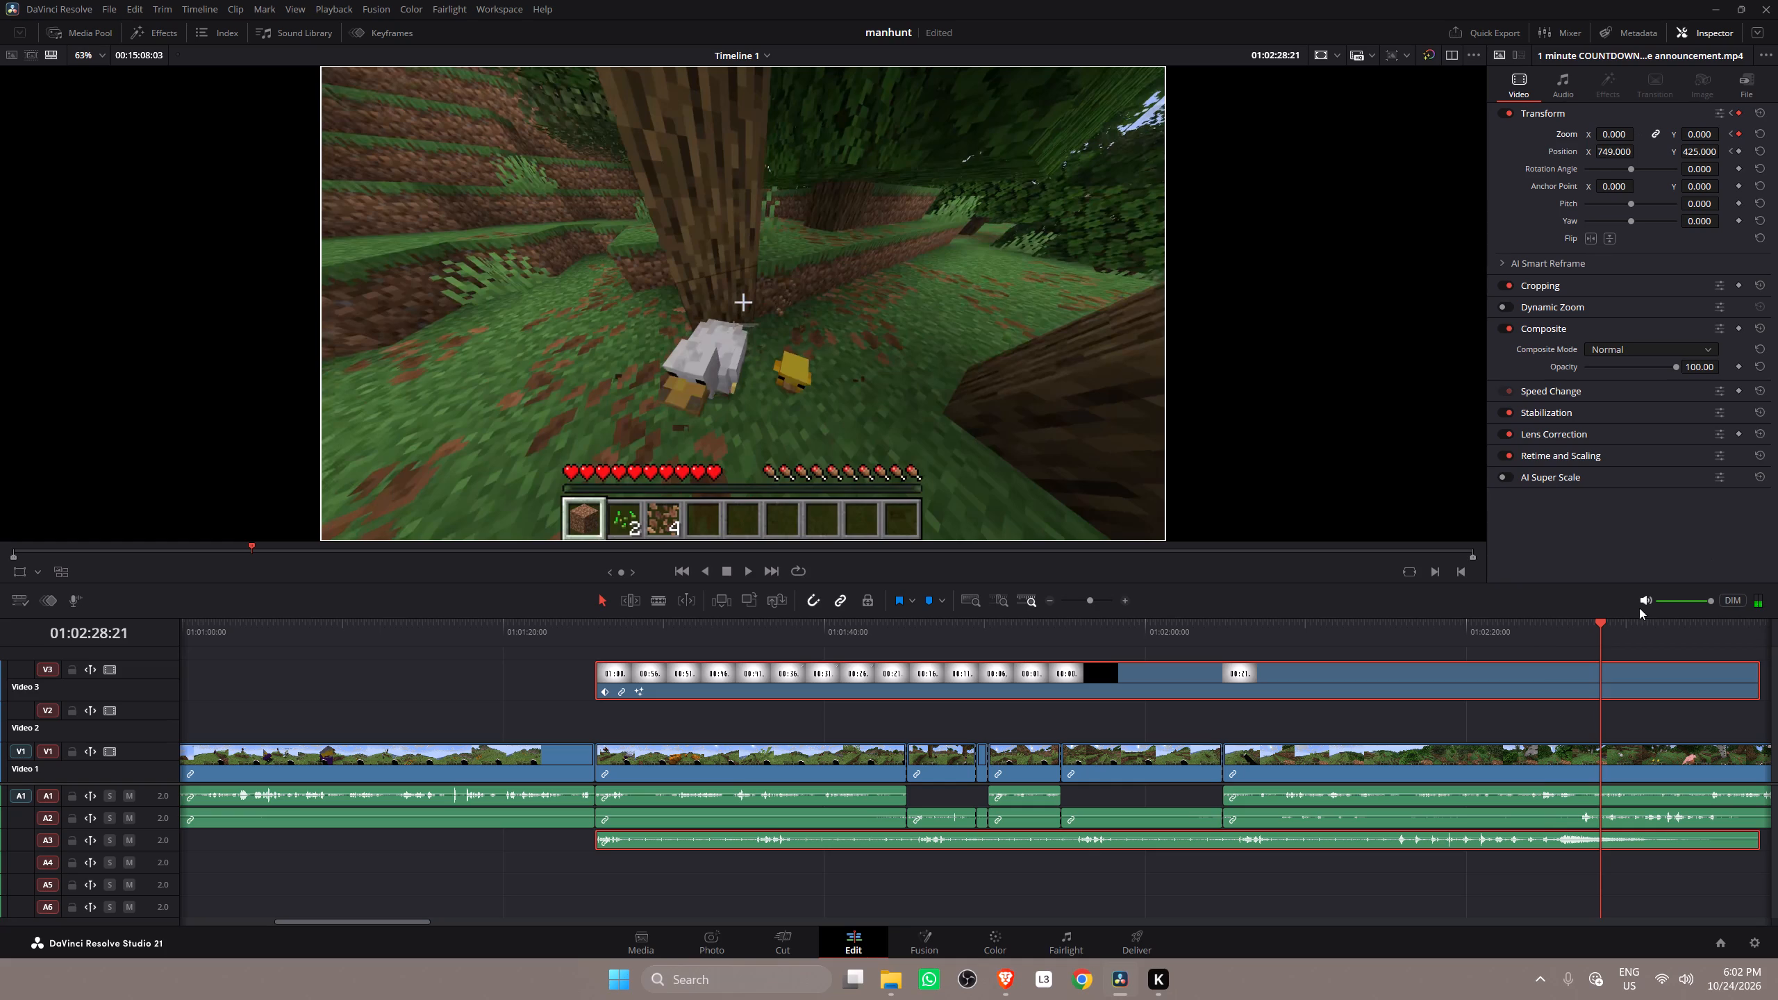
left_click(1540, 623)
key("space")
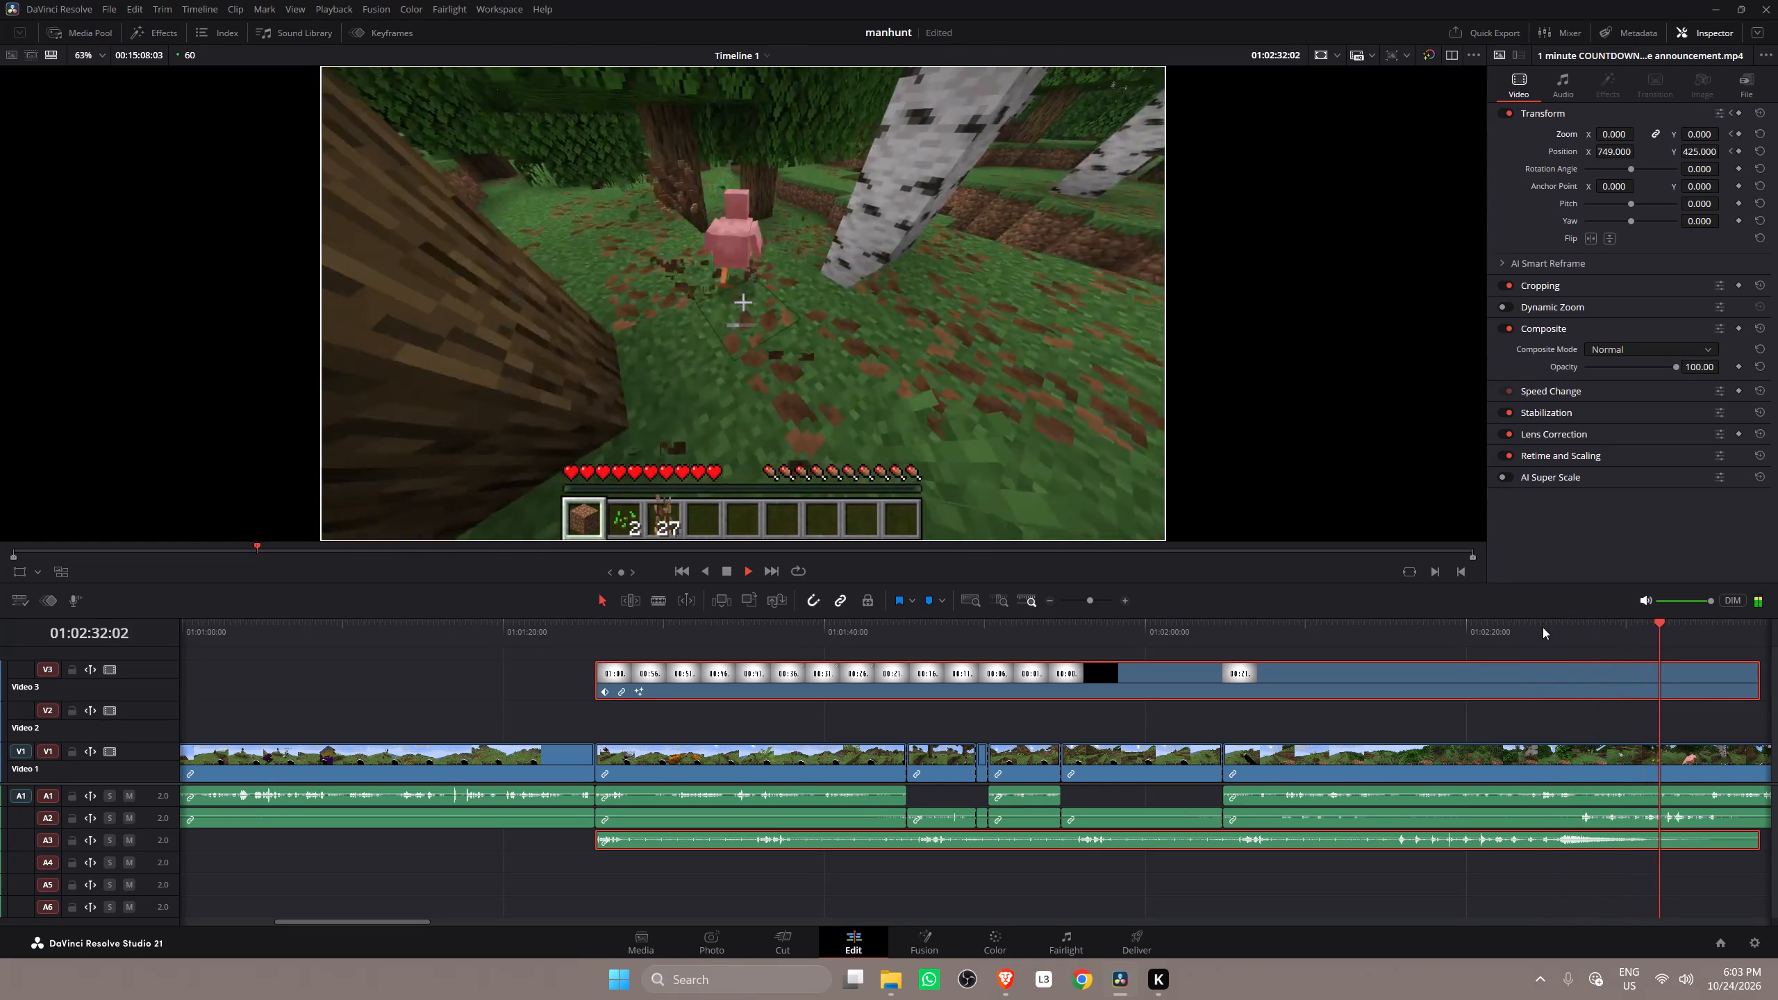
key("space")
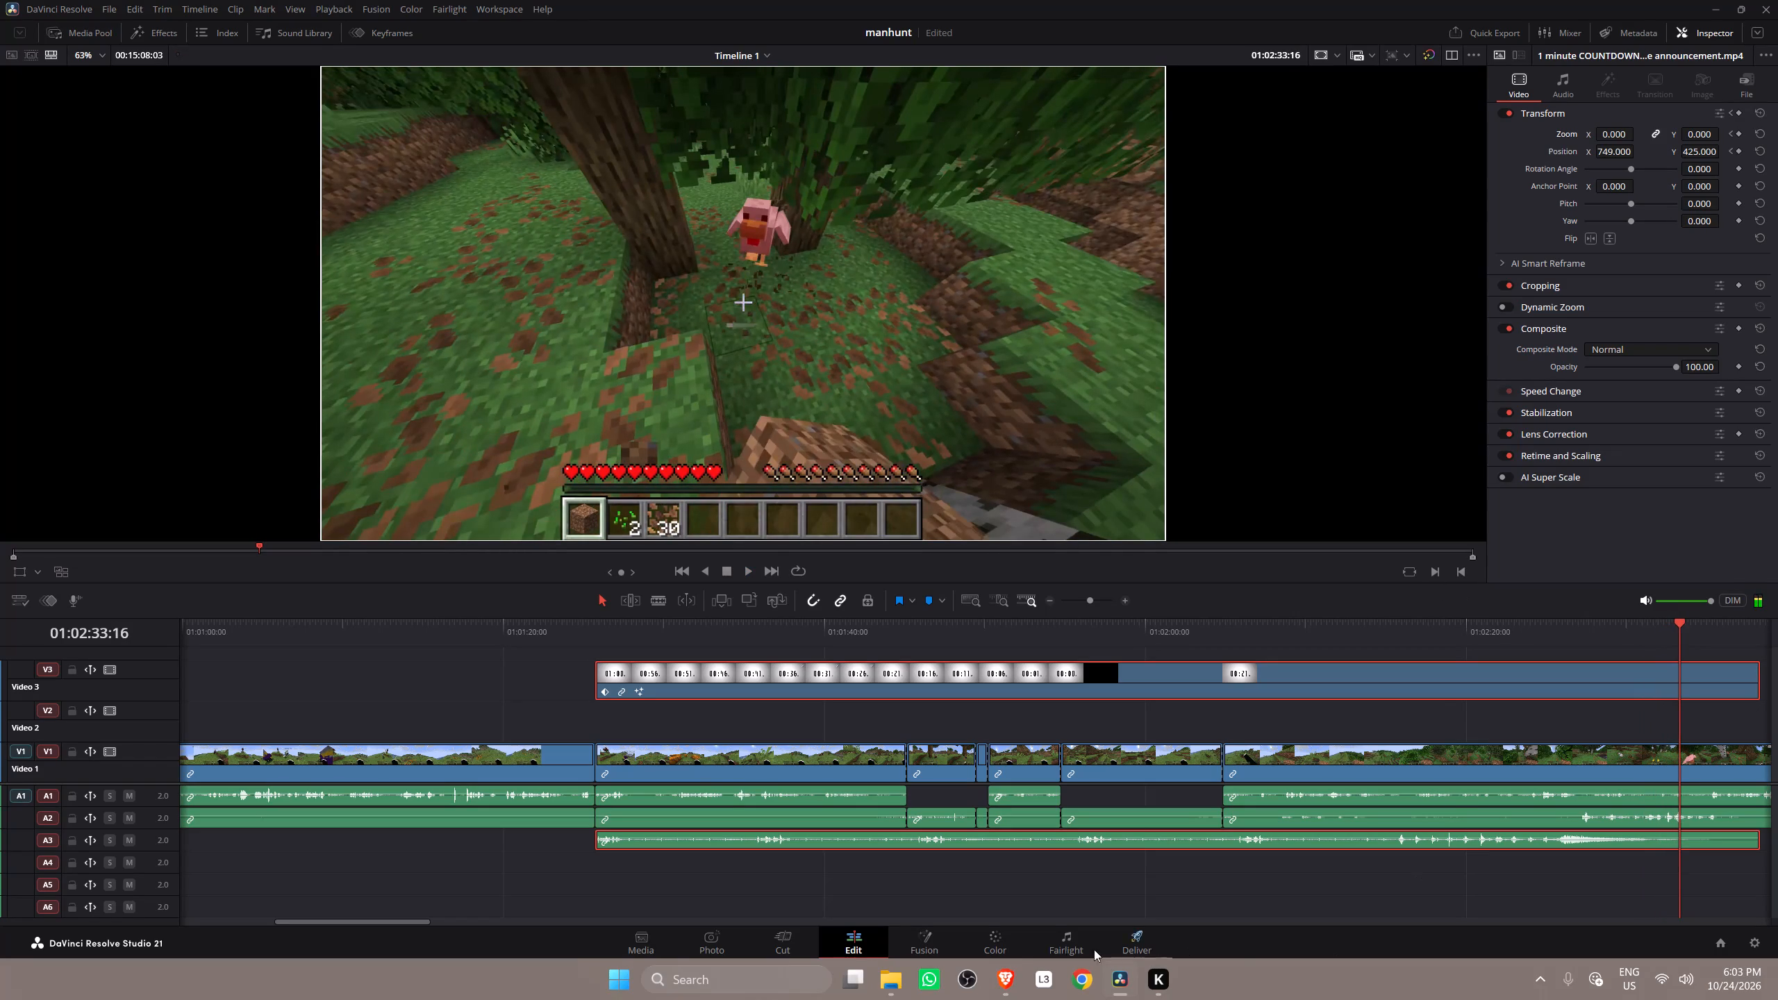
Switch to Brave, search for "minecraft font" and download DaFont's Minecraft font as minecraft.zip.
left_click(1015, 968)
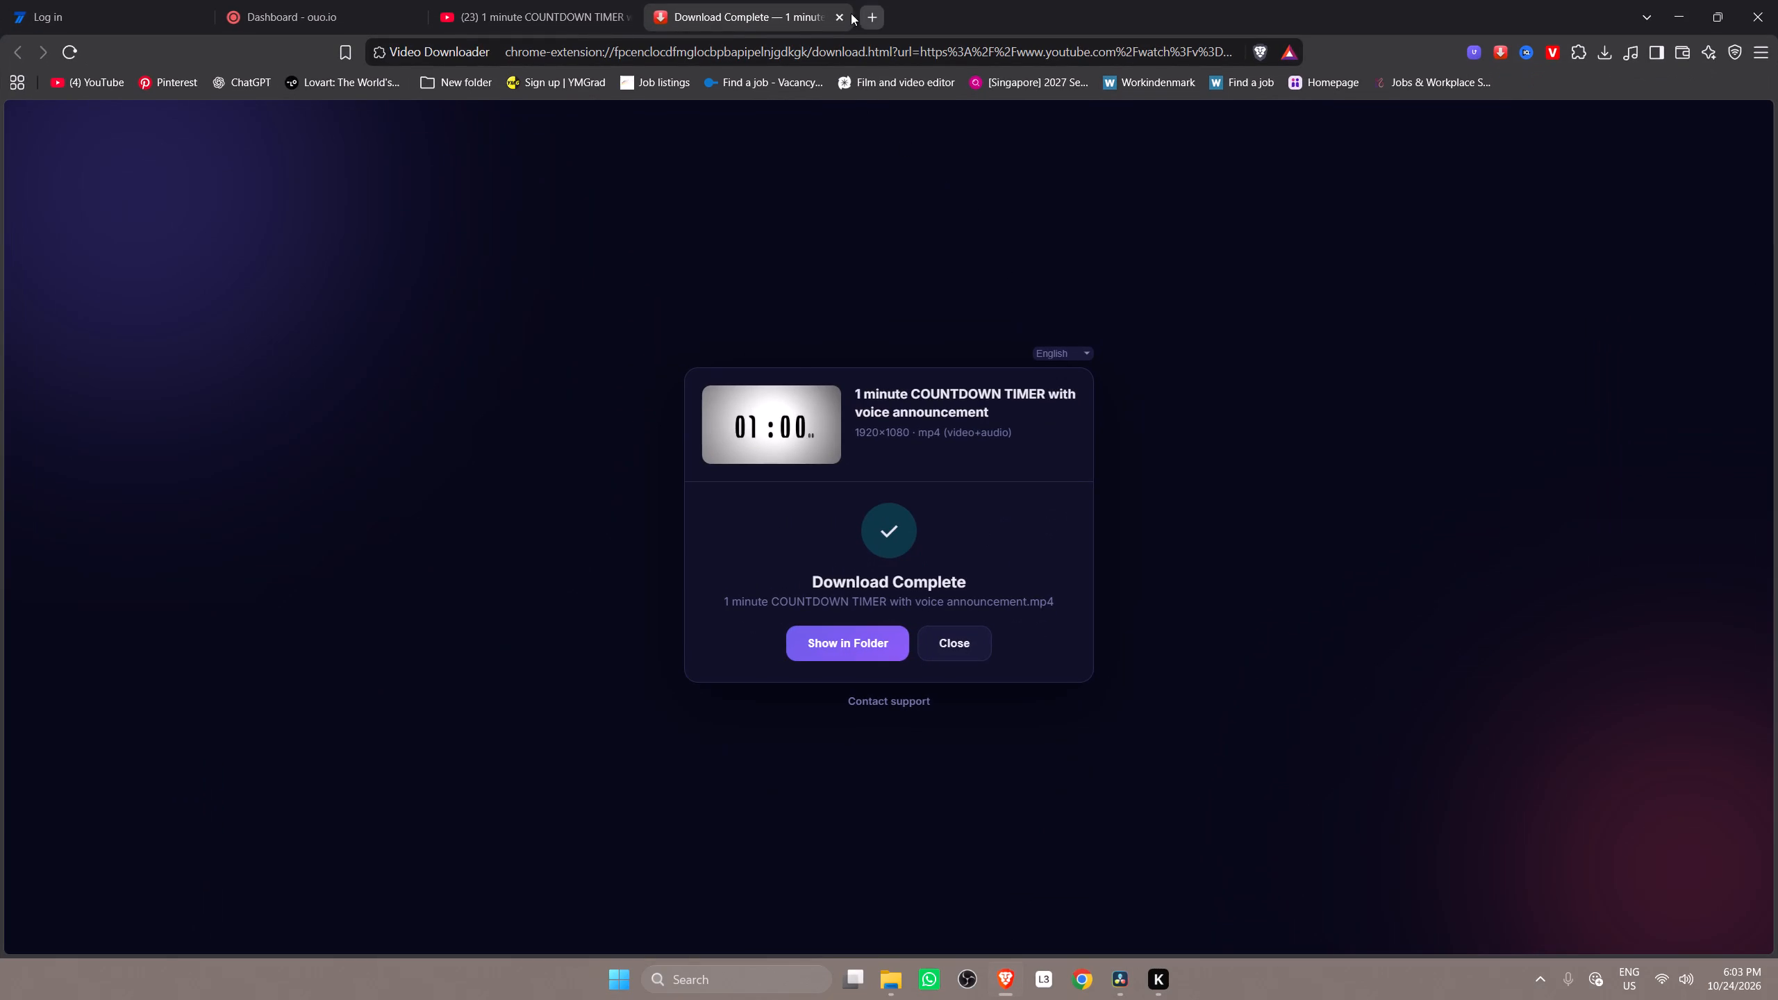
double_click(847, 15)
left_click(651, 19)
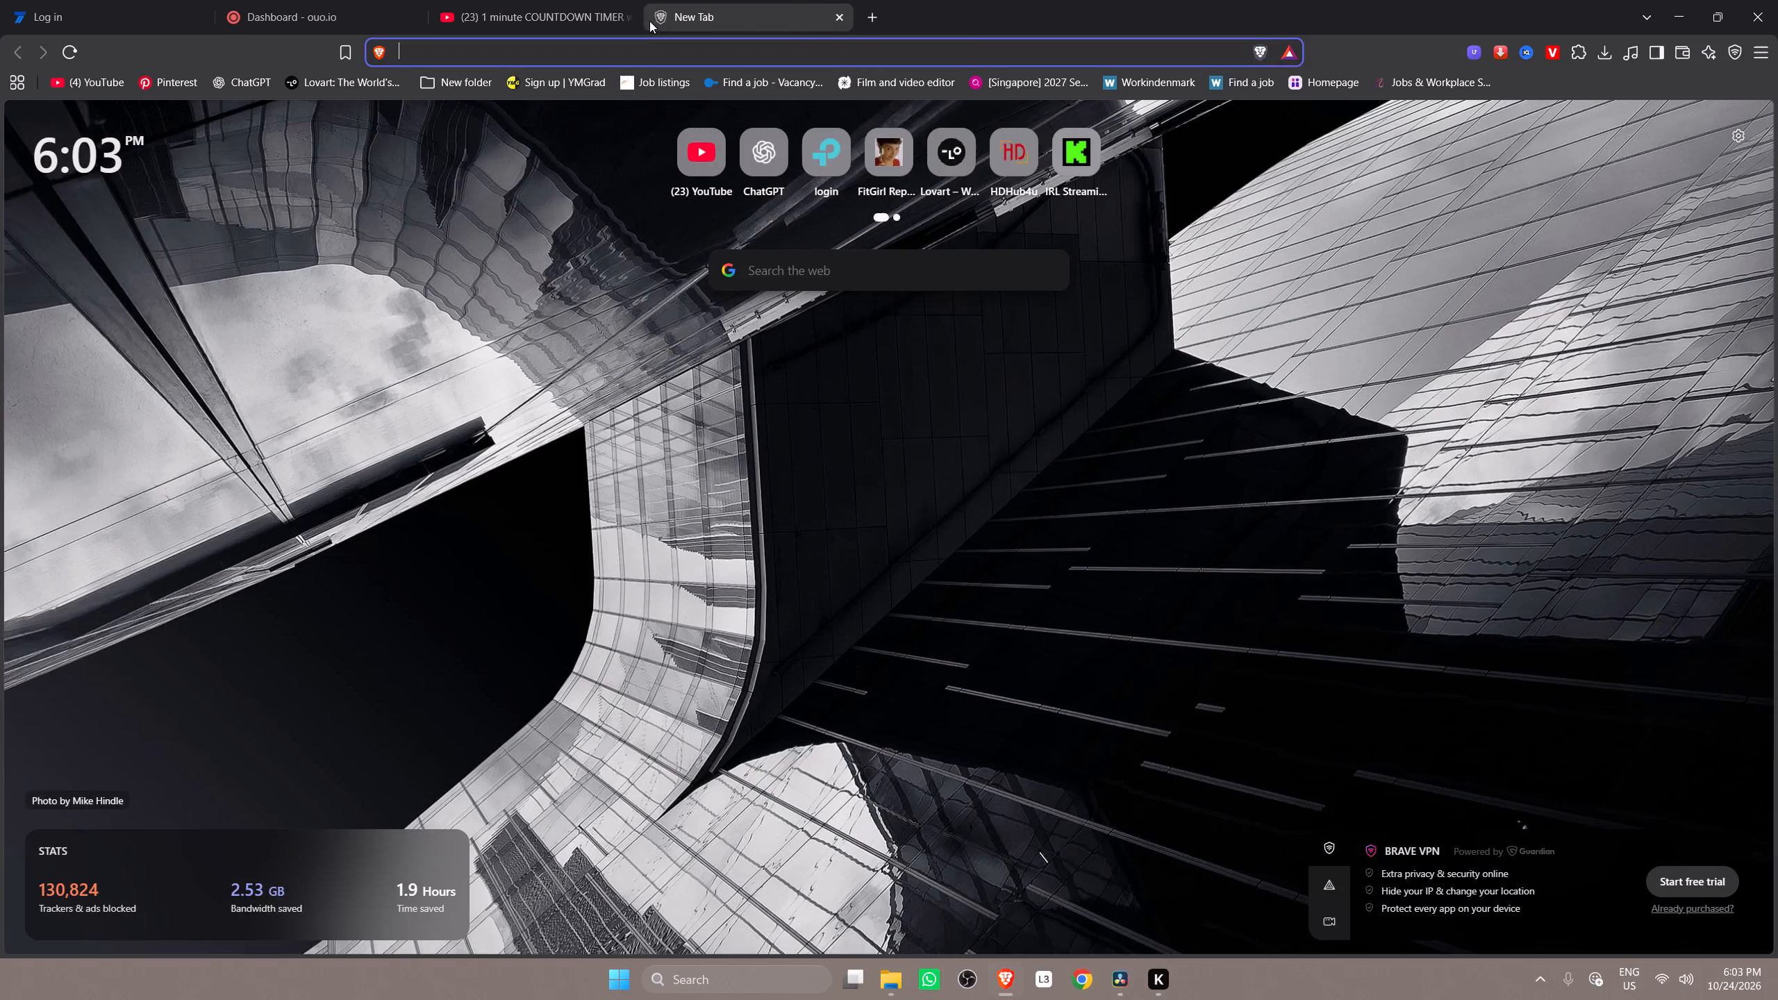
type("minecraft font")
key("Return")
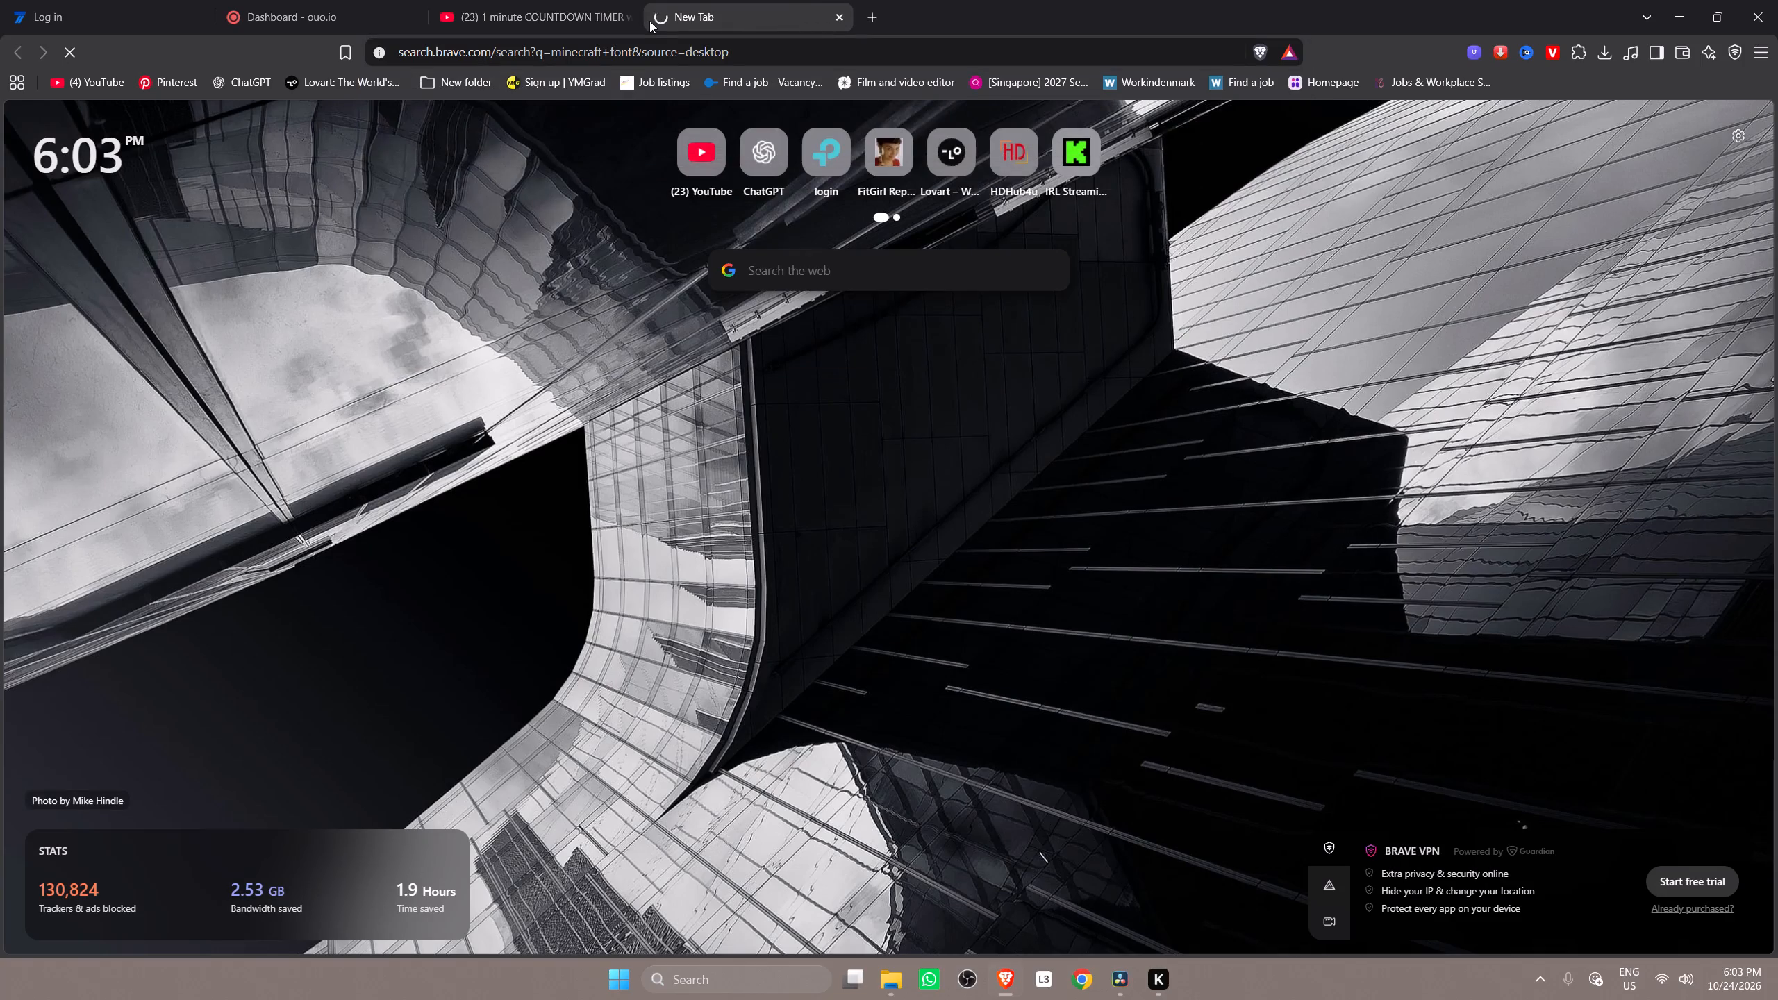
left_click(247, 535)
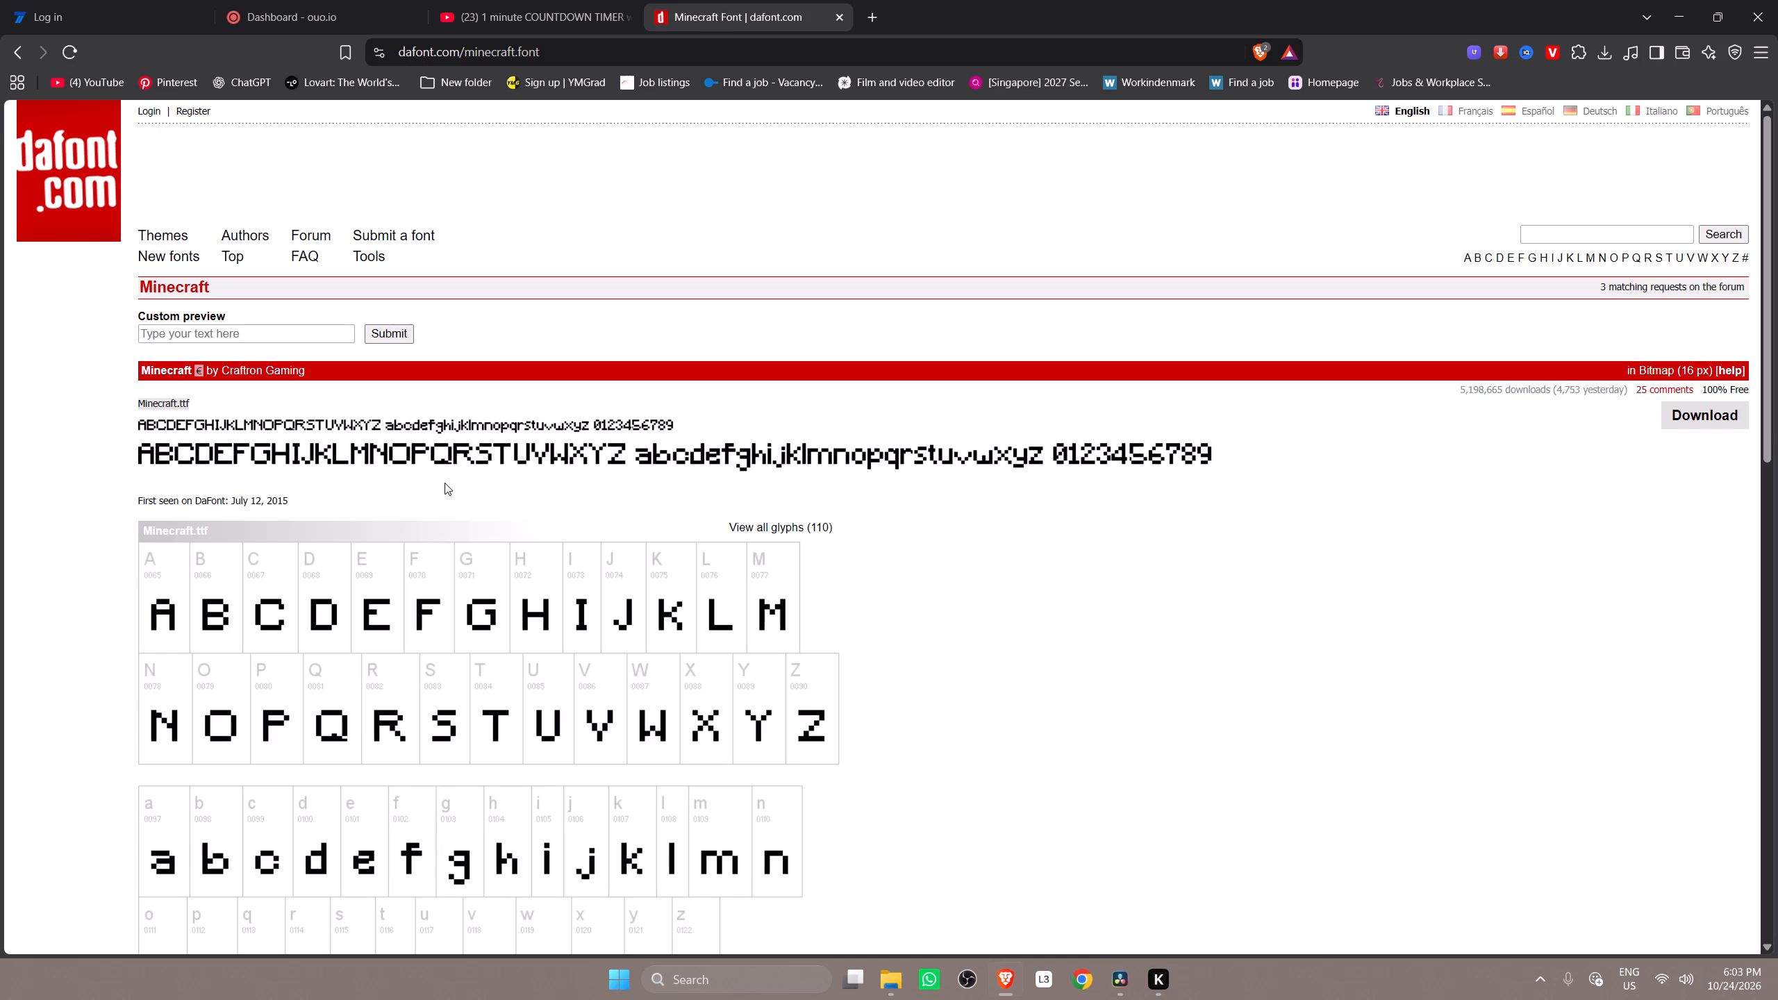
left_click(1729, 422)
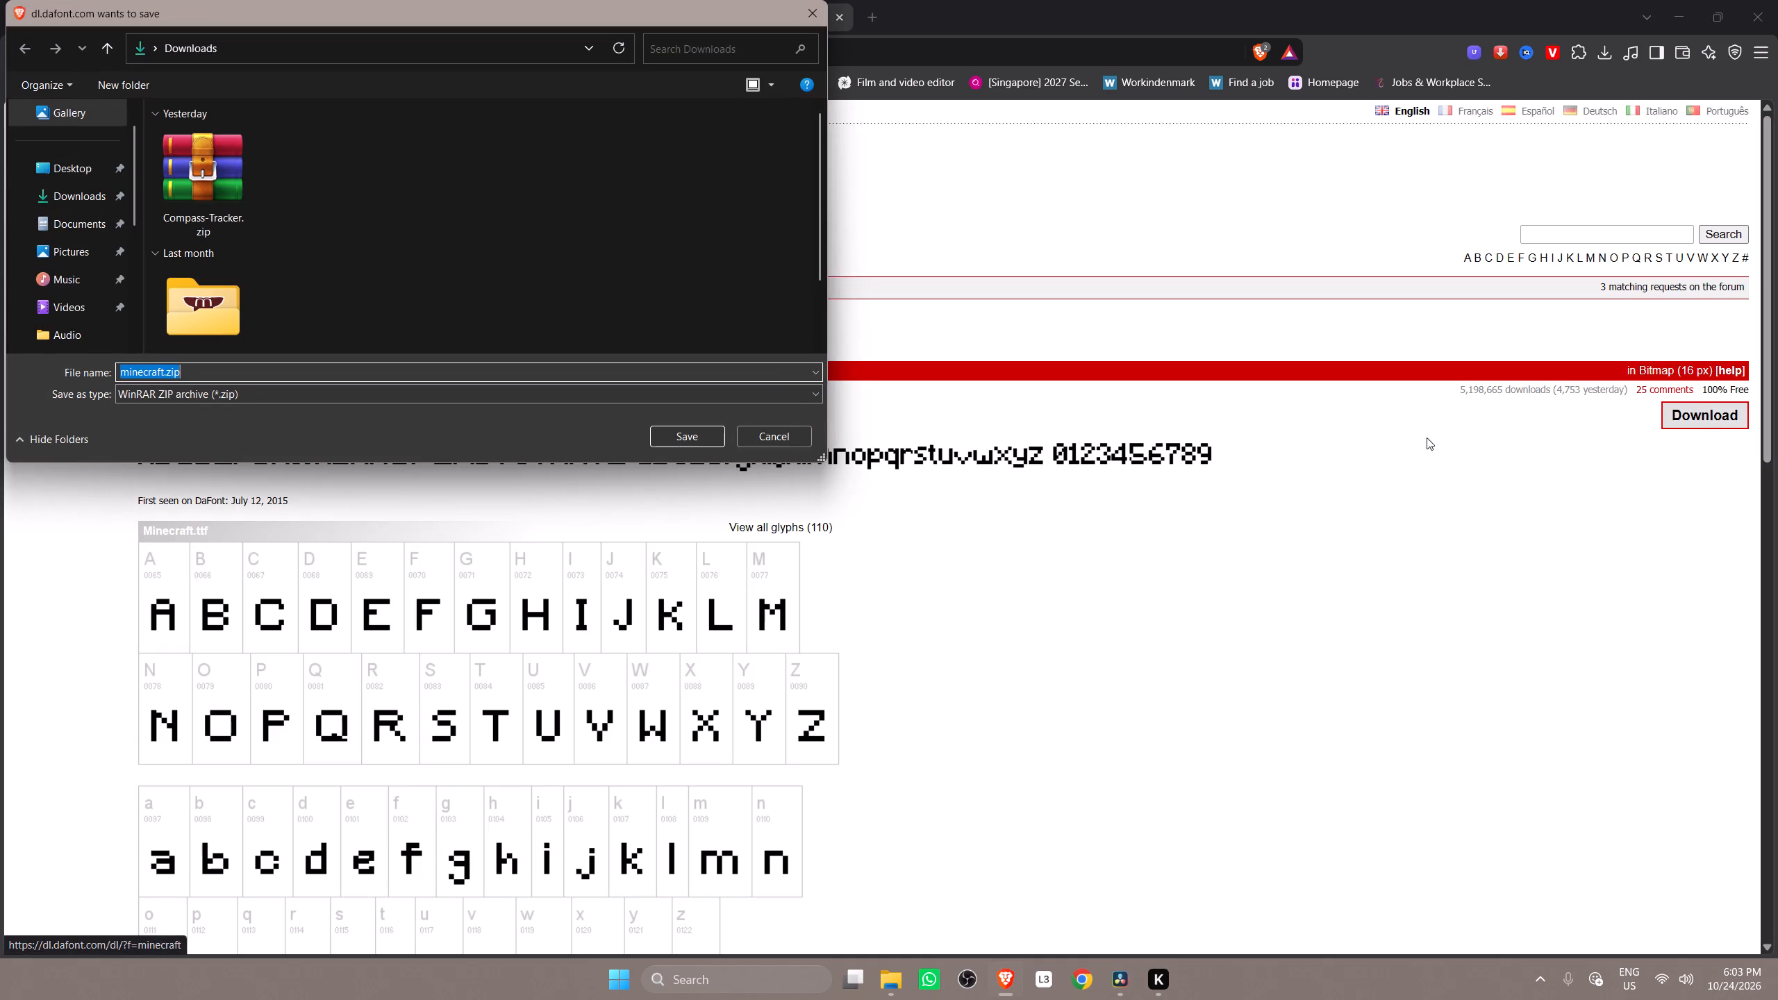
left_click(681, 428)
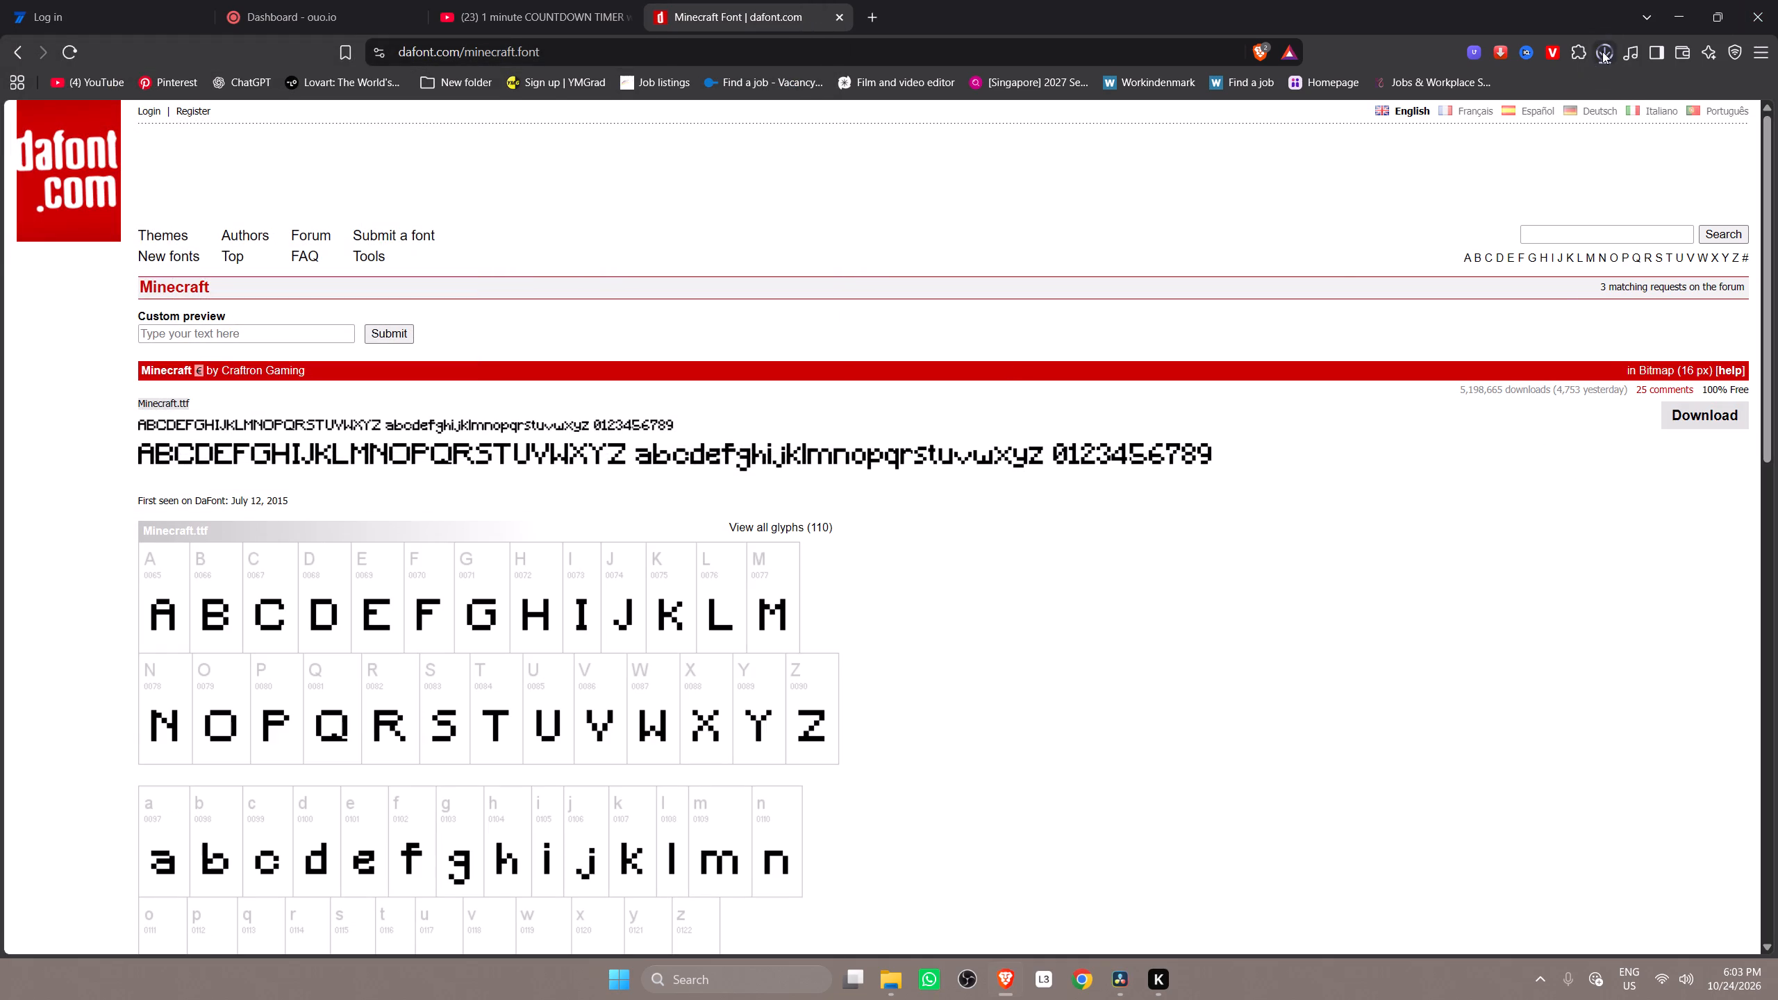
Open the downloaded minecraft.zip, install Minecraft.ttf, and close the font viewer and archive windows.
left_click(1602, 51)
left_click(1443, 142)
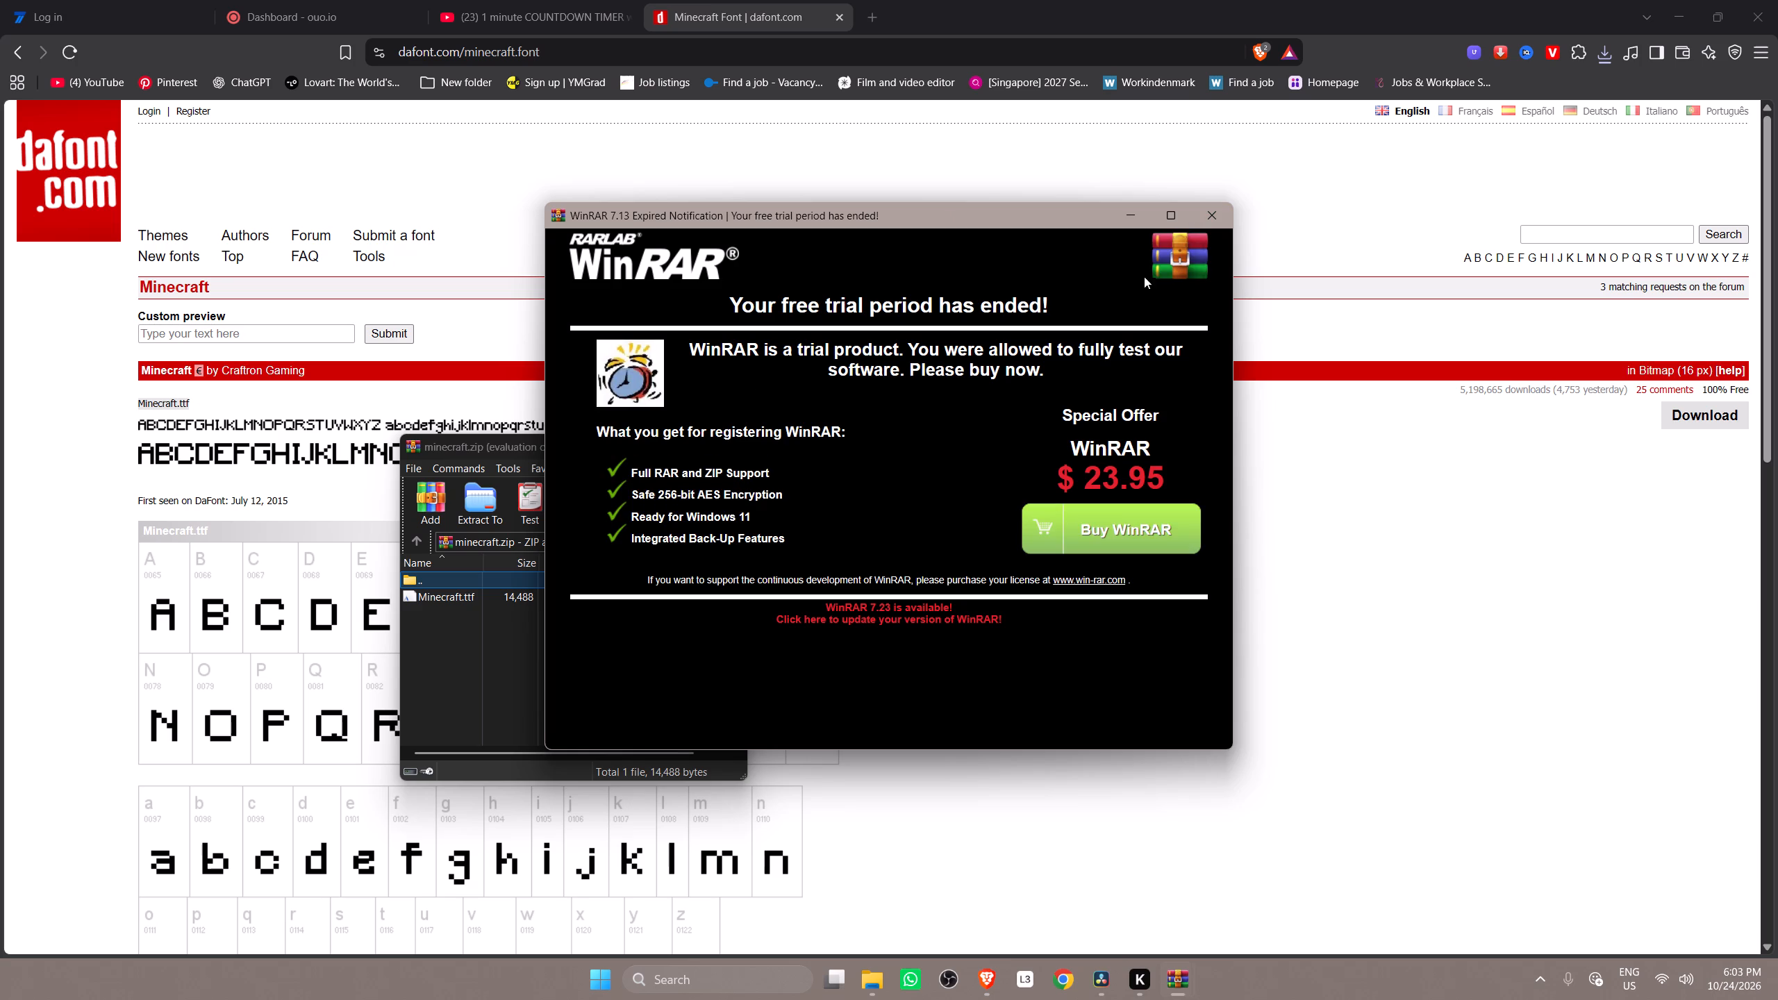
left_click(1219, 213)
double_click(478, 592)
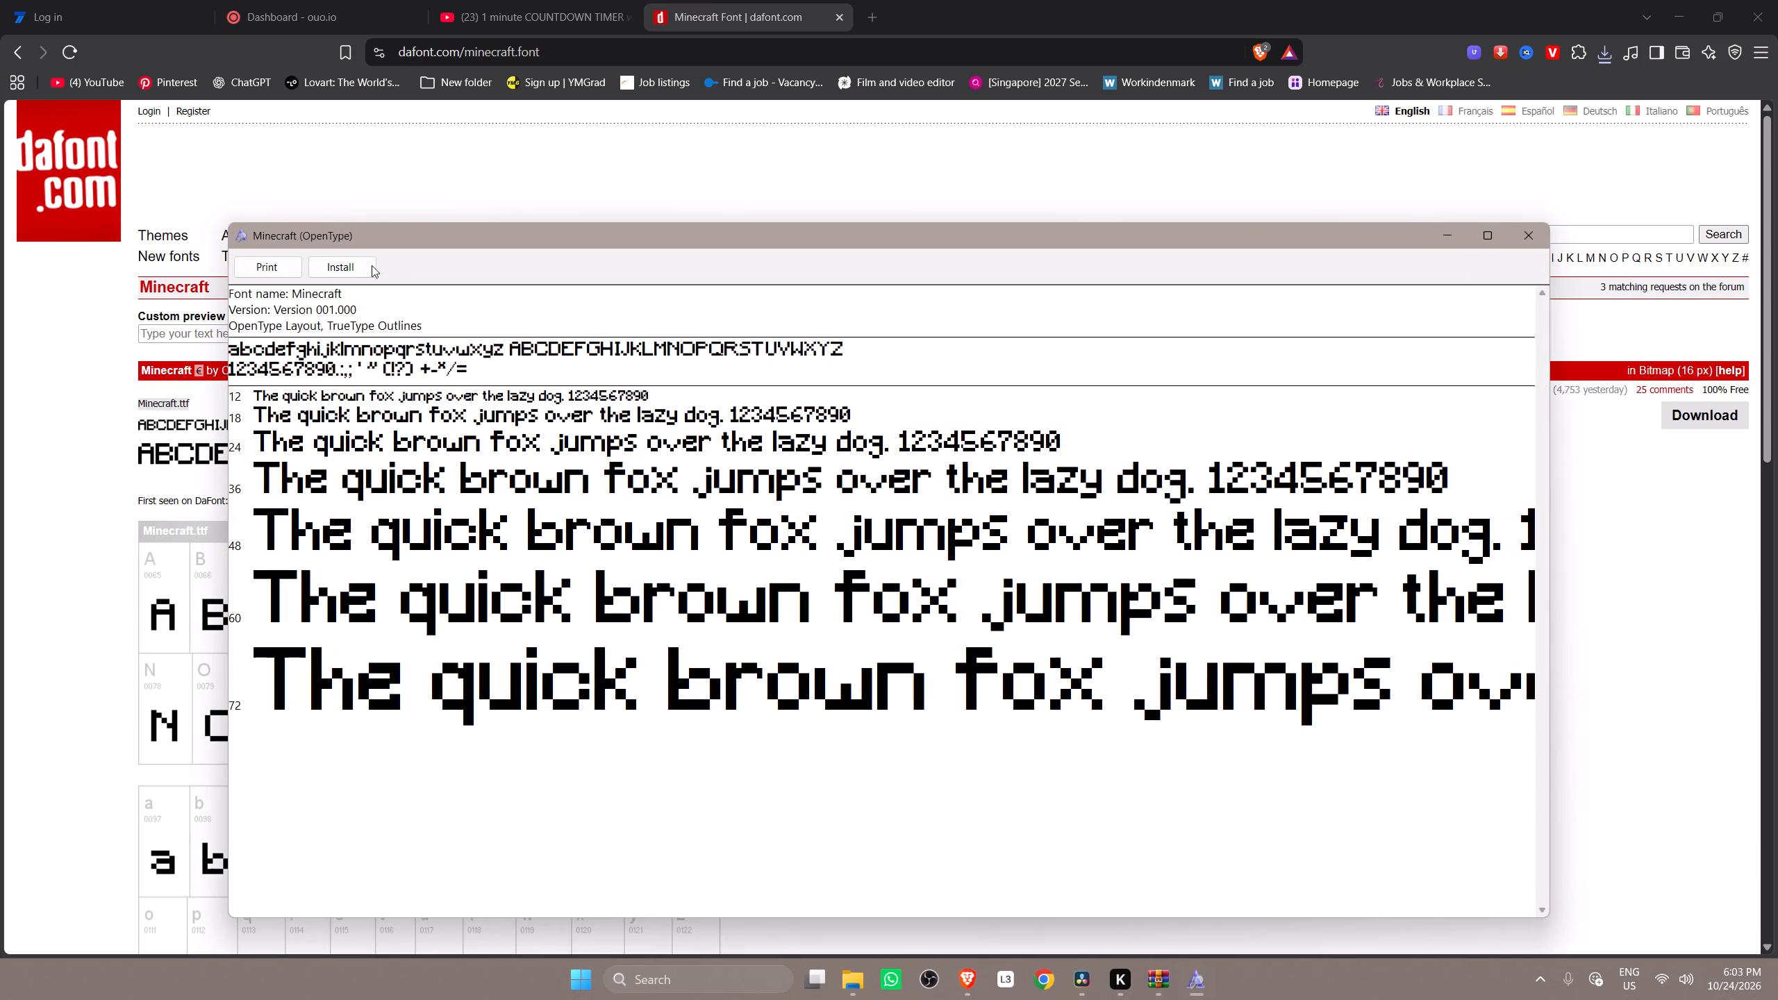
left_click(324, 272)
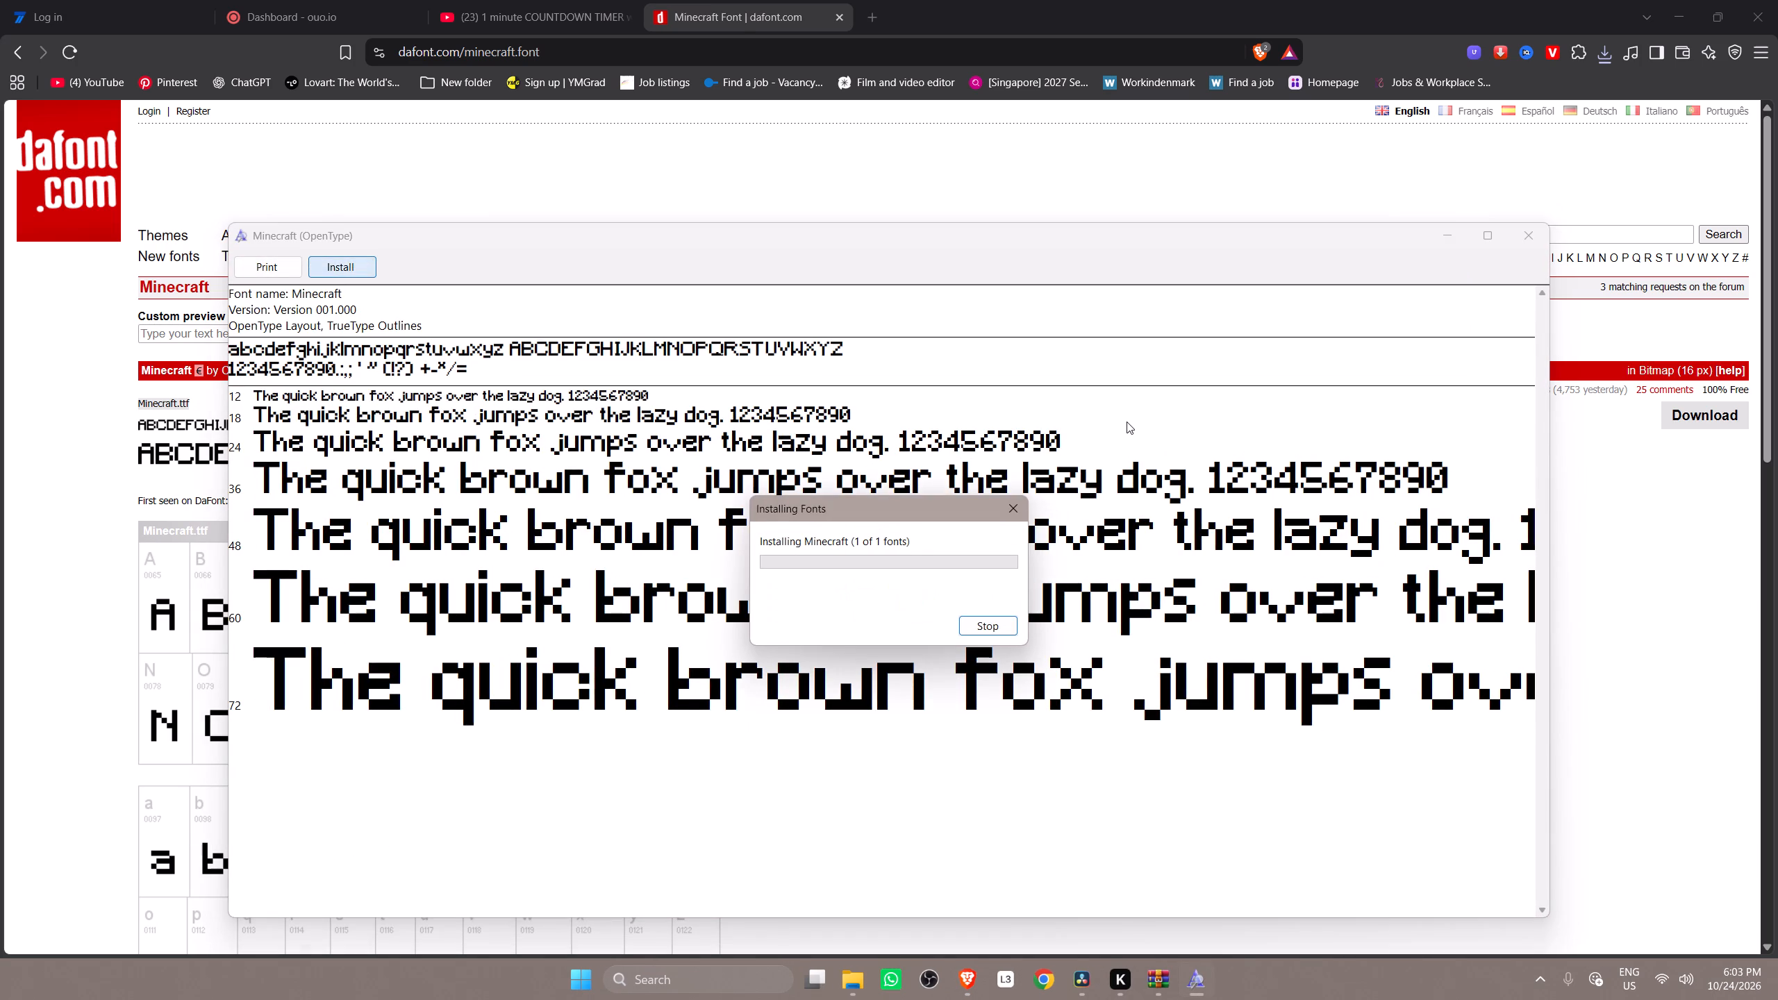
left_click(1538, 233)
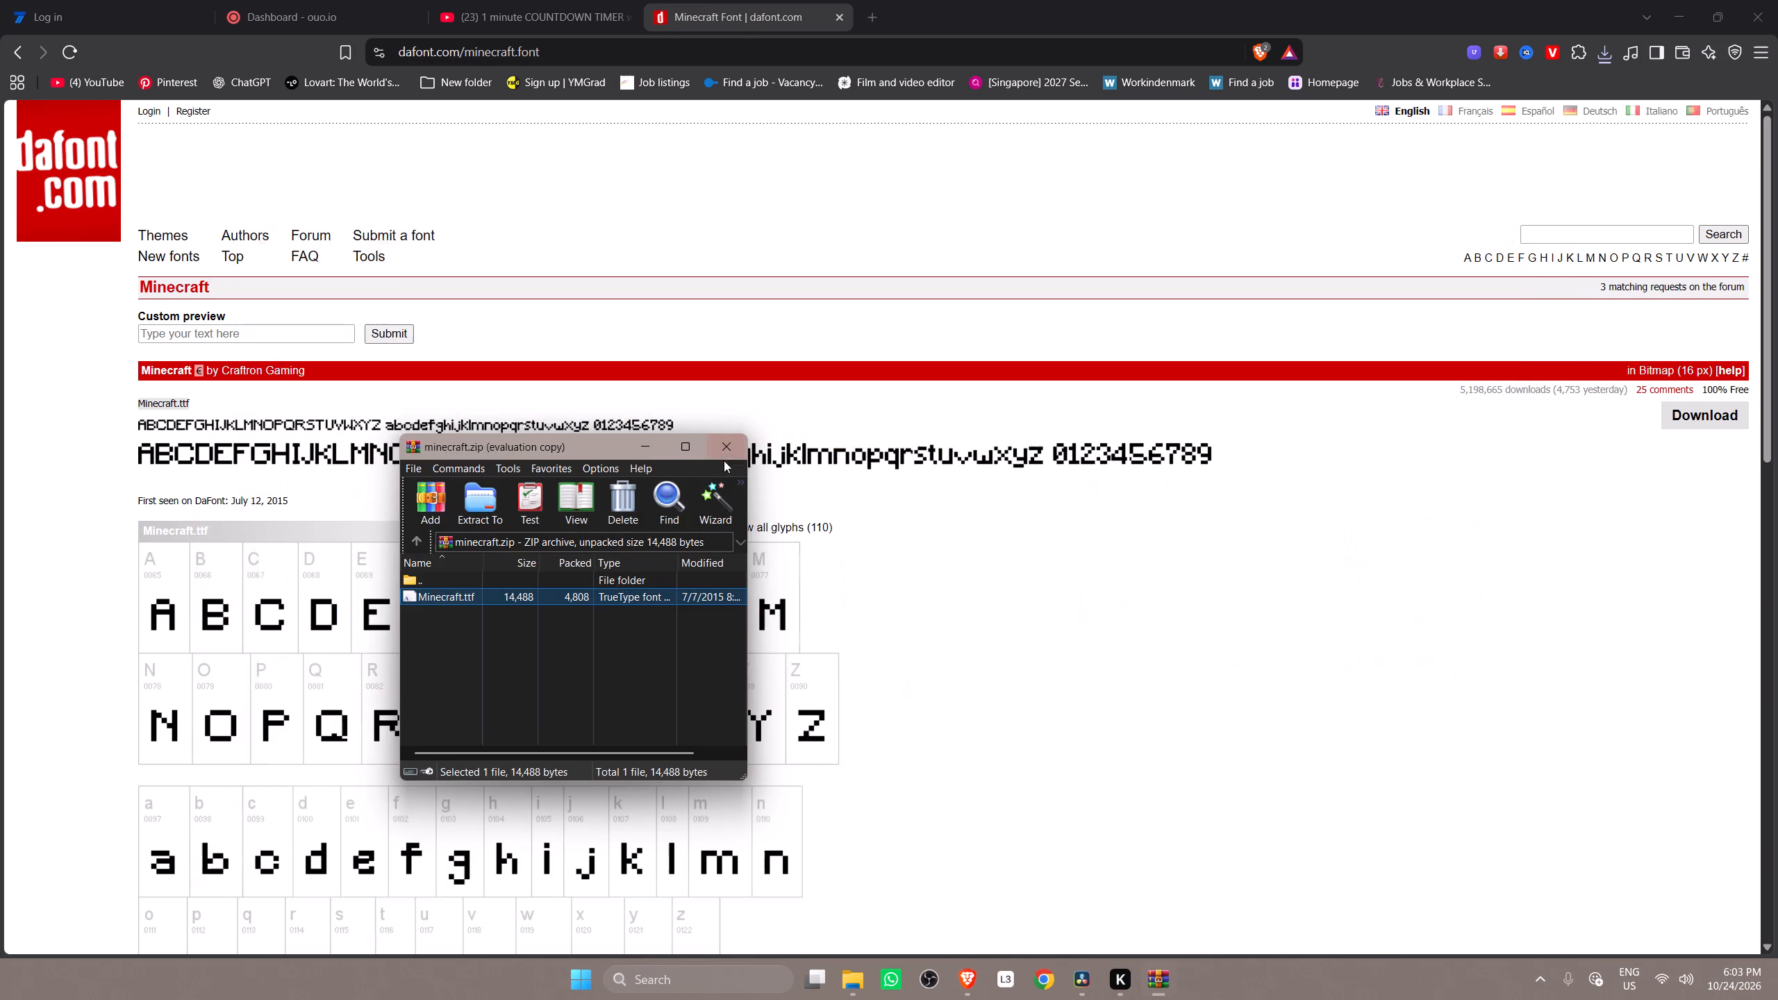
left_click(728, 456)
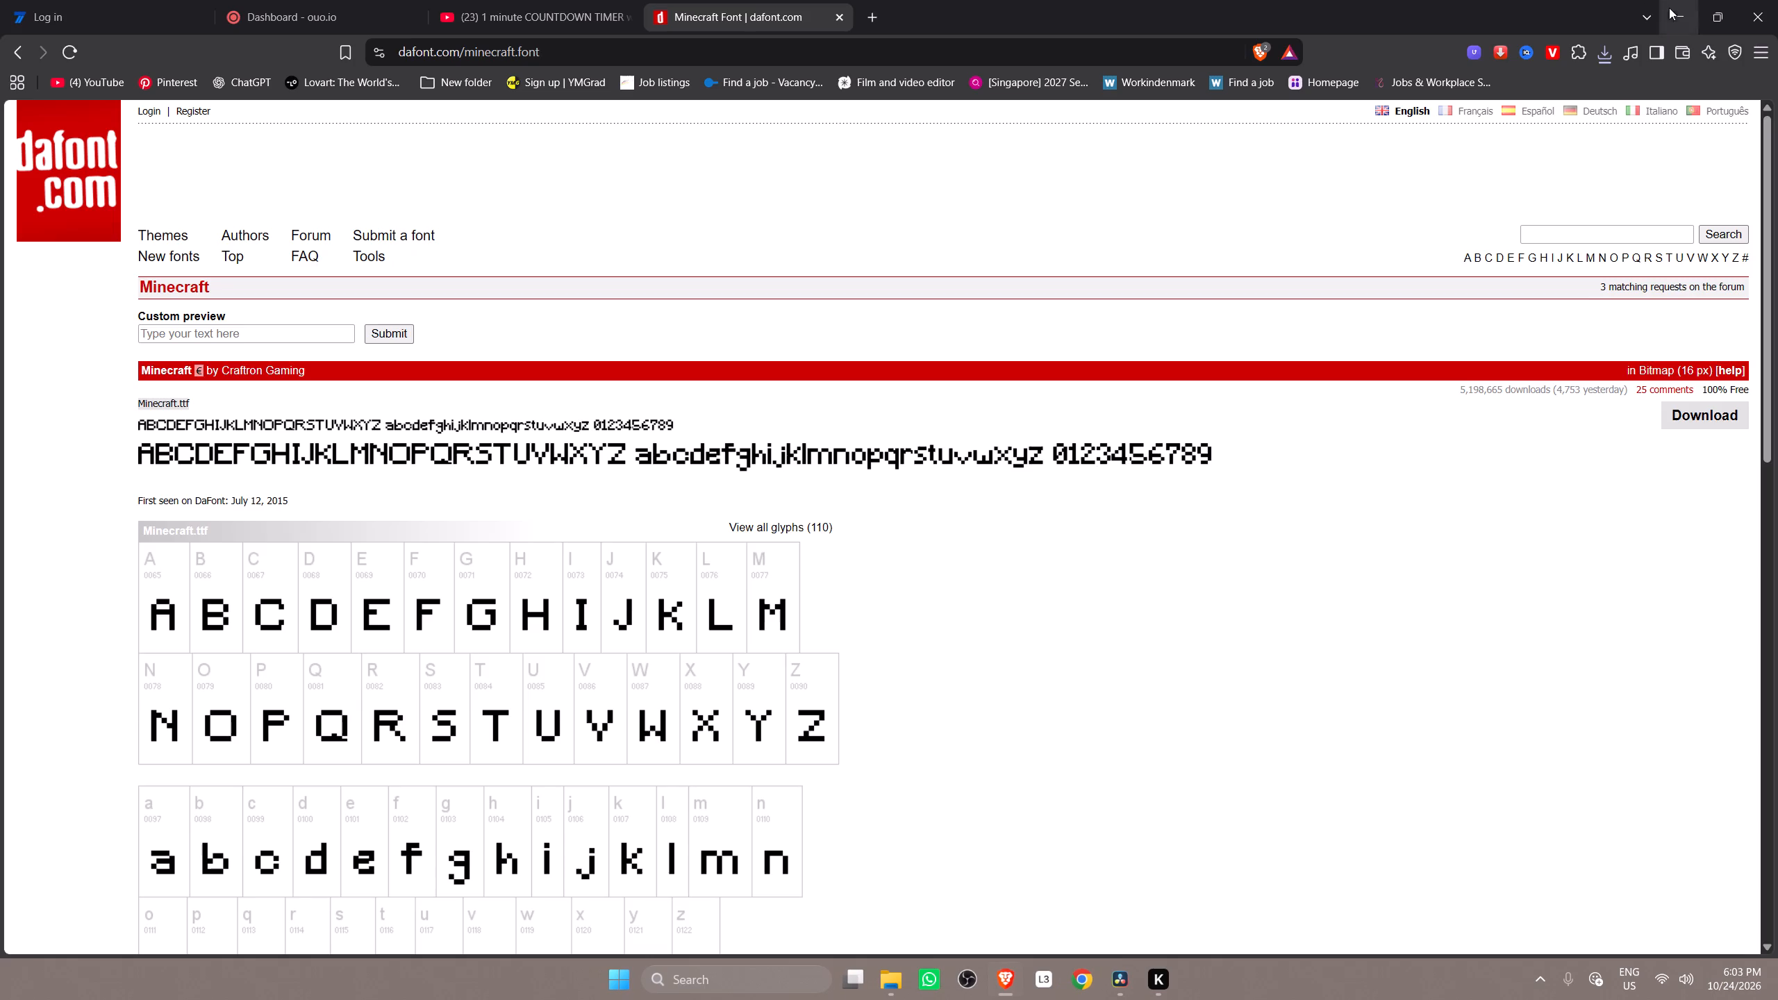
Return to DaVinci Resolve and save the manhunt project.
left_click(1669, 8)
key("space")
key("ctrl+s")
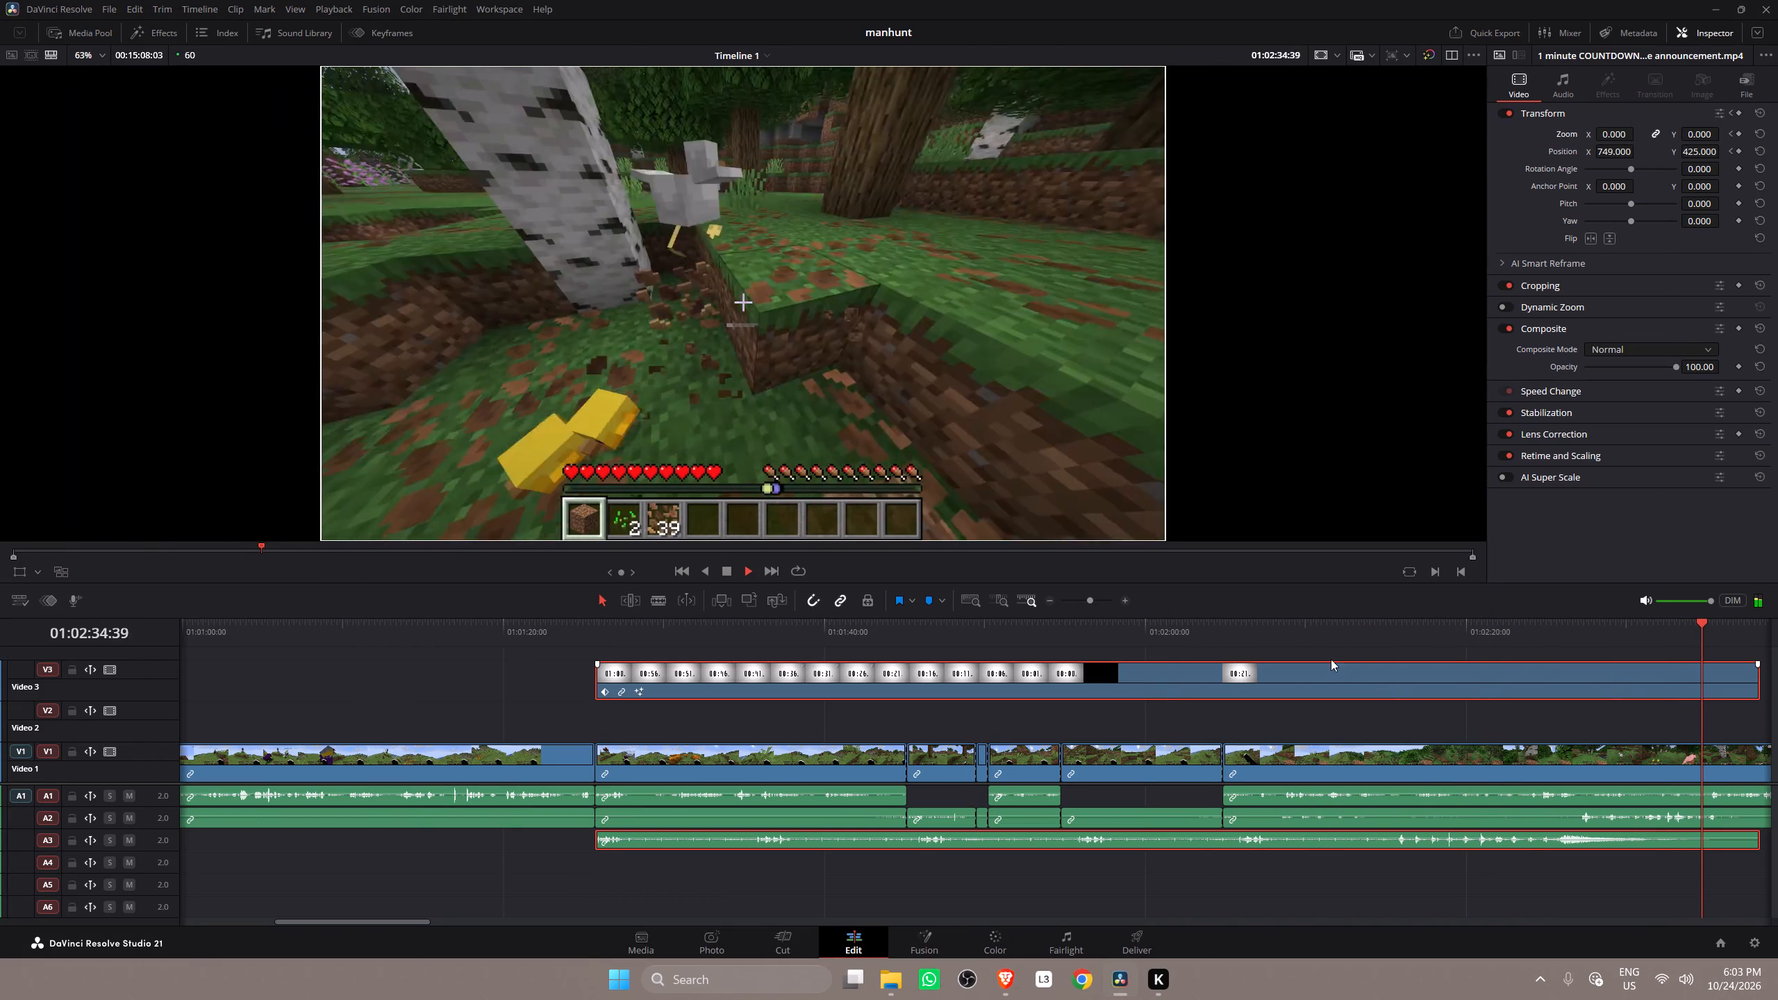
Stop playback at 01:02:36:26 and trim the end of the countdown clip, with its A3 audio, back toward the playhead.
key("space")
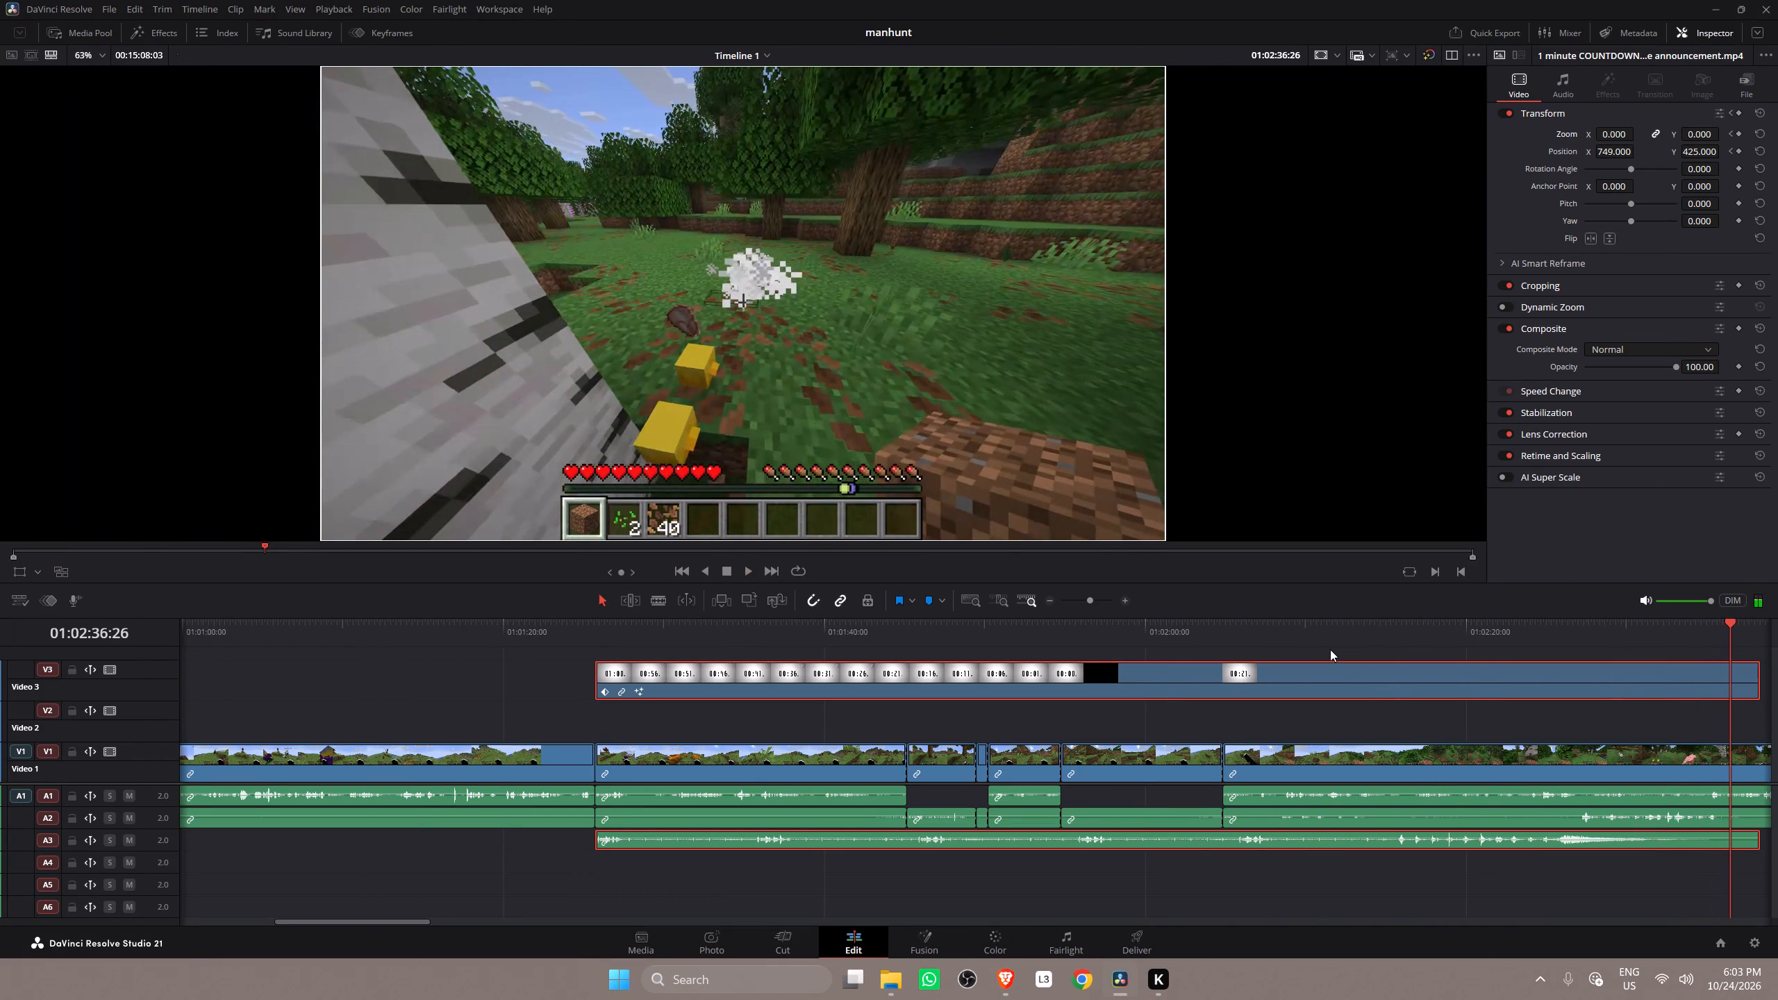
scroll(1571, 823, "down", 2, "alt")
left_click_drag(1248, 678, 1229, 681)
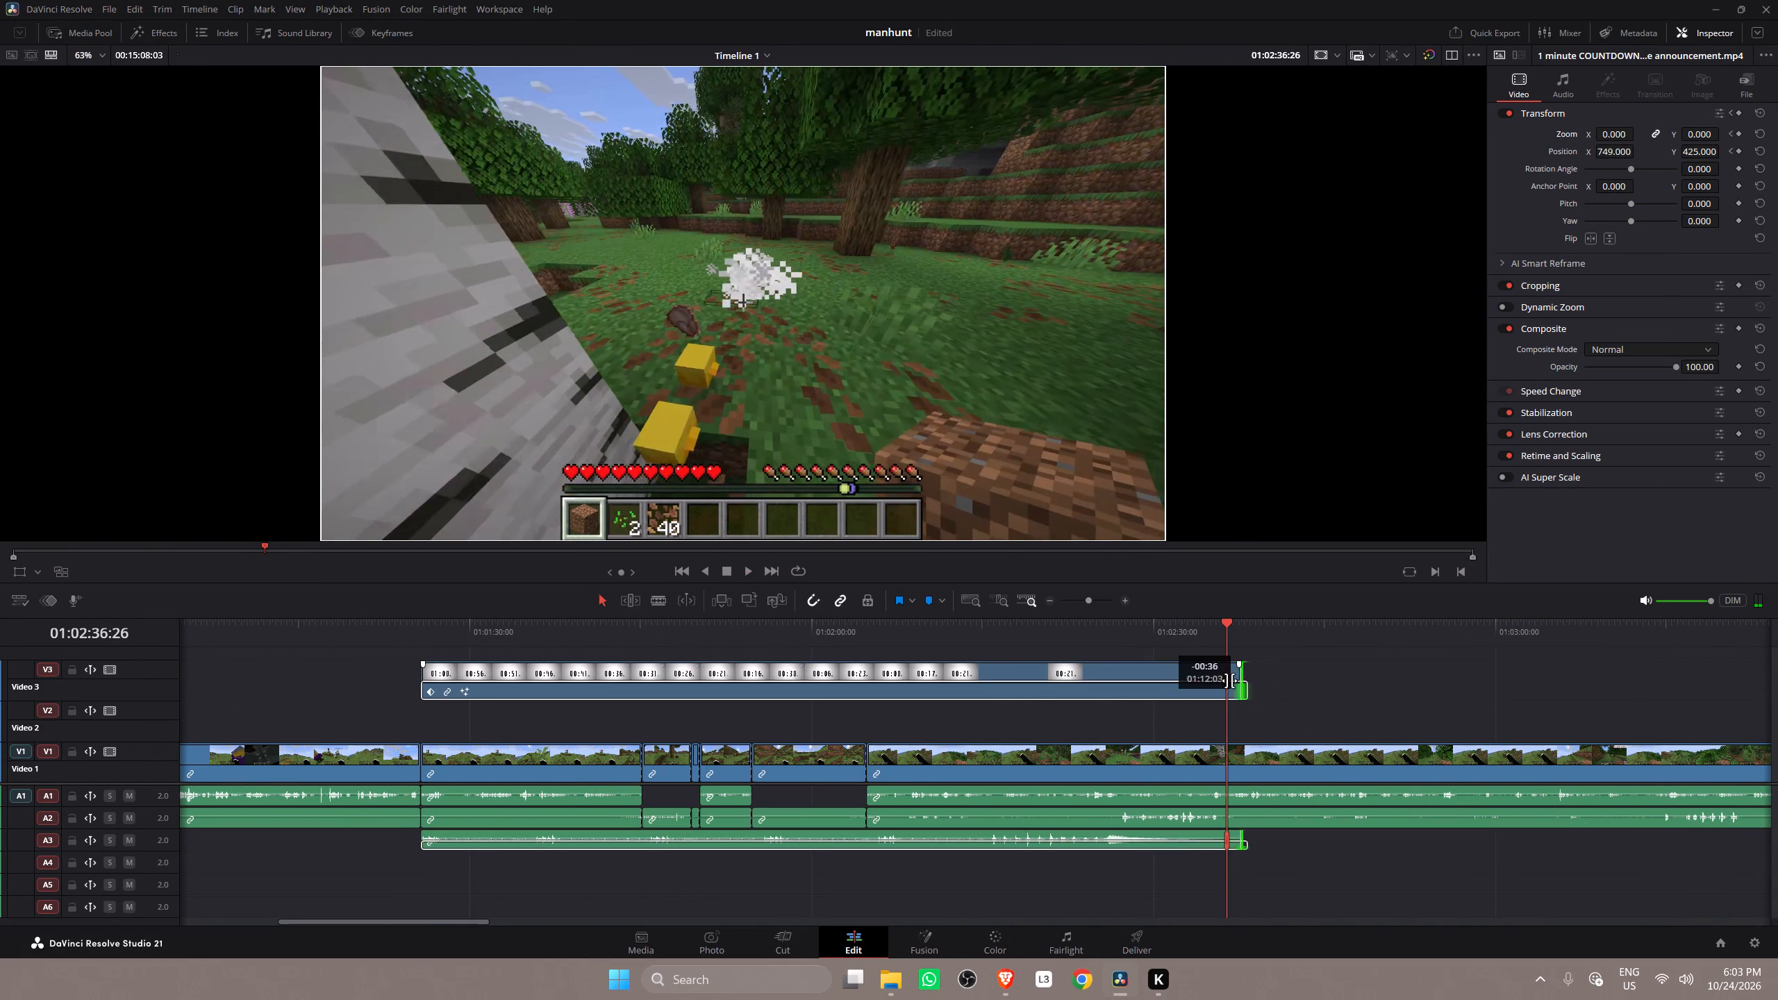
Trim the end of the countdown clip and its A3 audio back to about 01:02:32.
left_click_drag(1229, 681, 1179, 686)
left_click(1183, 633)
key("space")
key("space")
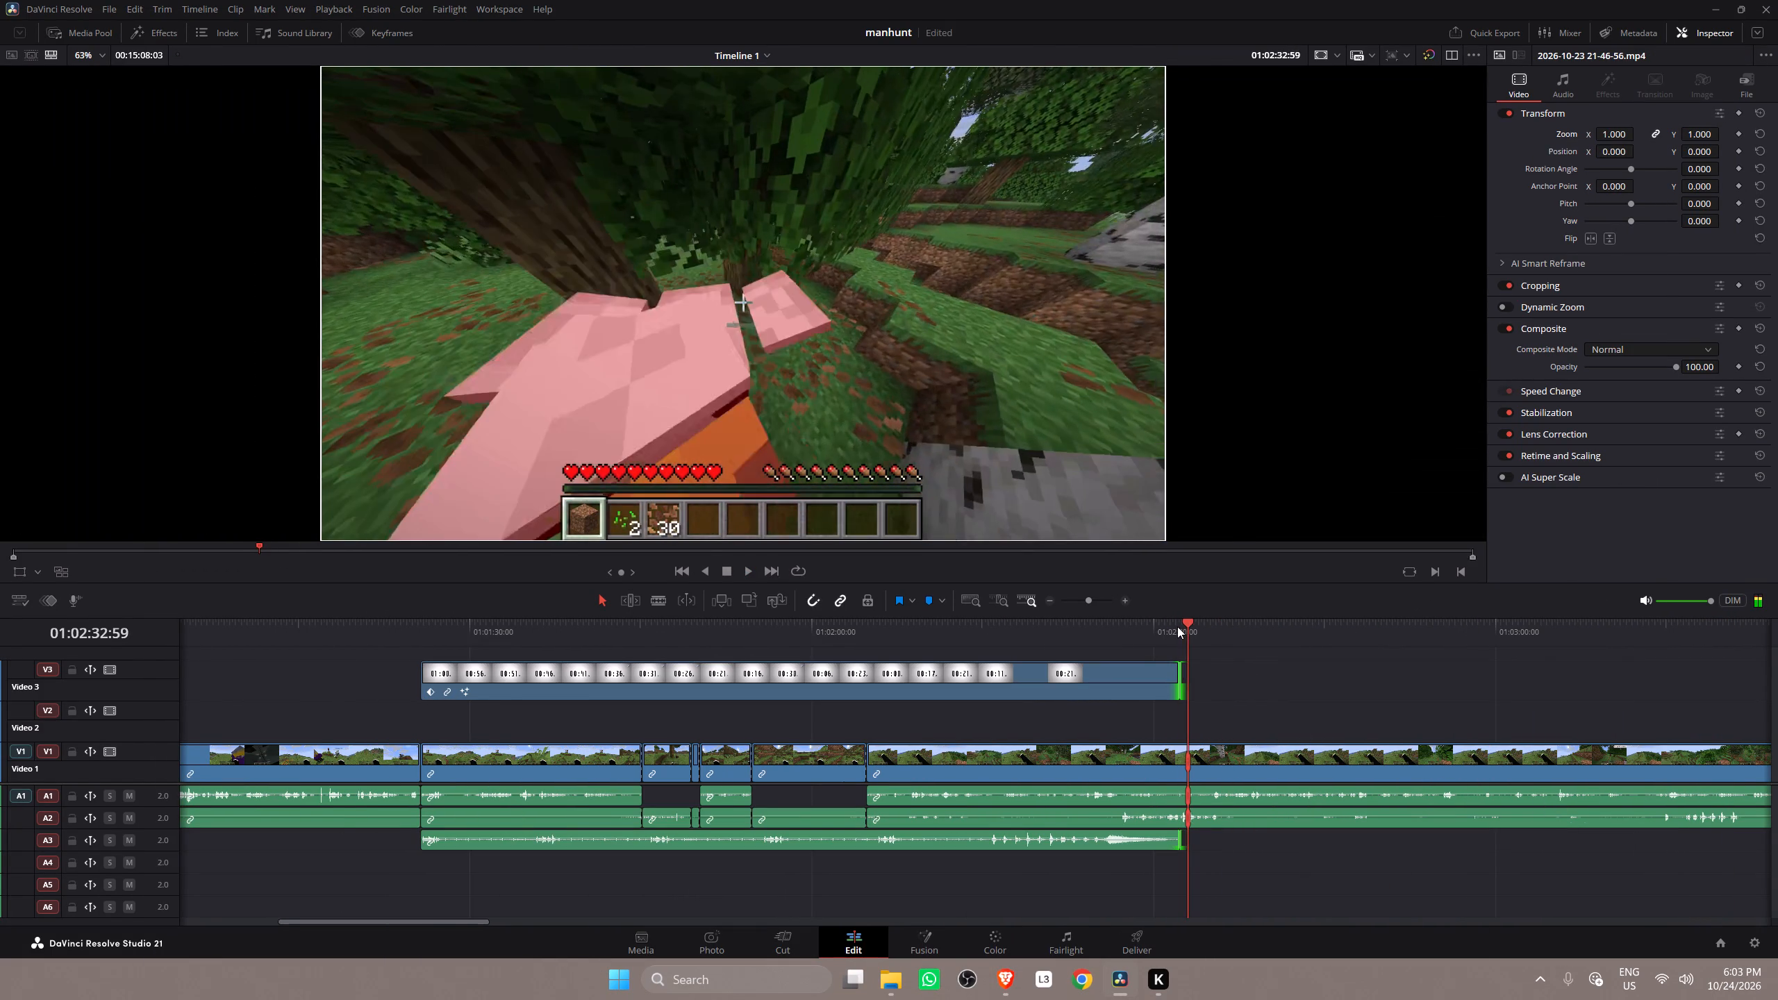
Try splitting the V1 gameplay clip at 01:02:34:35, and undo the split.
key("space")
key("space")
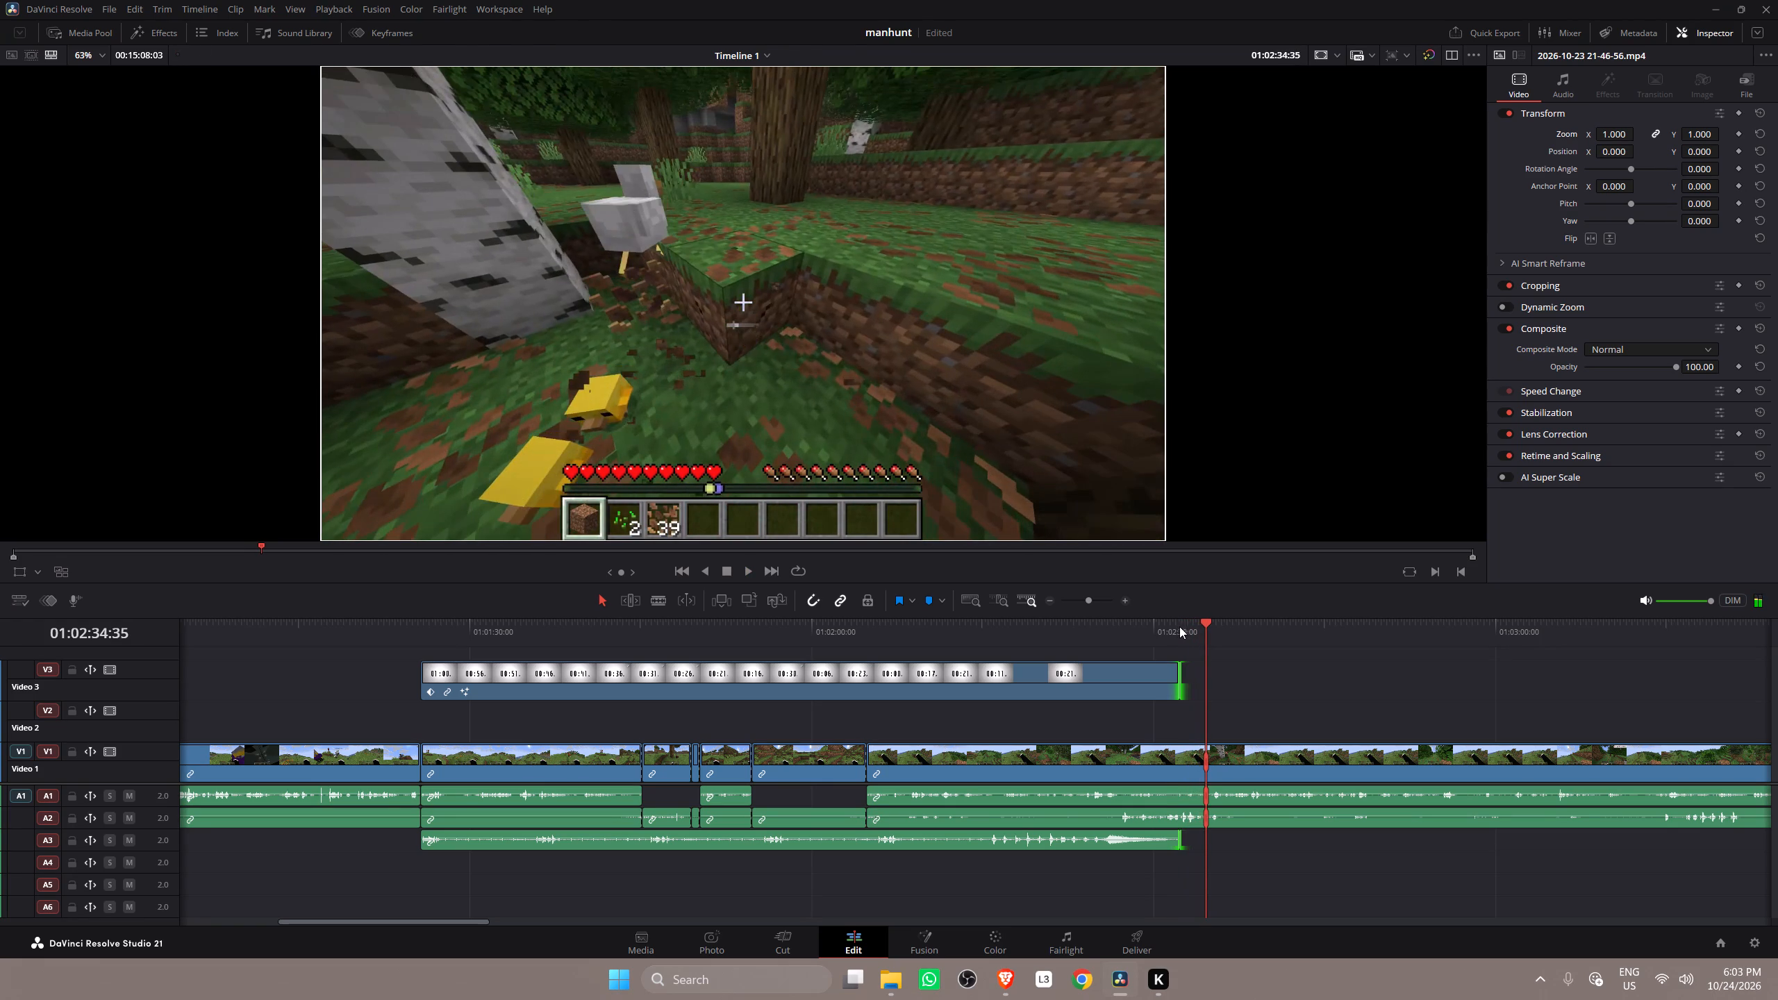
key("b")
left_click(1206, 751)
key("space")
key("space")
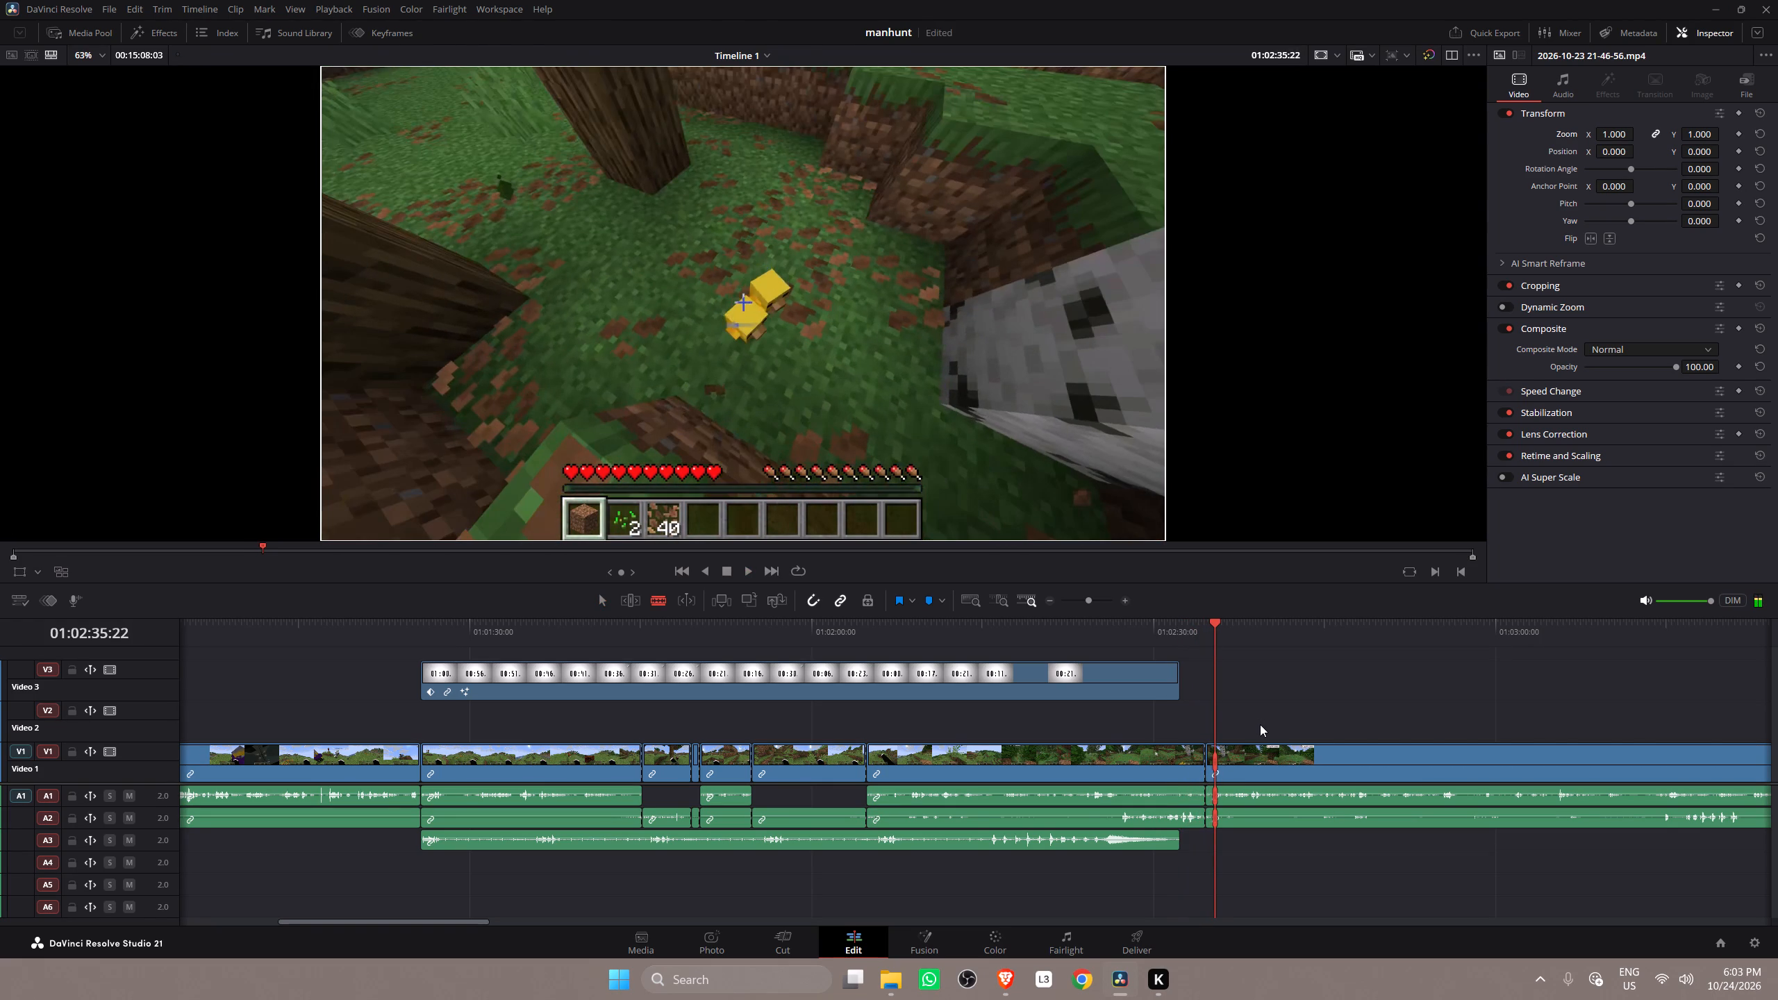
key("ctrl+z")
Split the V1 gameplay clip at about 01:02:35 and 01:02:36 to isolate a short segment after the countdown.
key("space")
key("space")
left_click(1213, 642)
key("space")
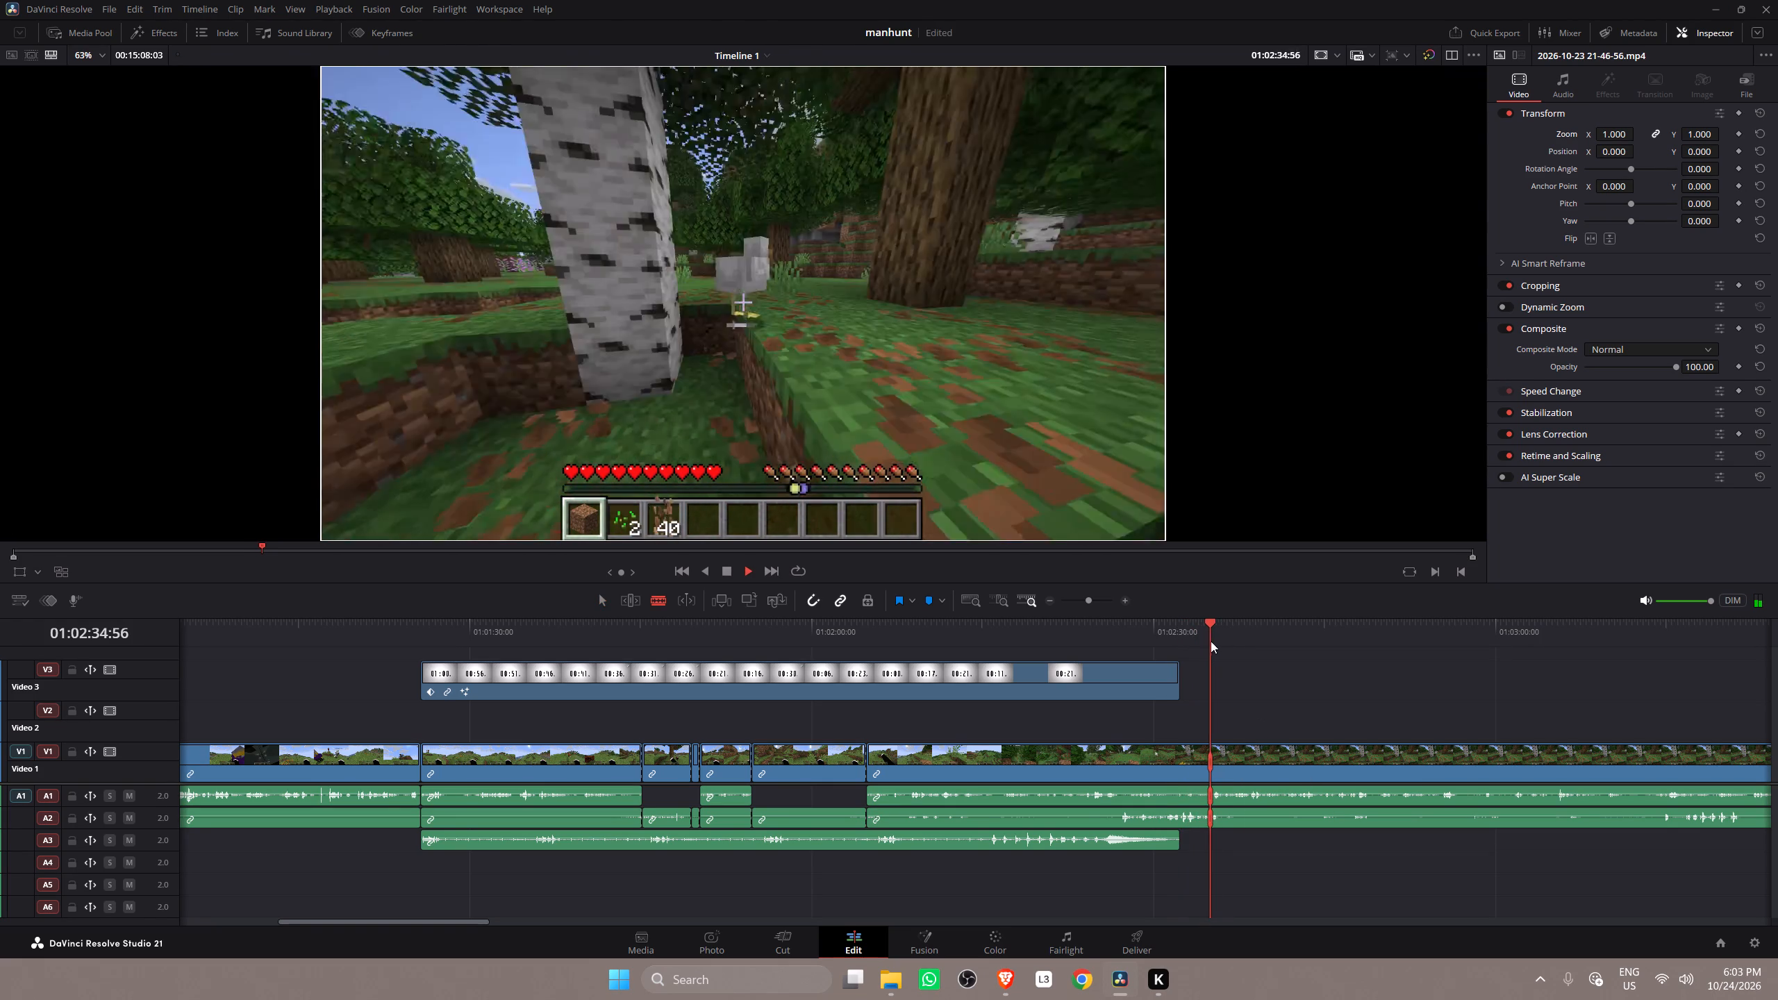
key("space")
left_click(1215, 758)
key("space")
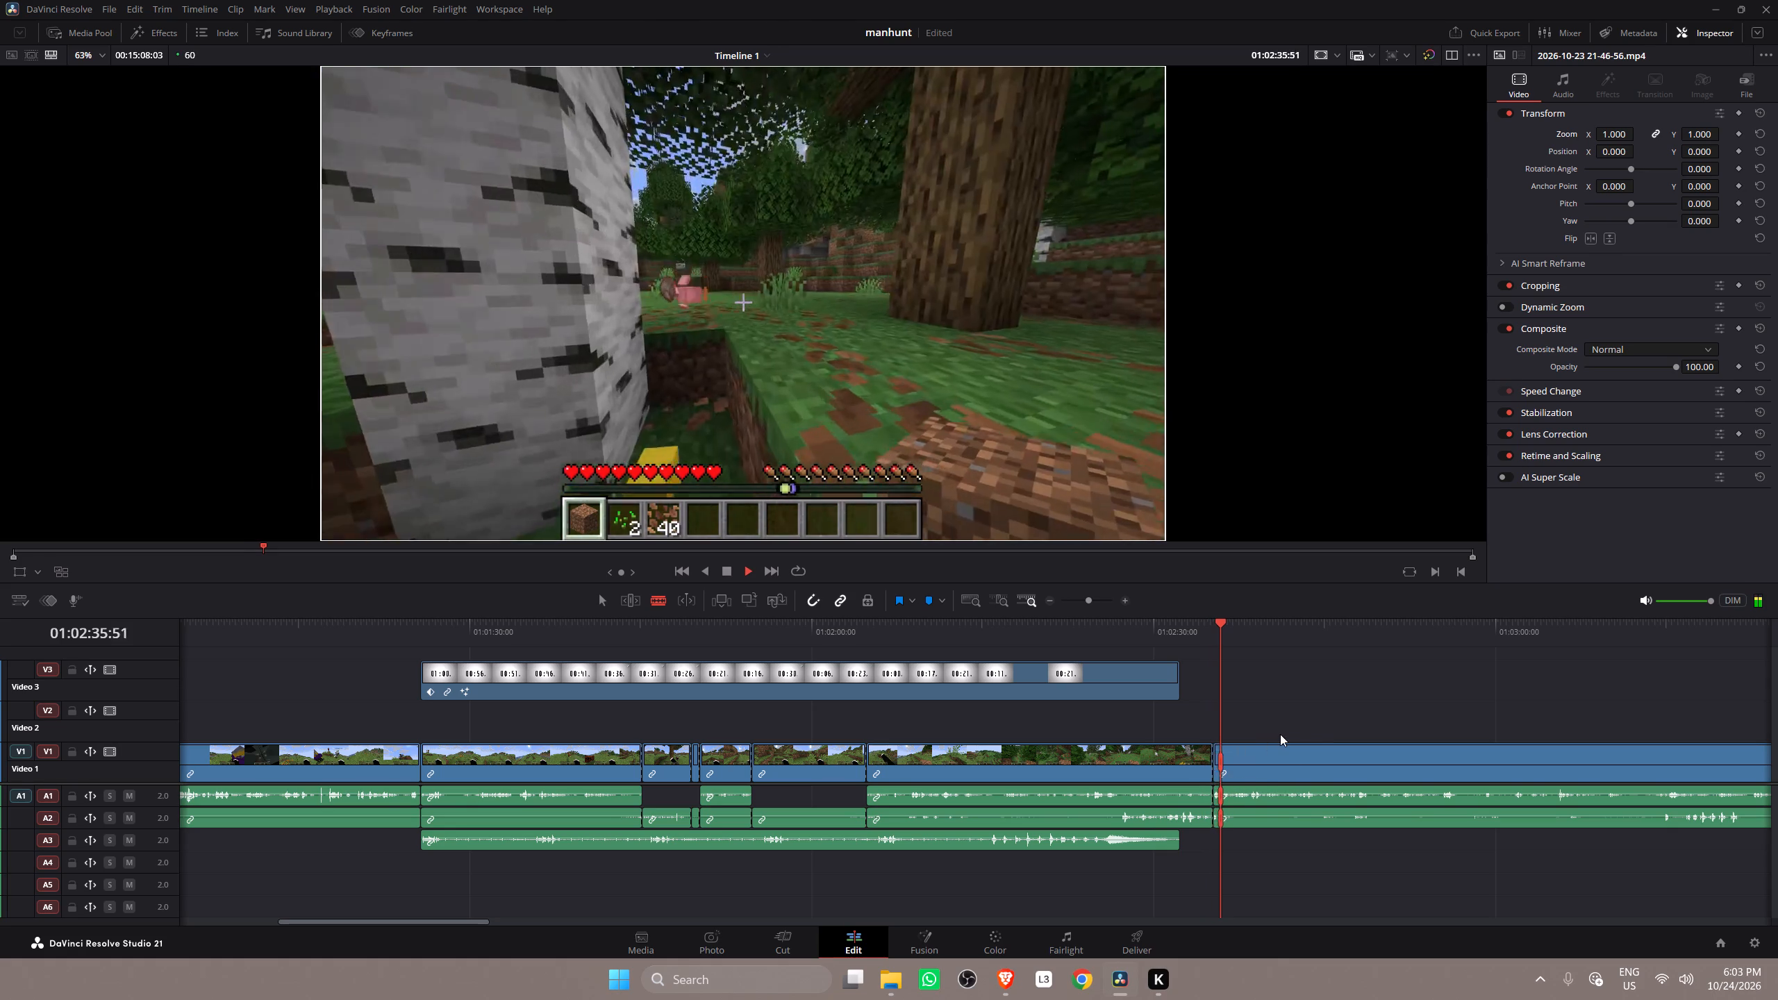
key("space")
left_click(1228, 755)
key("a")
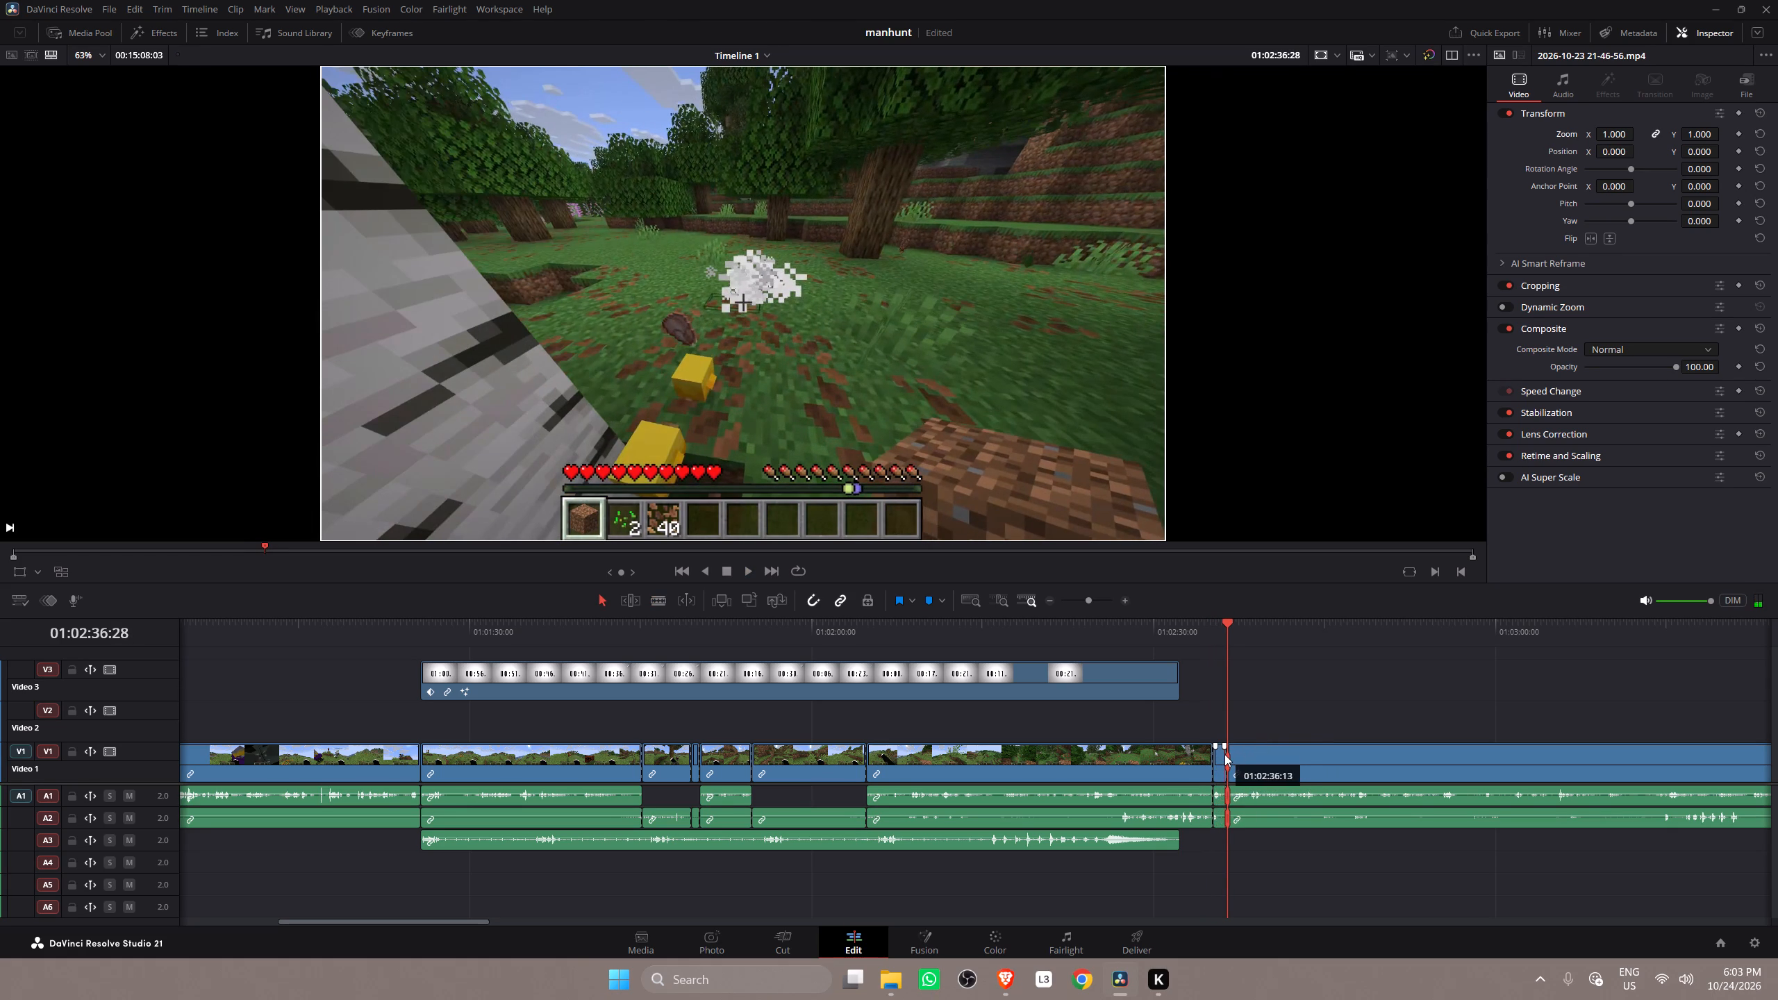
Scale the short isolated gameplay segment at 01:02:35 down to a zoom of 0.720.
left_click(1224, 754)
left_click(1206, 631)
key("space")
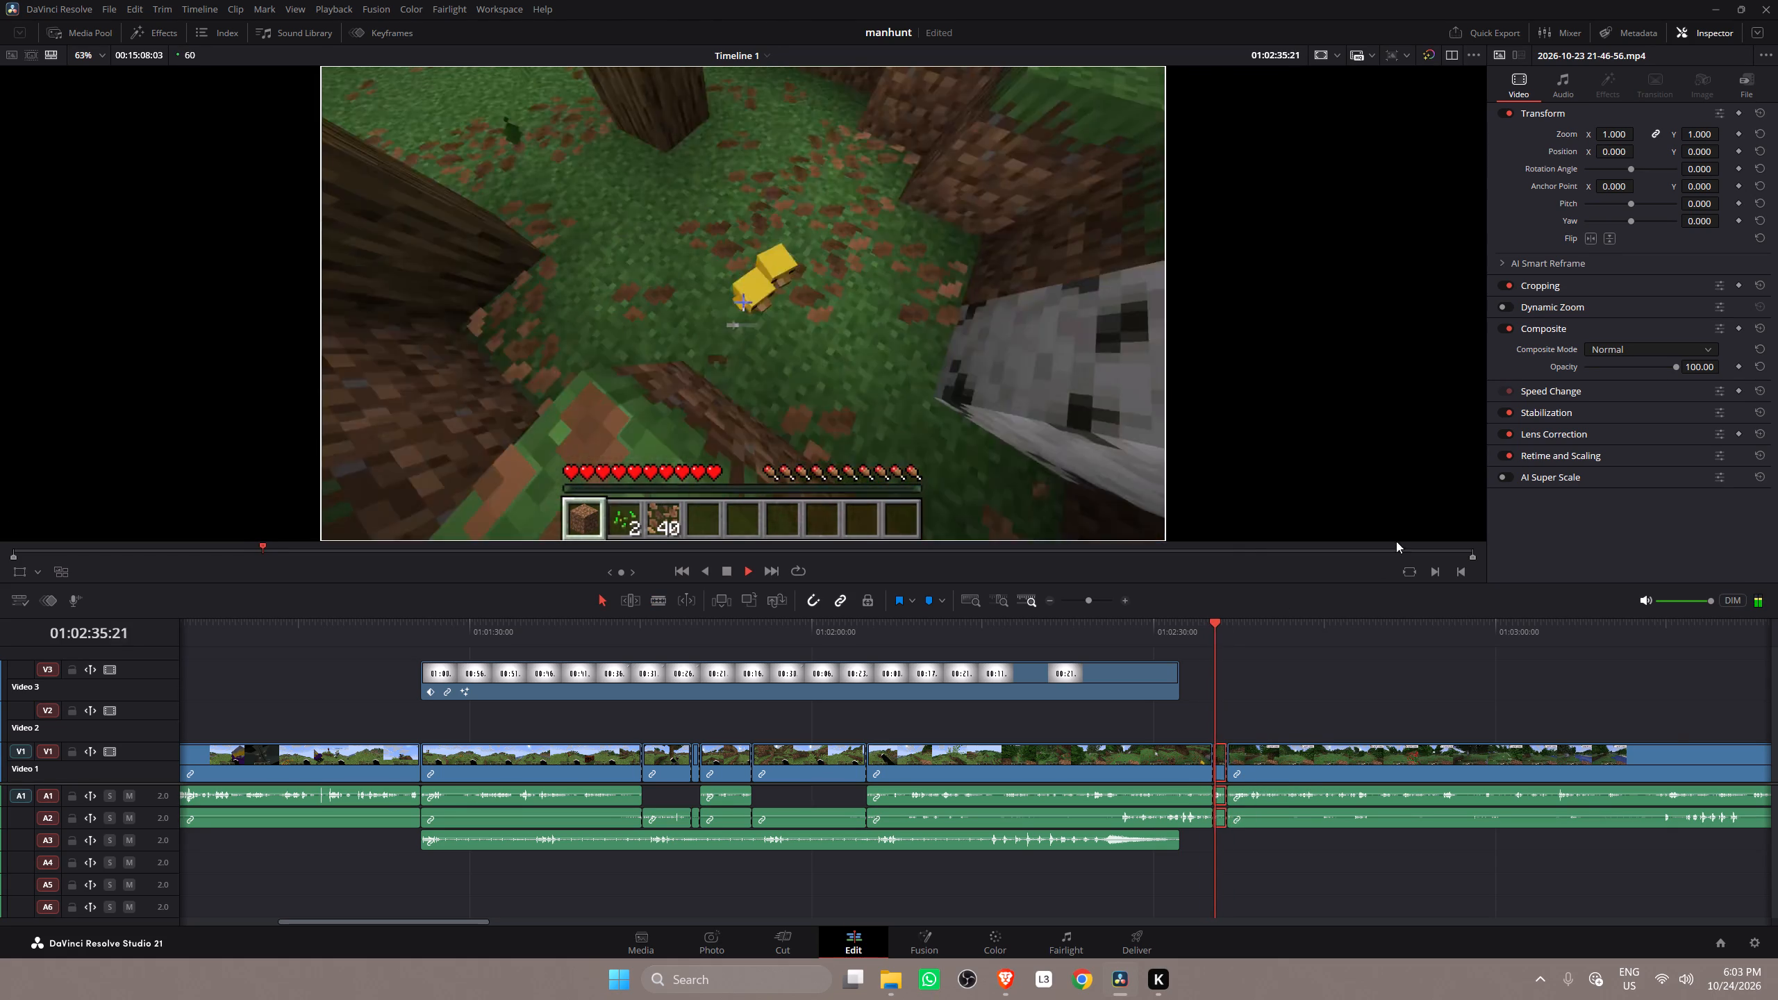
key("space")
left_click_drag(1619, 135, 1619, 136)
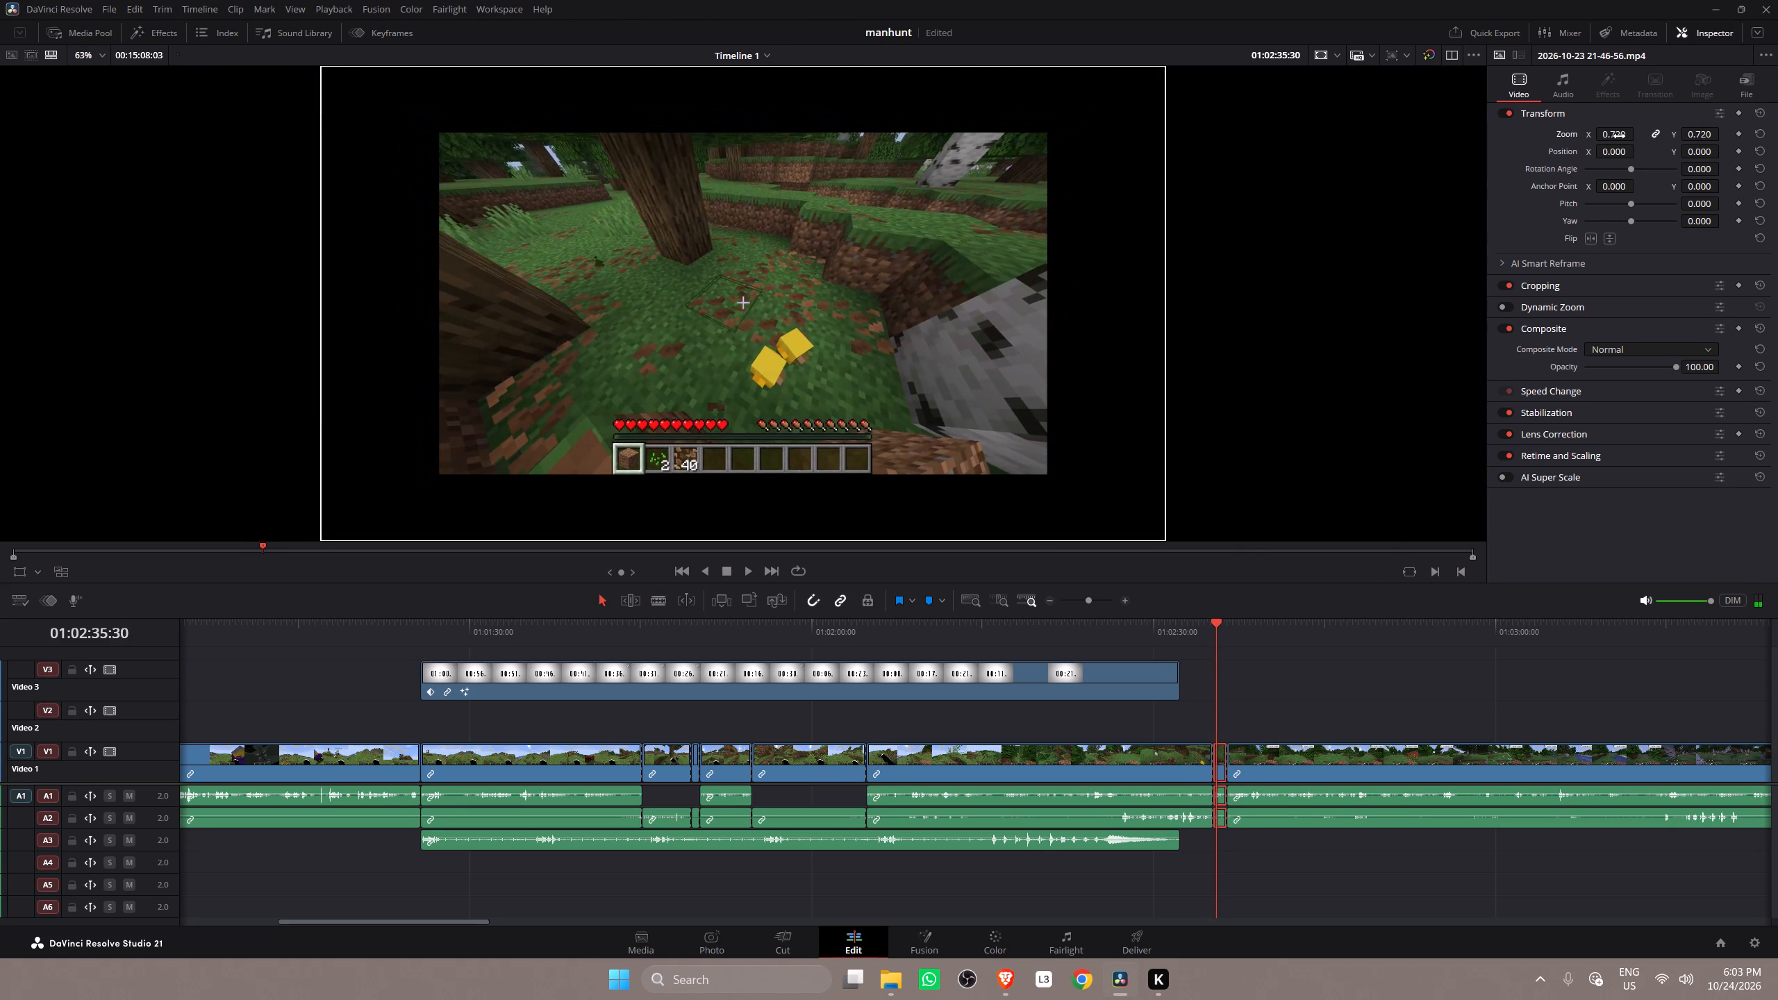
left_click_drag(1619, 136, 1600, 138)
Play on through the gameplay after the scaled segment and split the V1 clip at 01:02:44:56.
left_click(1200, 627)
key("space")
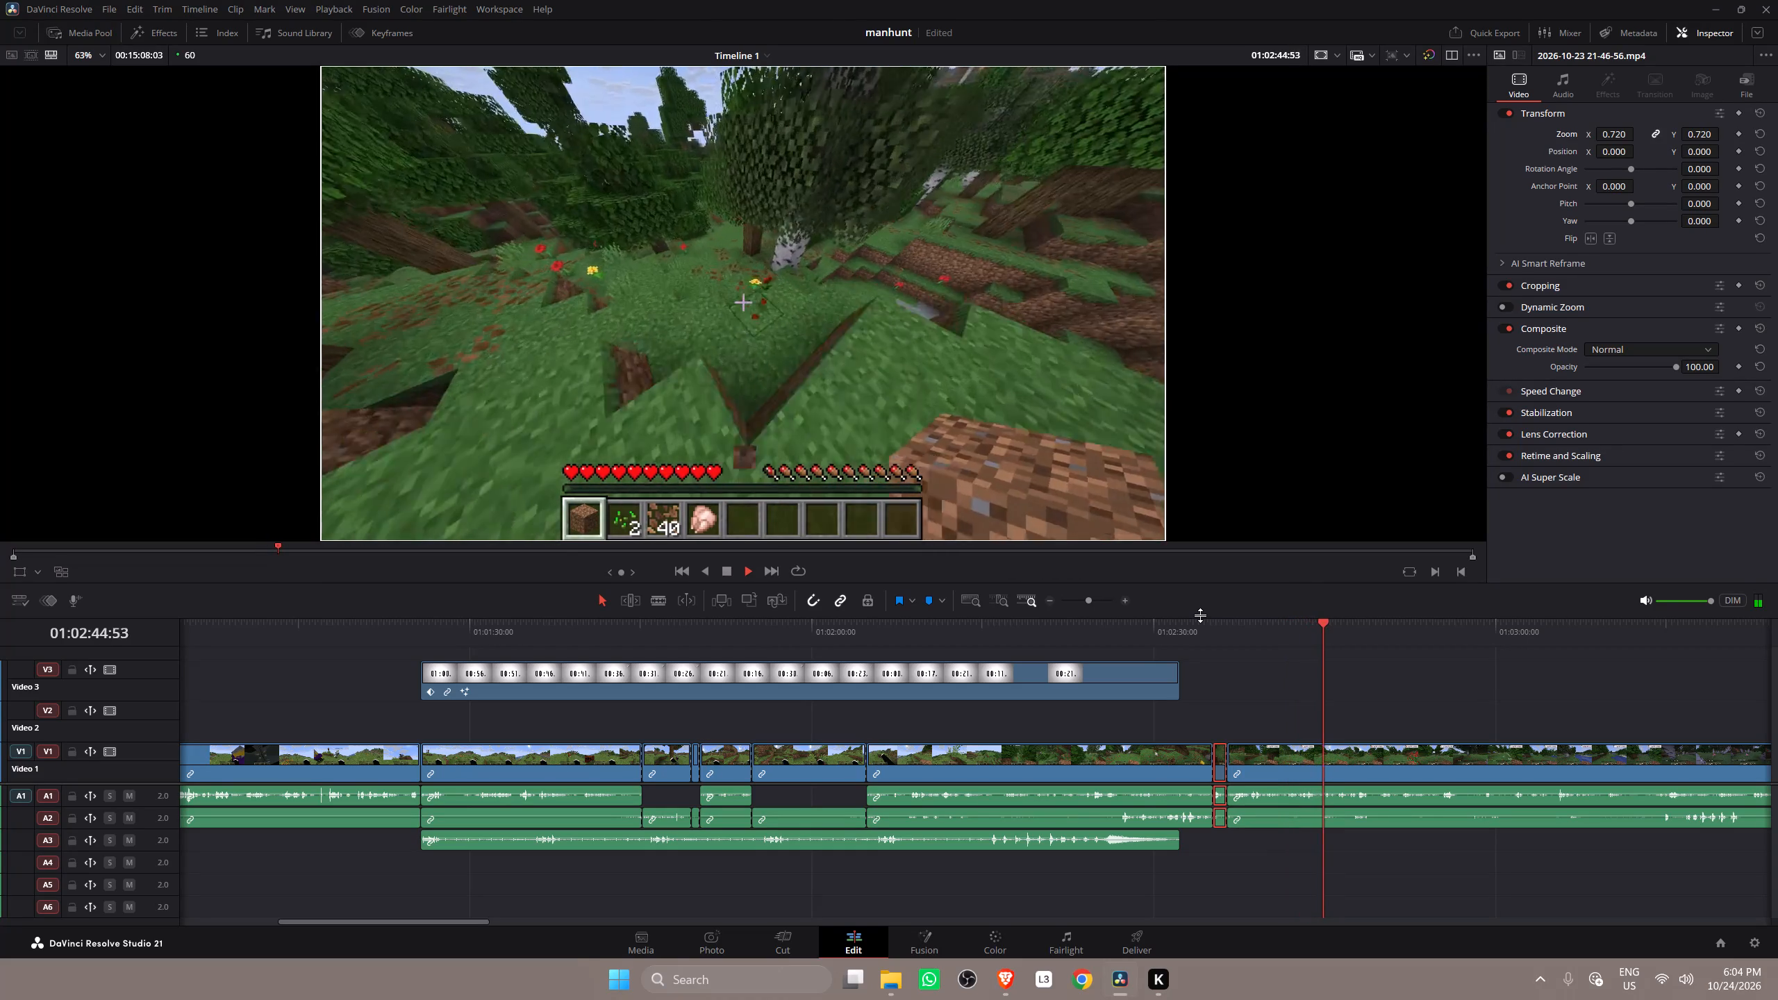
key("space")
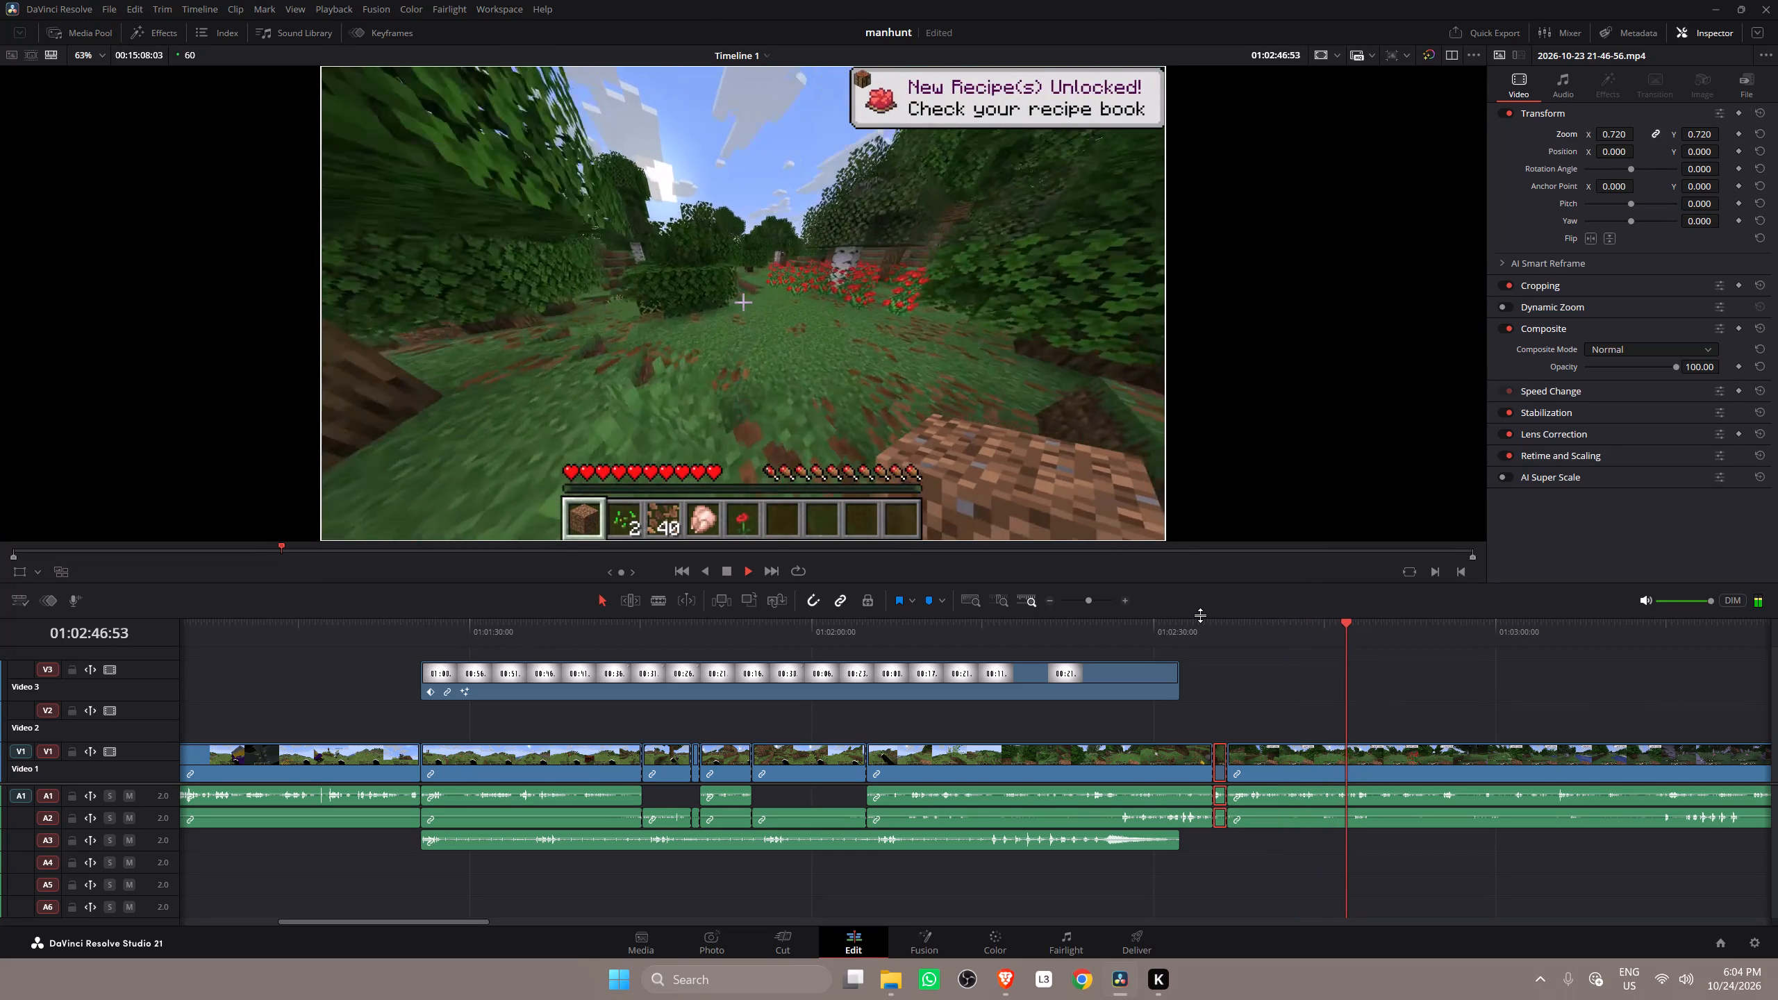
left_click(1293, 627)
key("space")
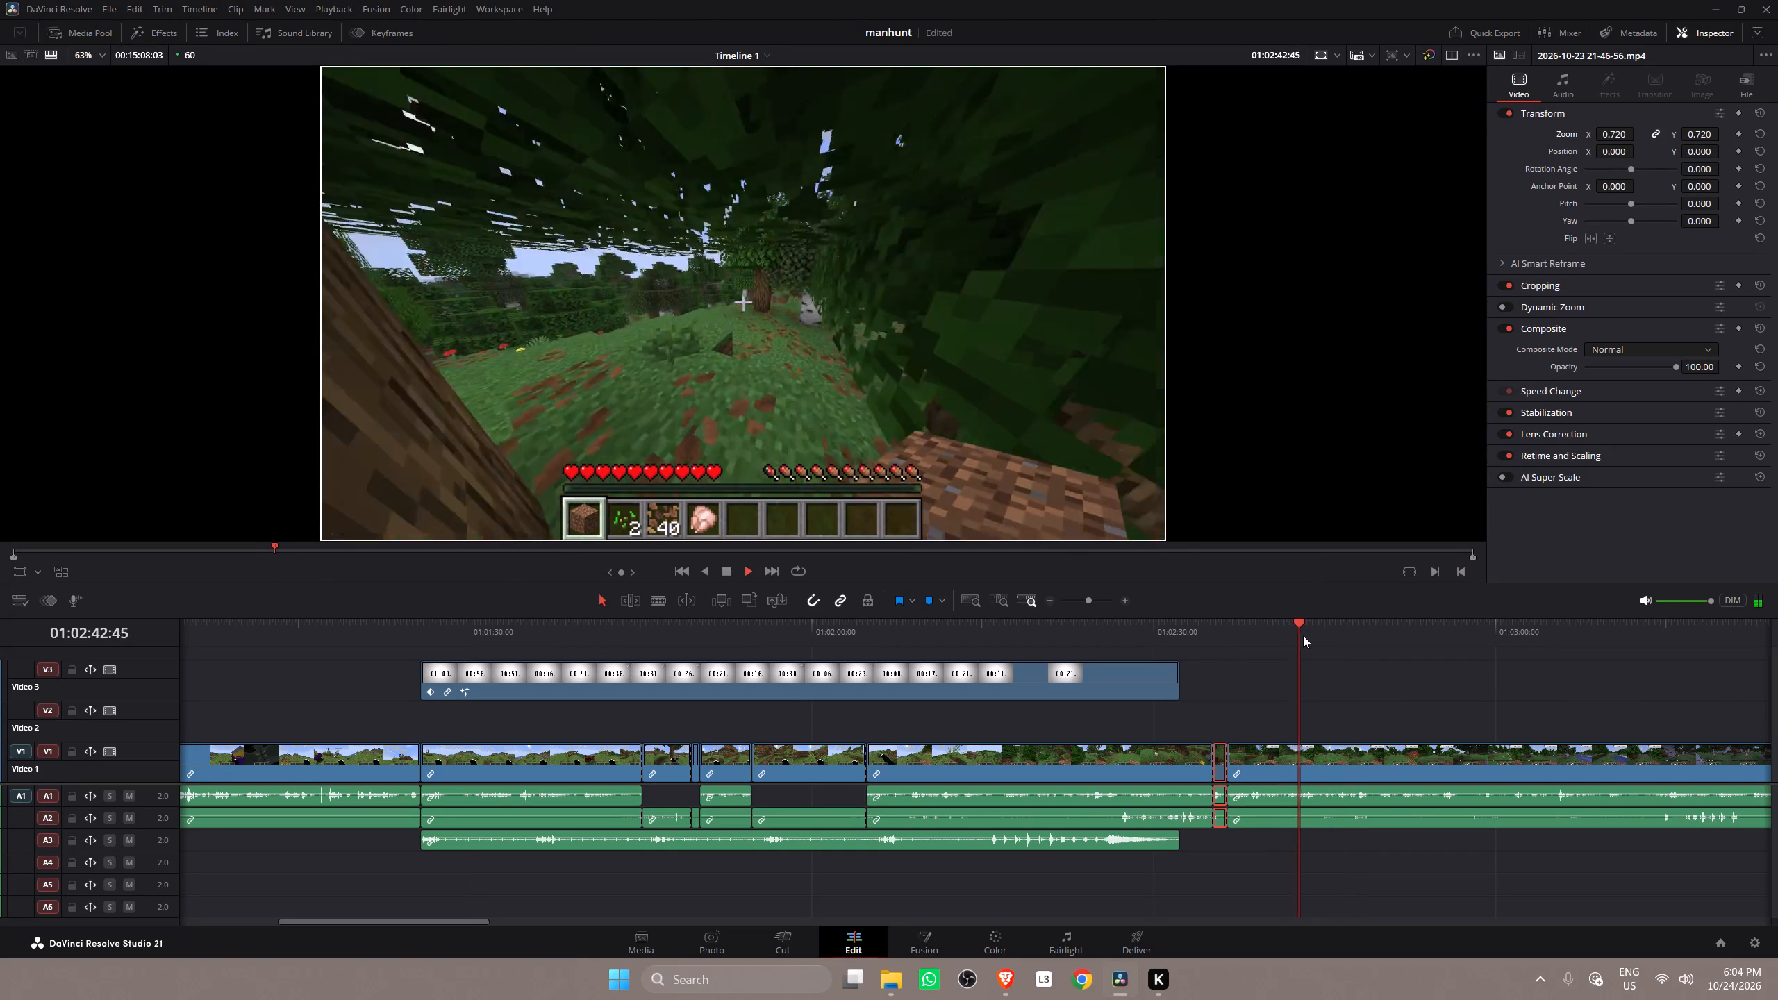
key("space")
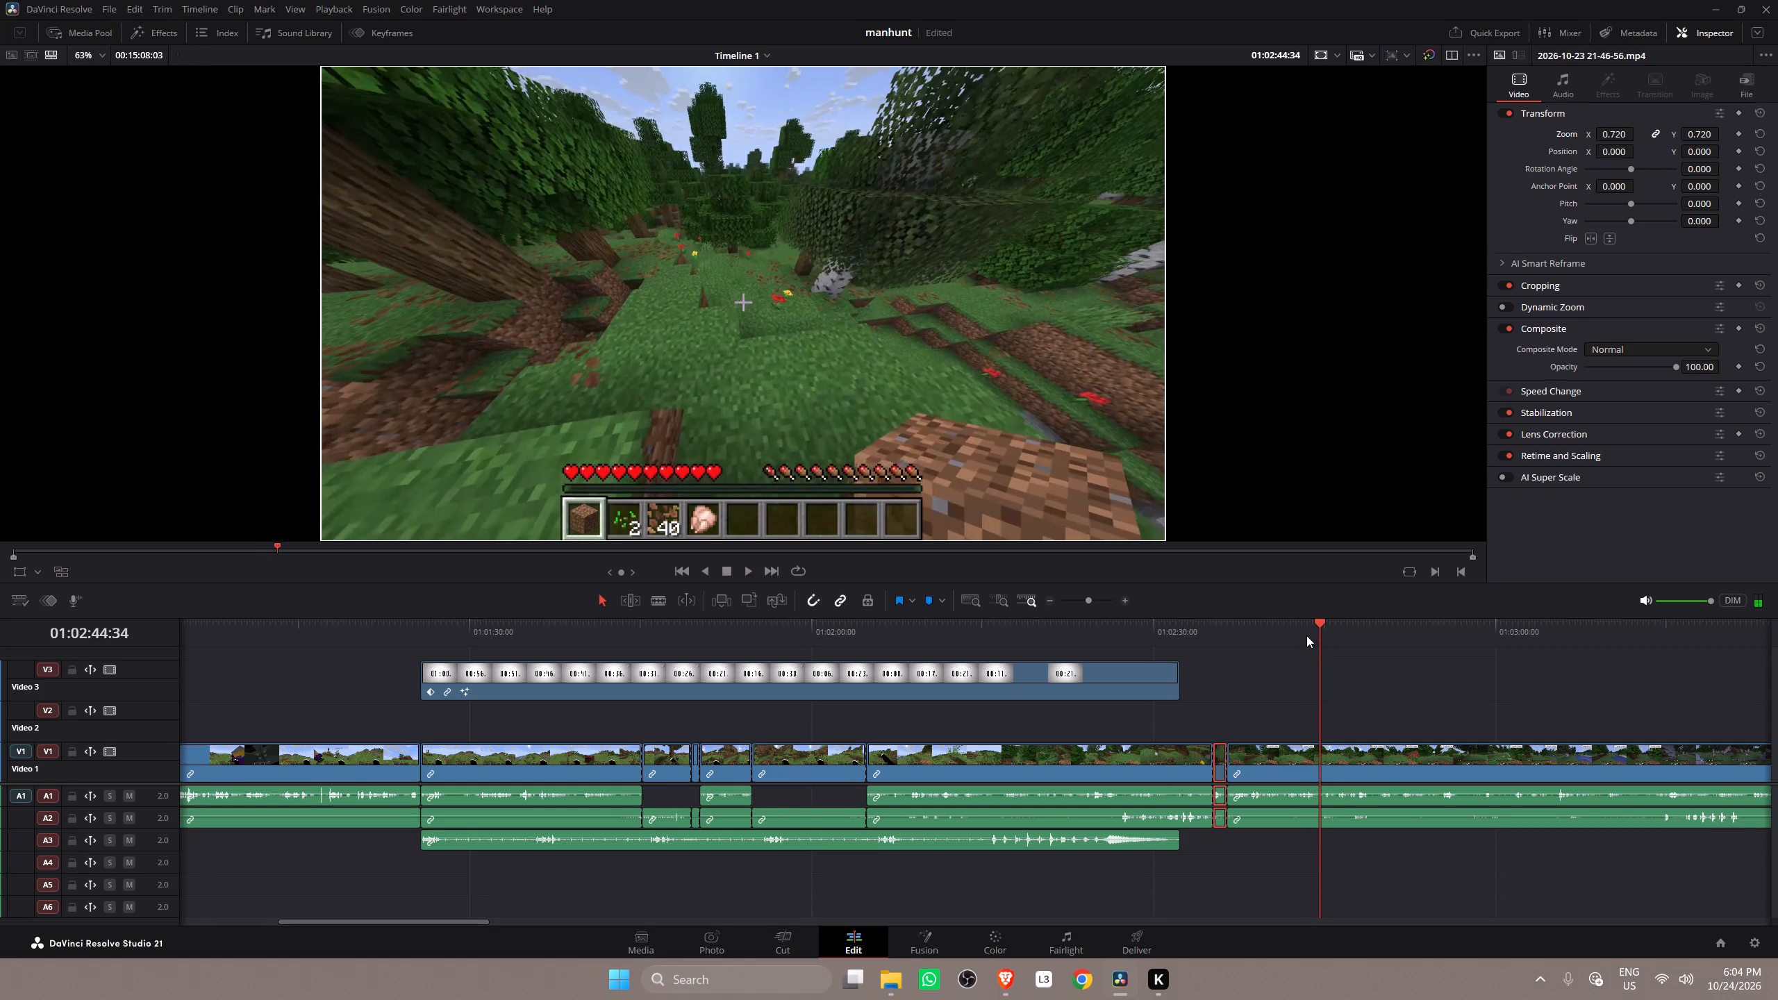
key("space")
key("space")
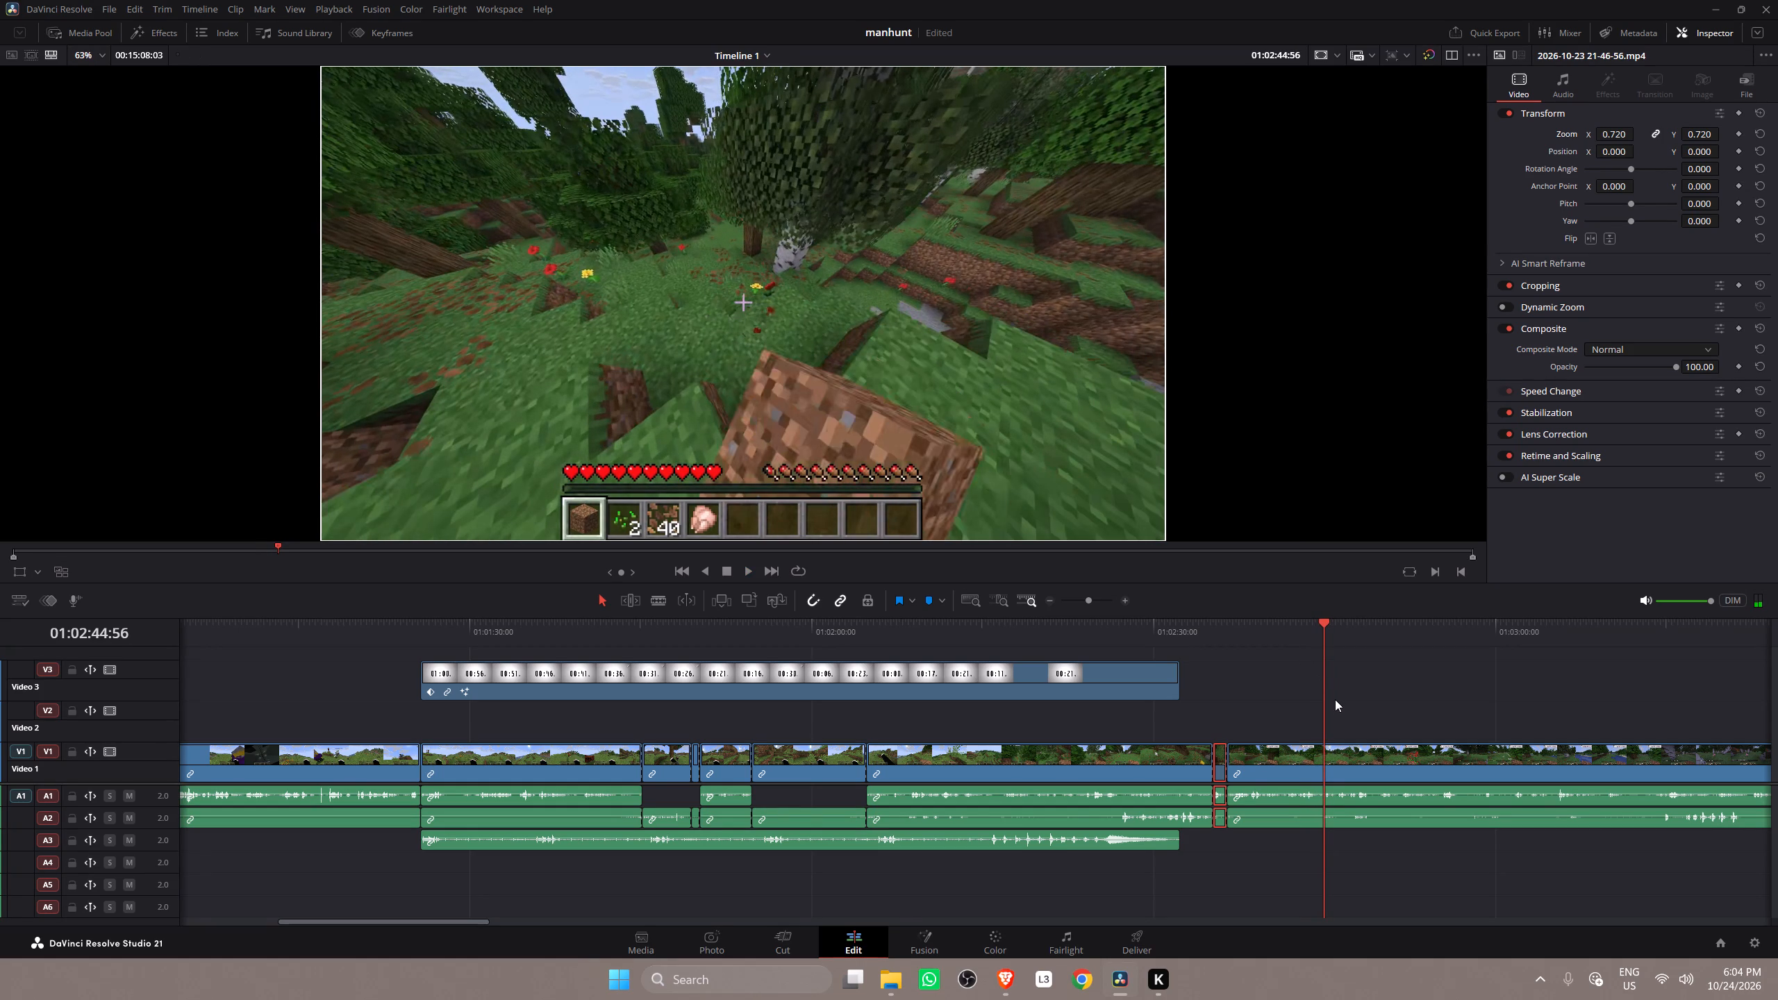
key("b")
left_click(1327, 750)
Split the V1 gameplay clip again at 01:02:46:16 to isolate a second short segment.
key("space")
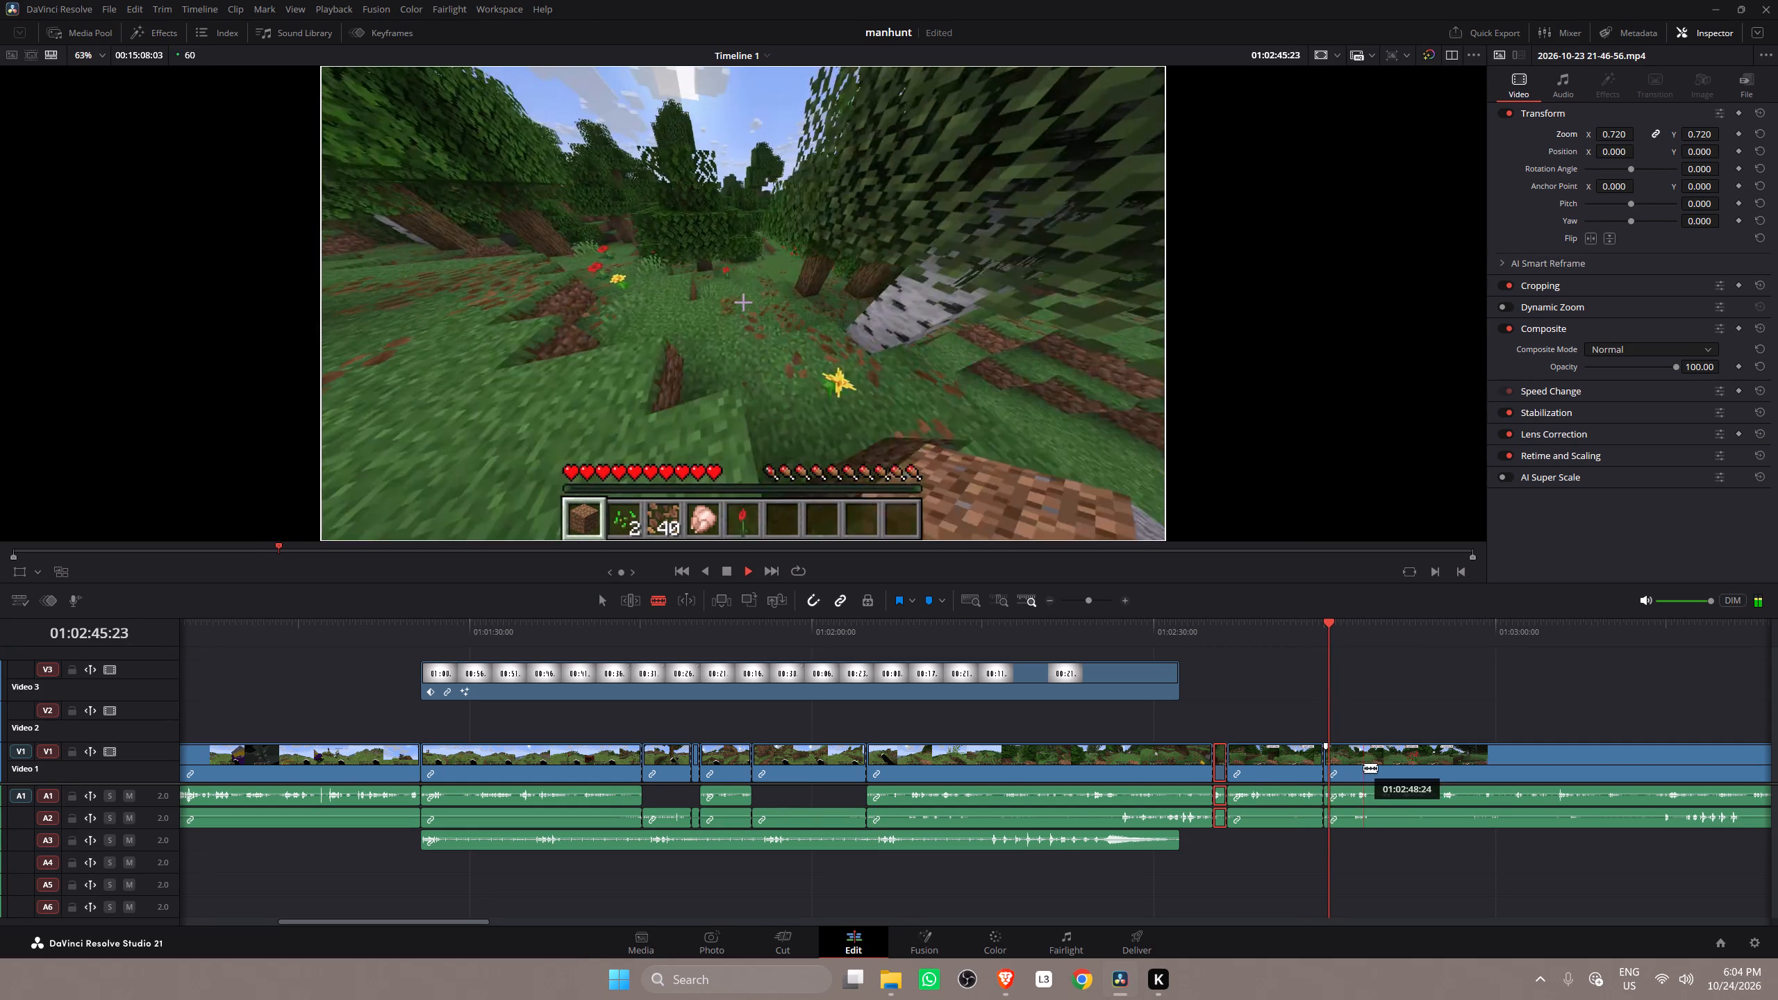
key("space")
key("space")
key("space")
left_click(1340, 756)
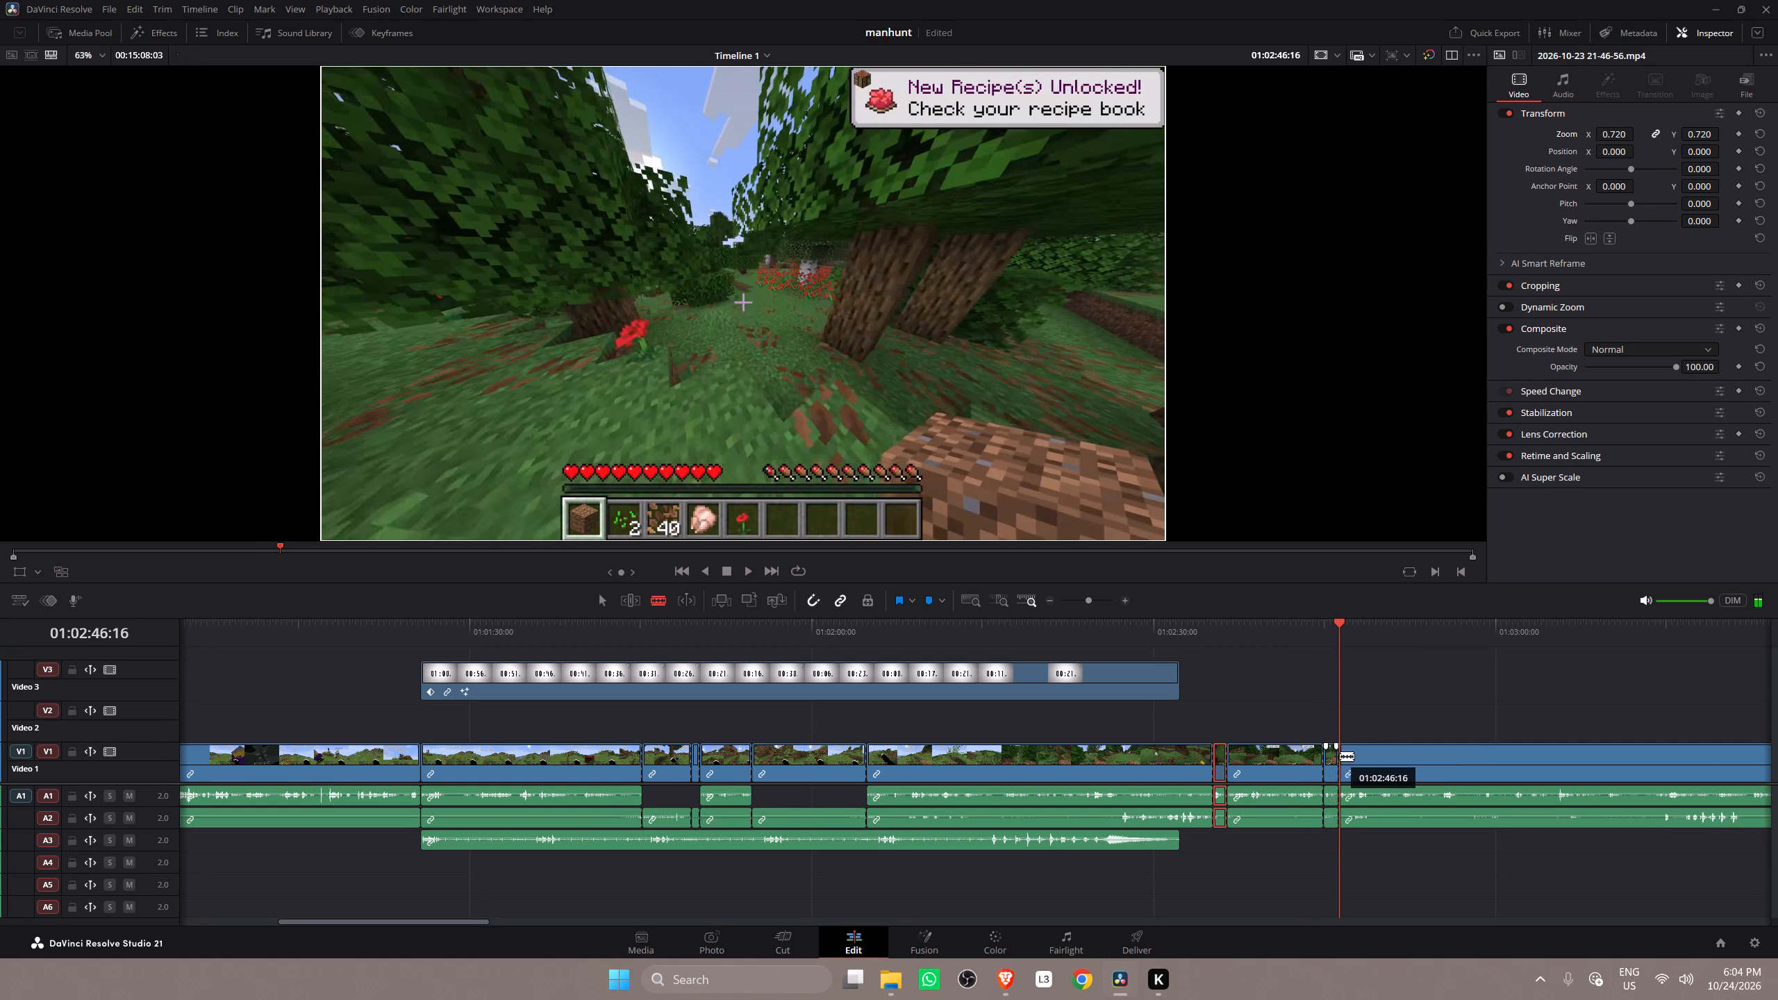
key("a")
Scale the short gameplay segment starting at 01:02:44:56 down to a zoom of 0.810.
left_click(1336, 753)
left_click_drag(1329, 624, 1329, 635)
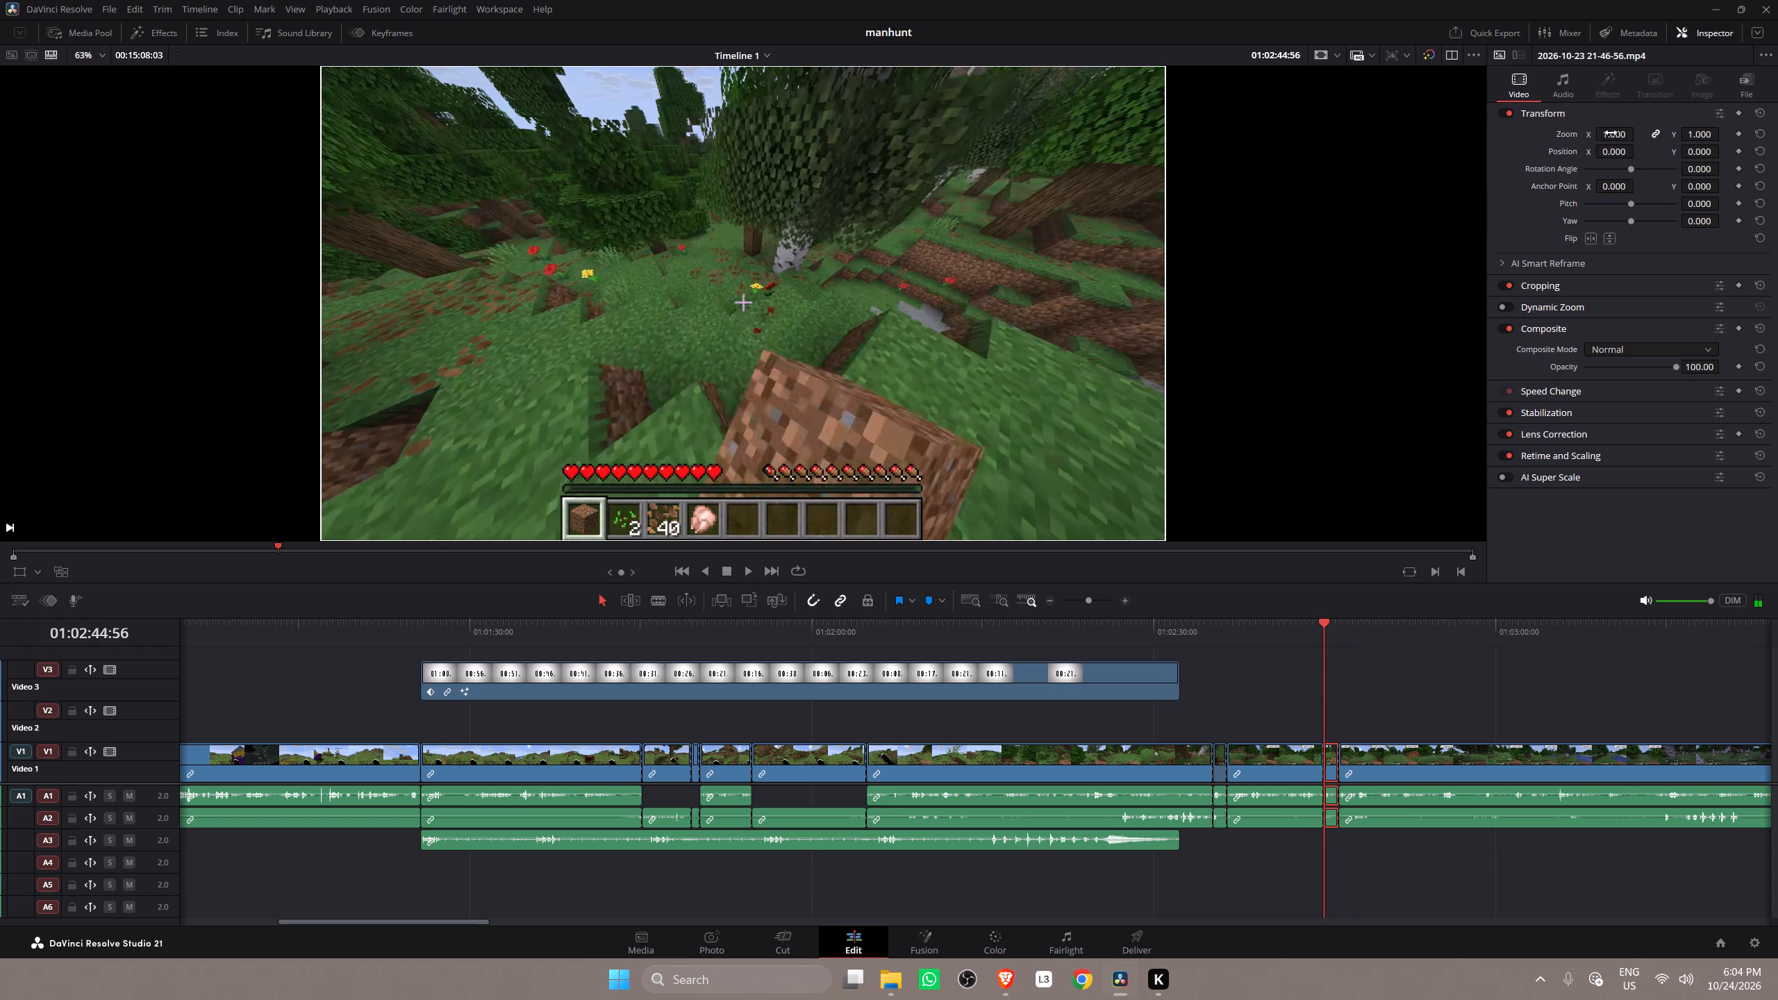
left_click_drag(1611, 133, 1597, 135)
Play the gameplay from about 01:02:43 onward and look for the next cut point around 01:02:53.
left_click(1306, 623)
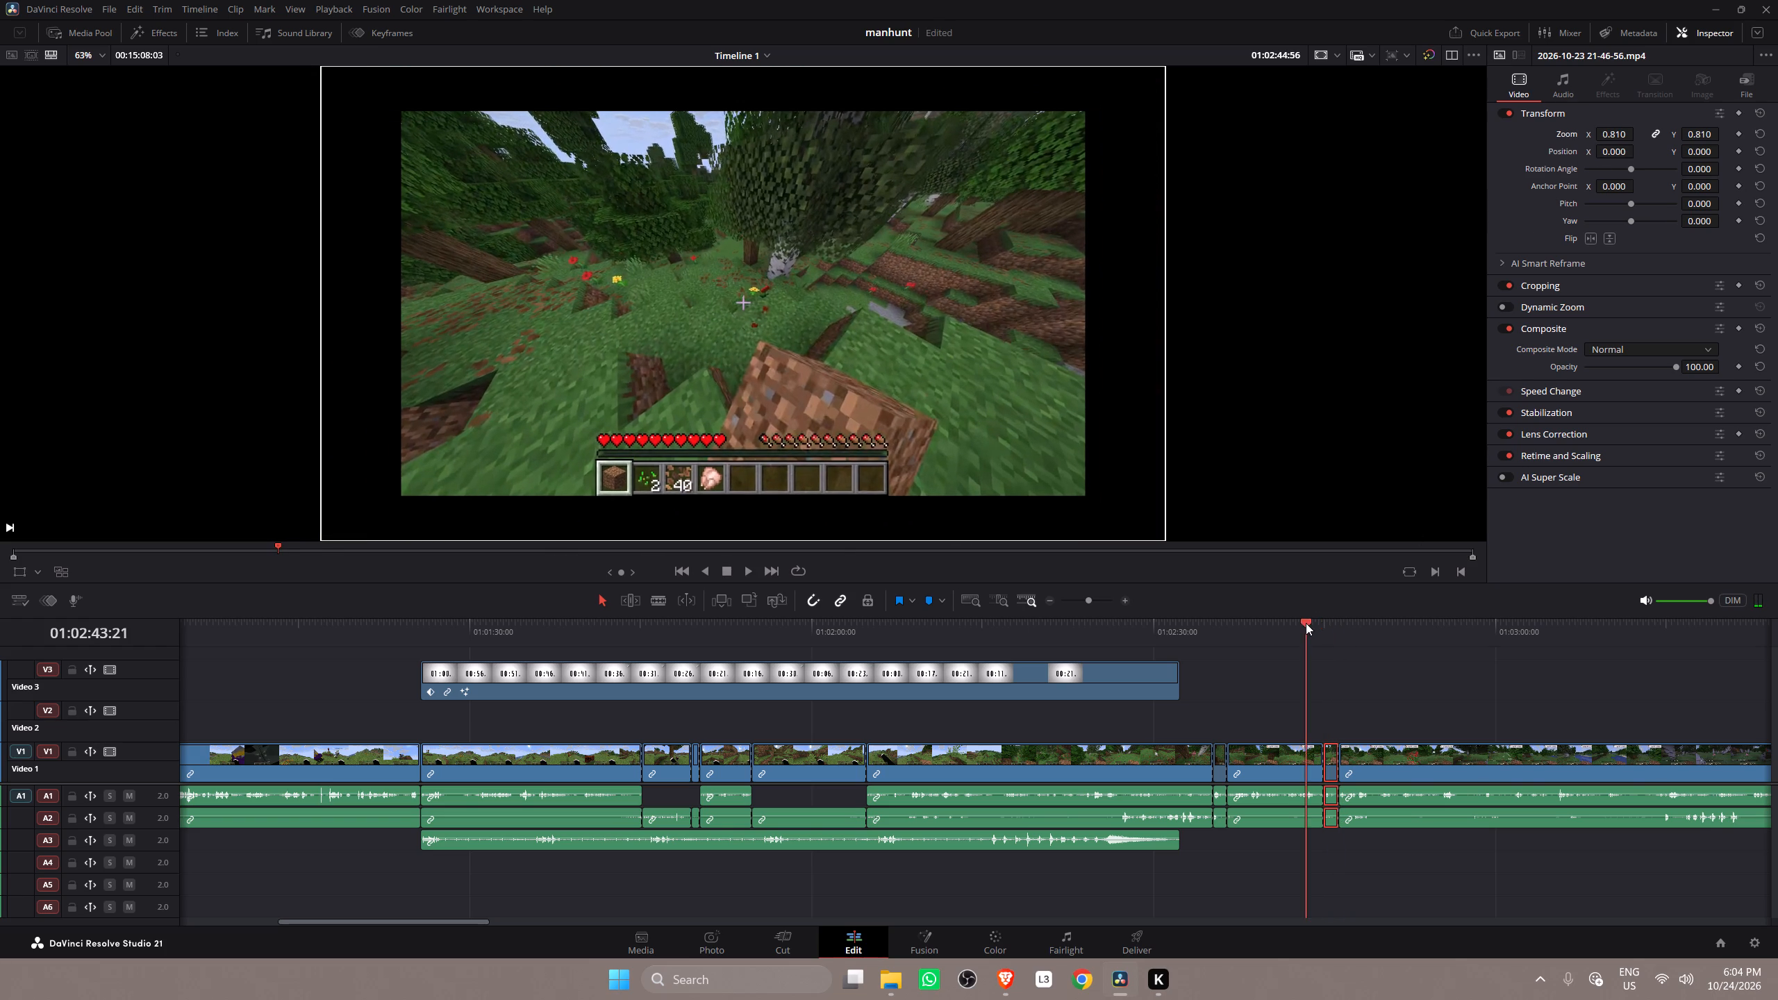
key("space")
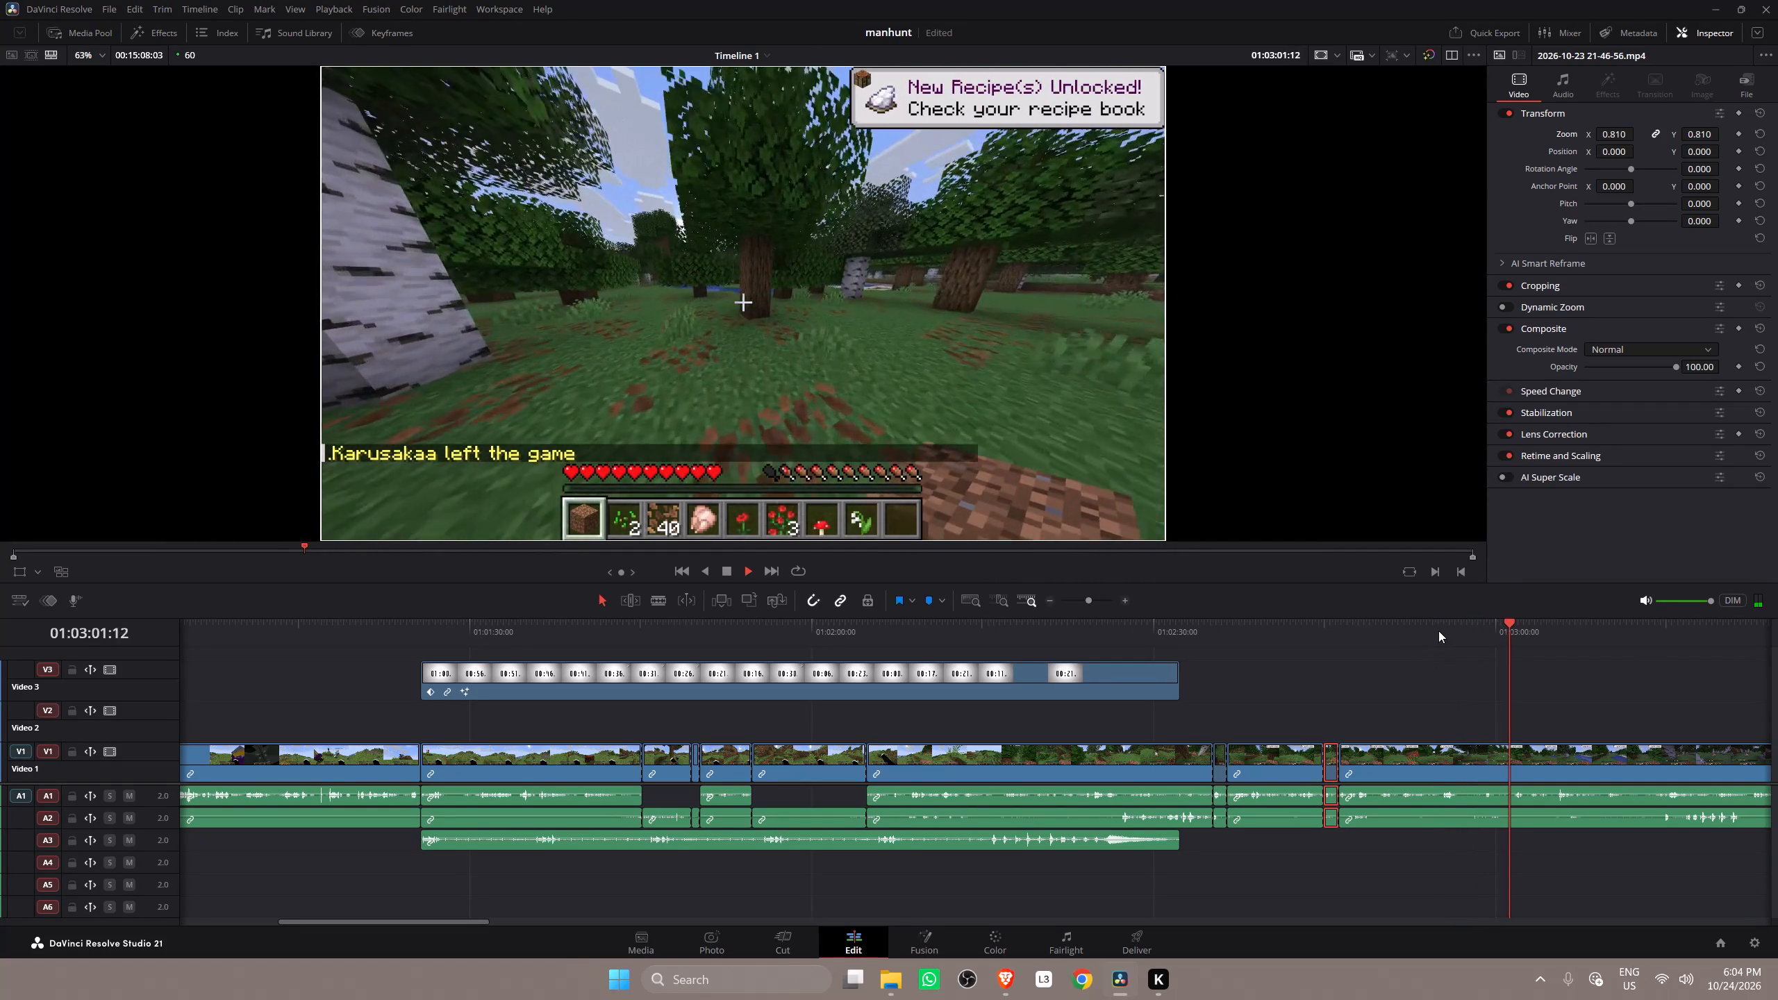
key("space")
left_click(1425, 626)
key("space")
key("space")
left_click(1415, 626)
key("space")
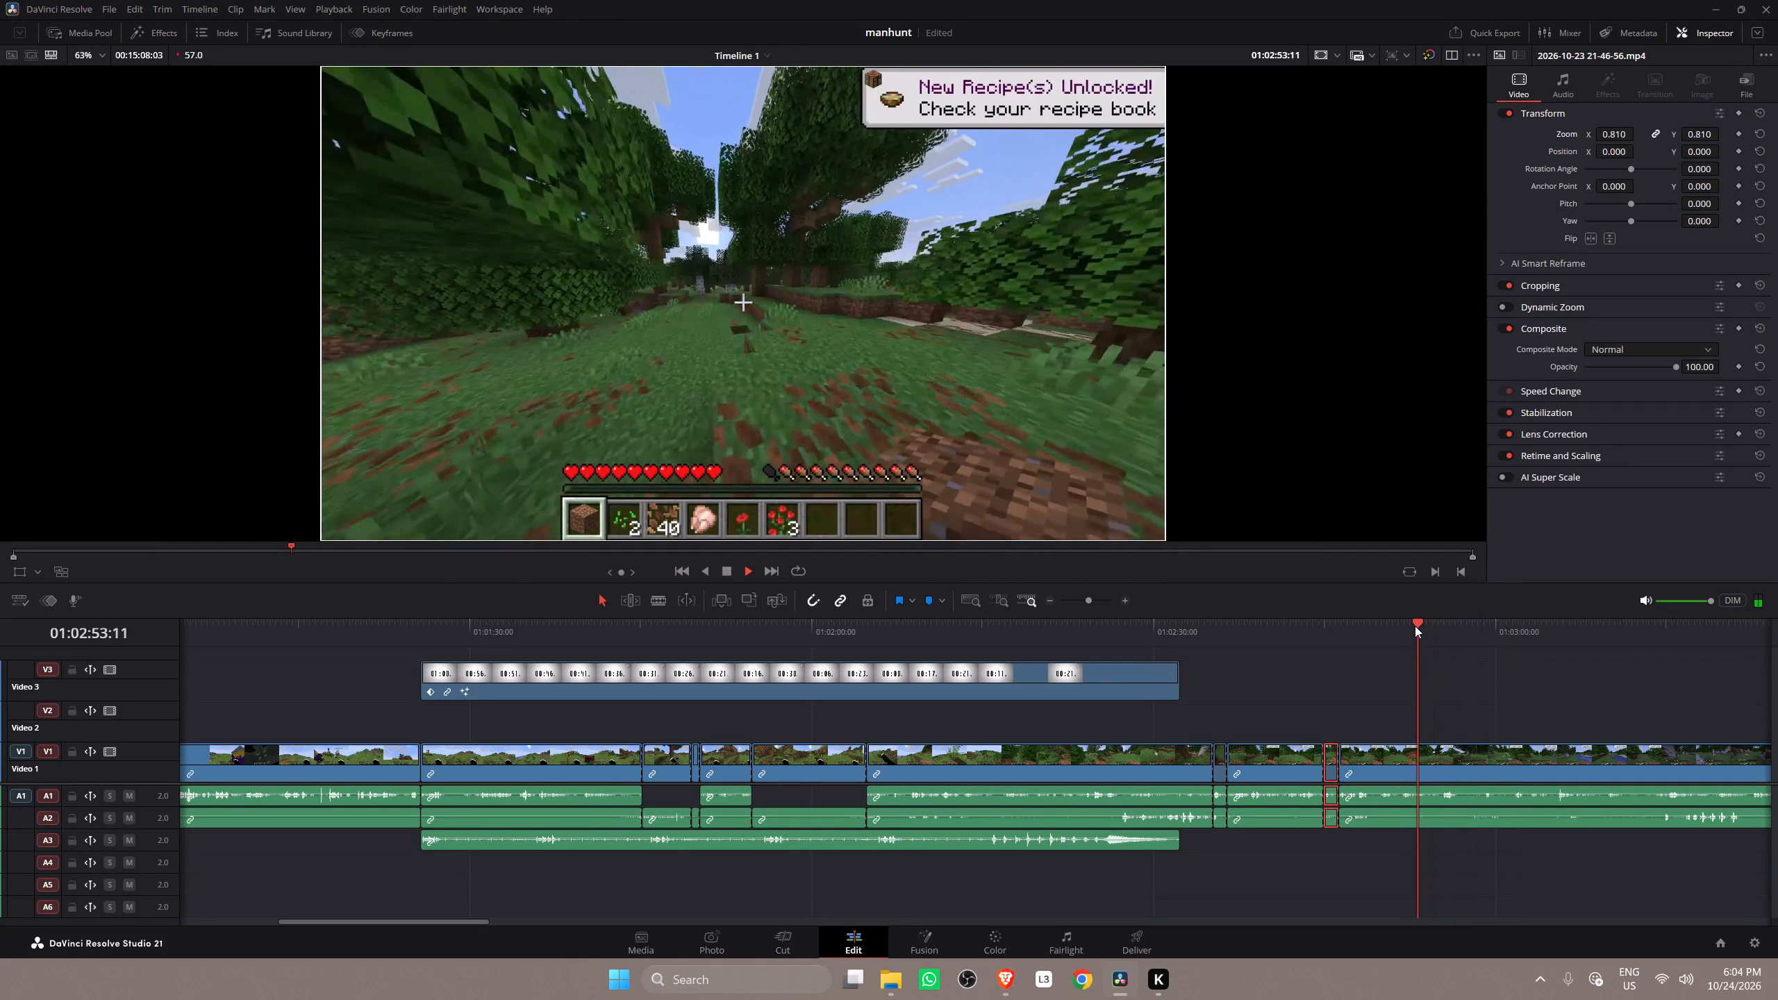
key("space")
Turn off timeline snapping and split the V1 gameplay clip at about 01:02:53:48.
key("n")
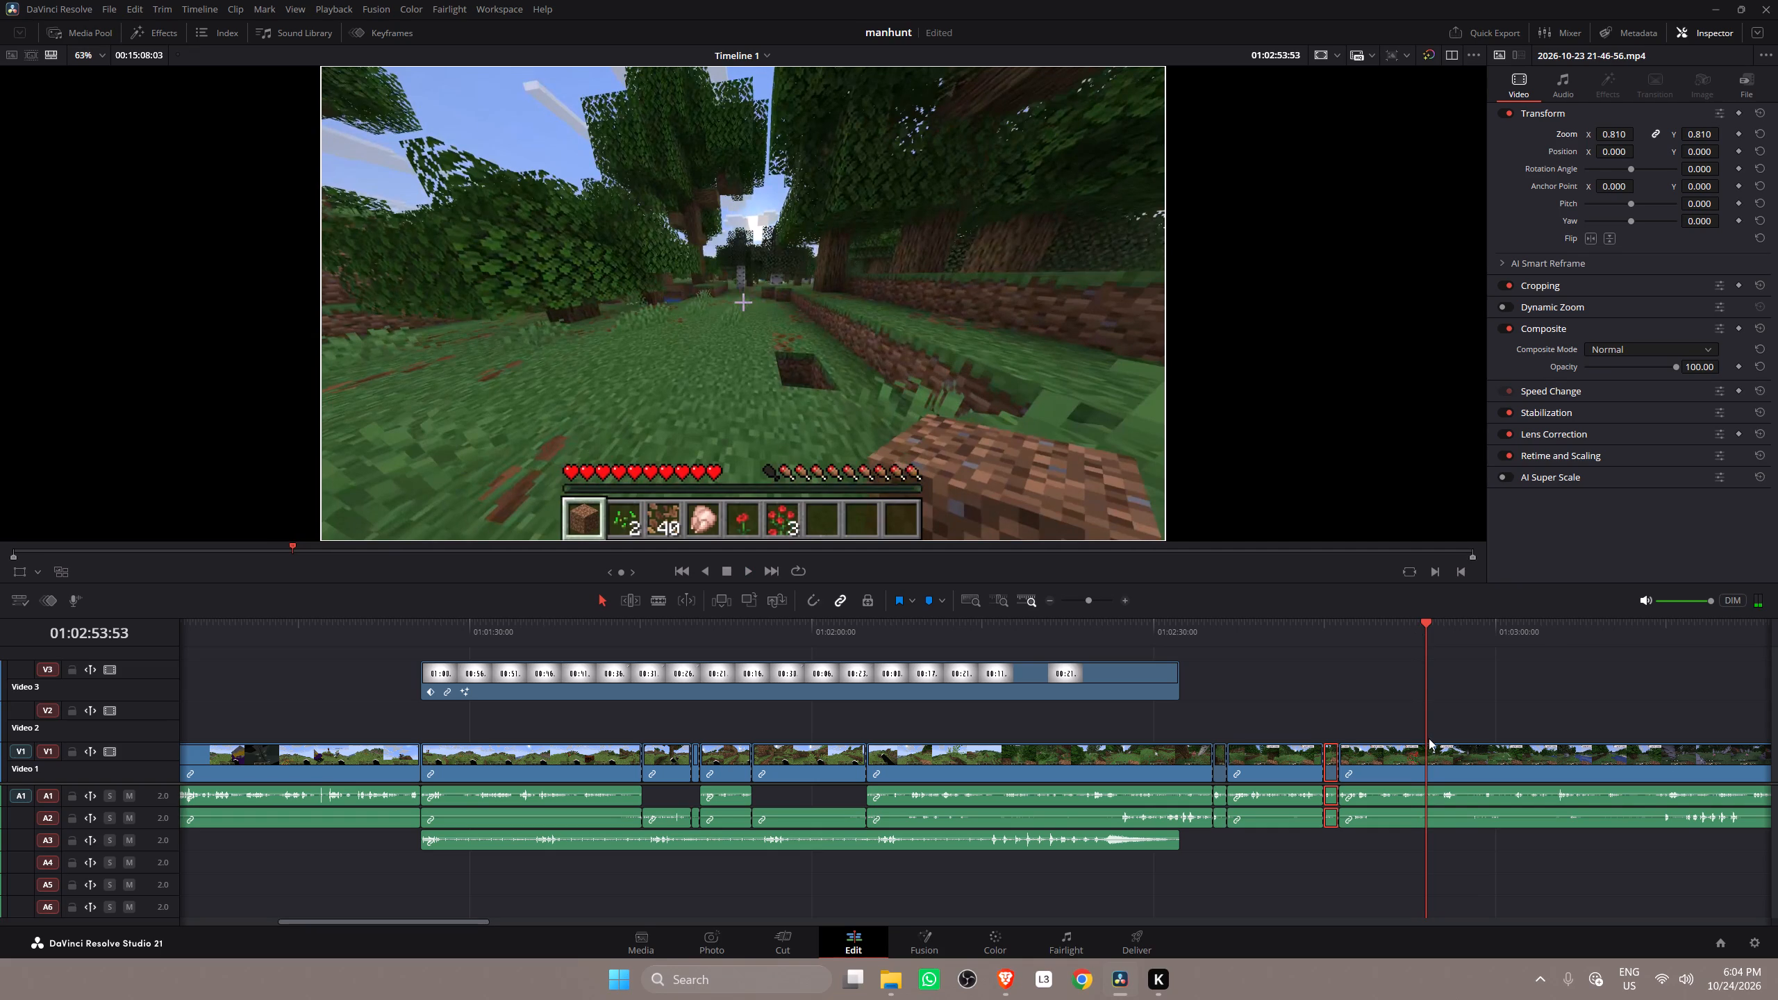
key("space")
key("space")
key("space")
key("space")
left_click(1422, 628)
key("space")
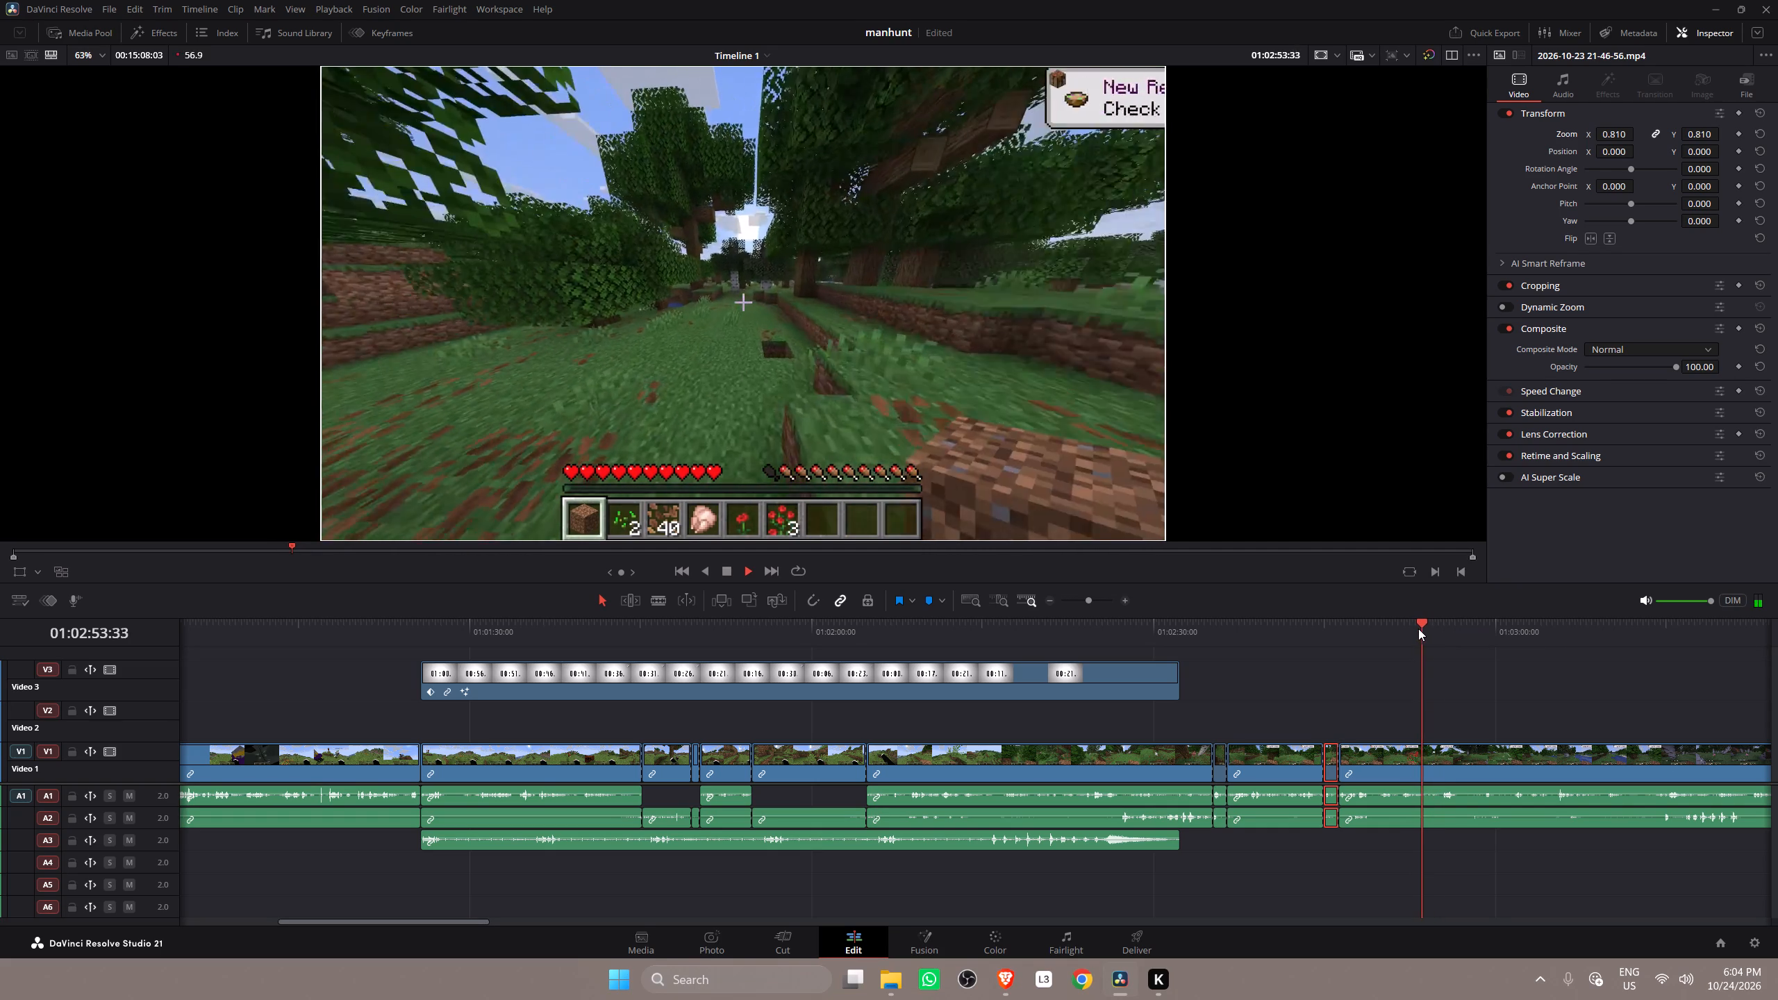
key("space")
key("b")
left_click(1425, 747)
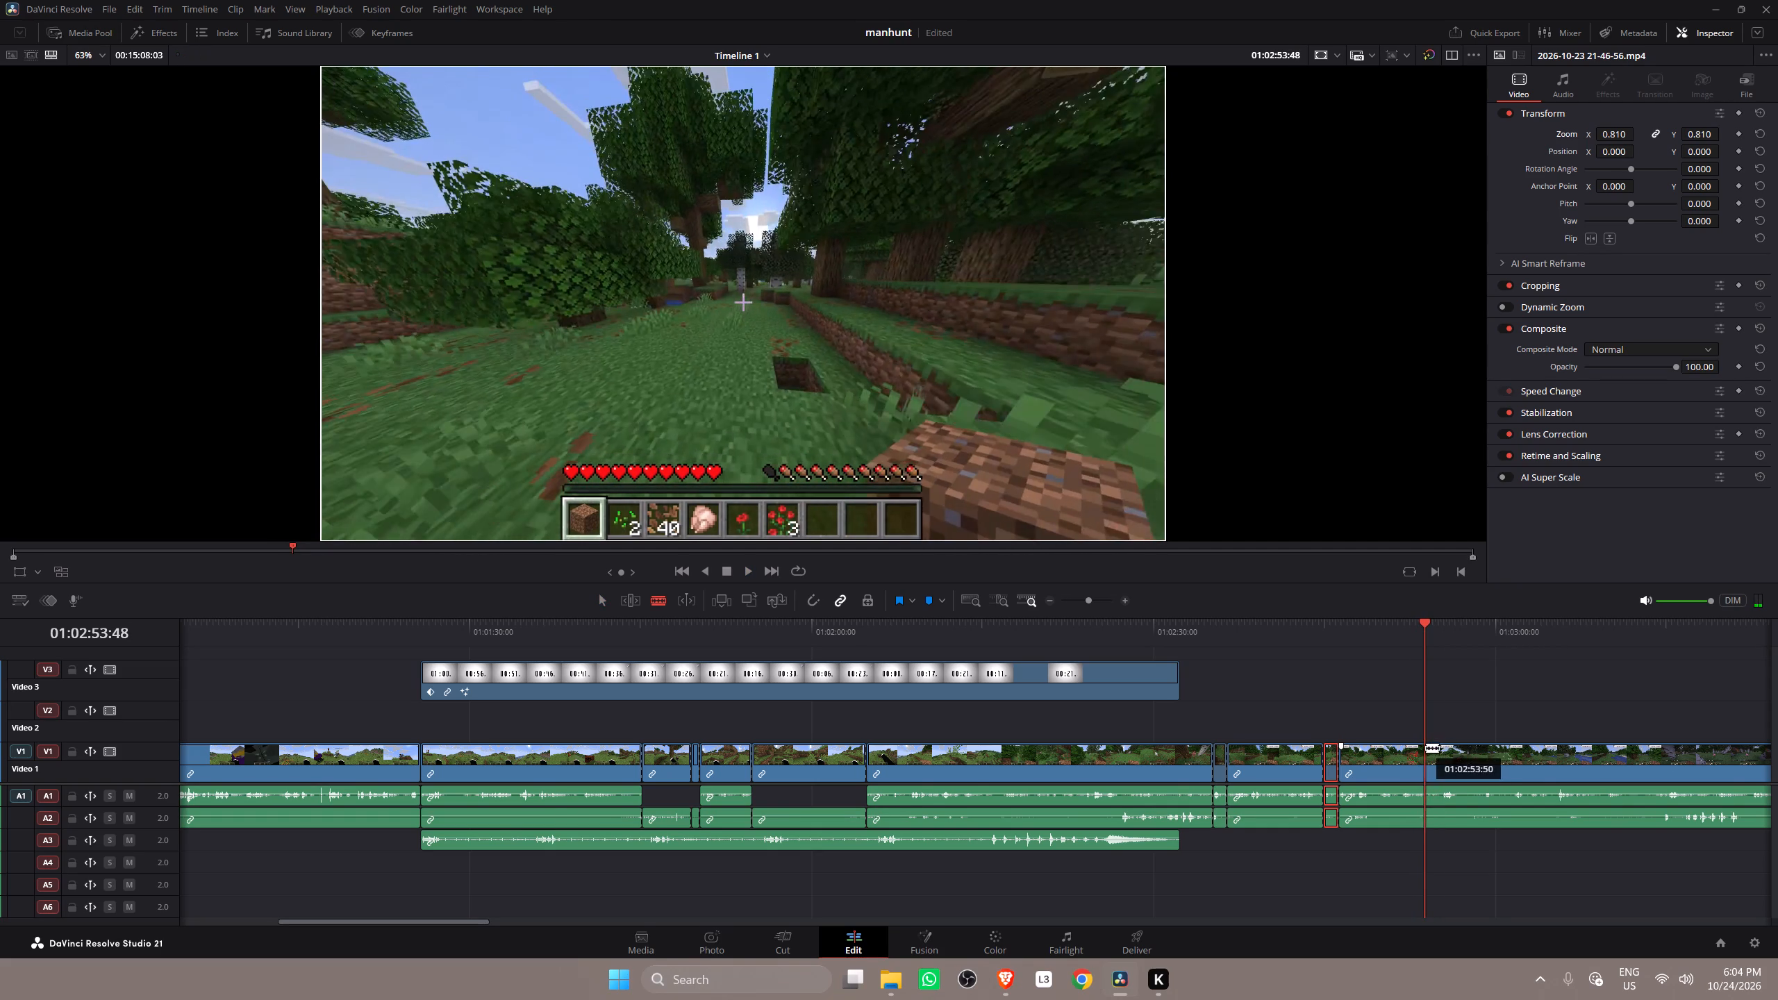
Scrub ahead to where the slain message appears and split the V1 gameplay clip at about 01:03:14:39.
scroll(1465, 752, "down", 5, "alt")
left_click_drag(983, 633, 1010, 631)
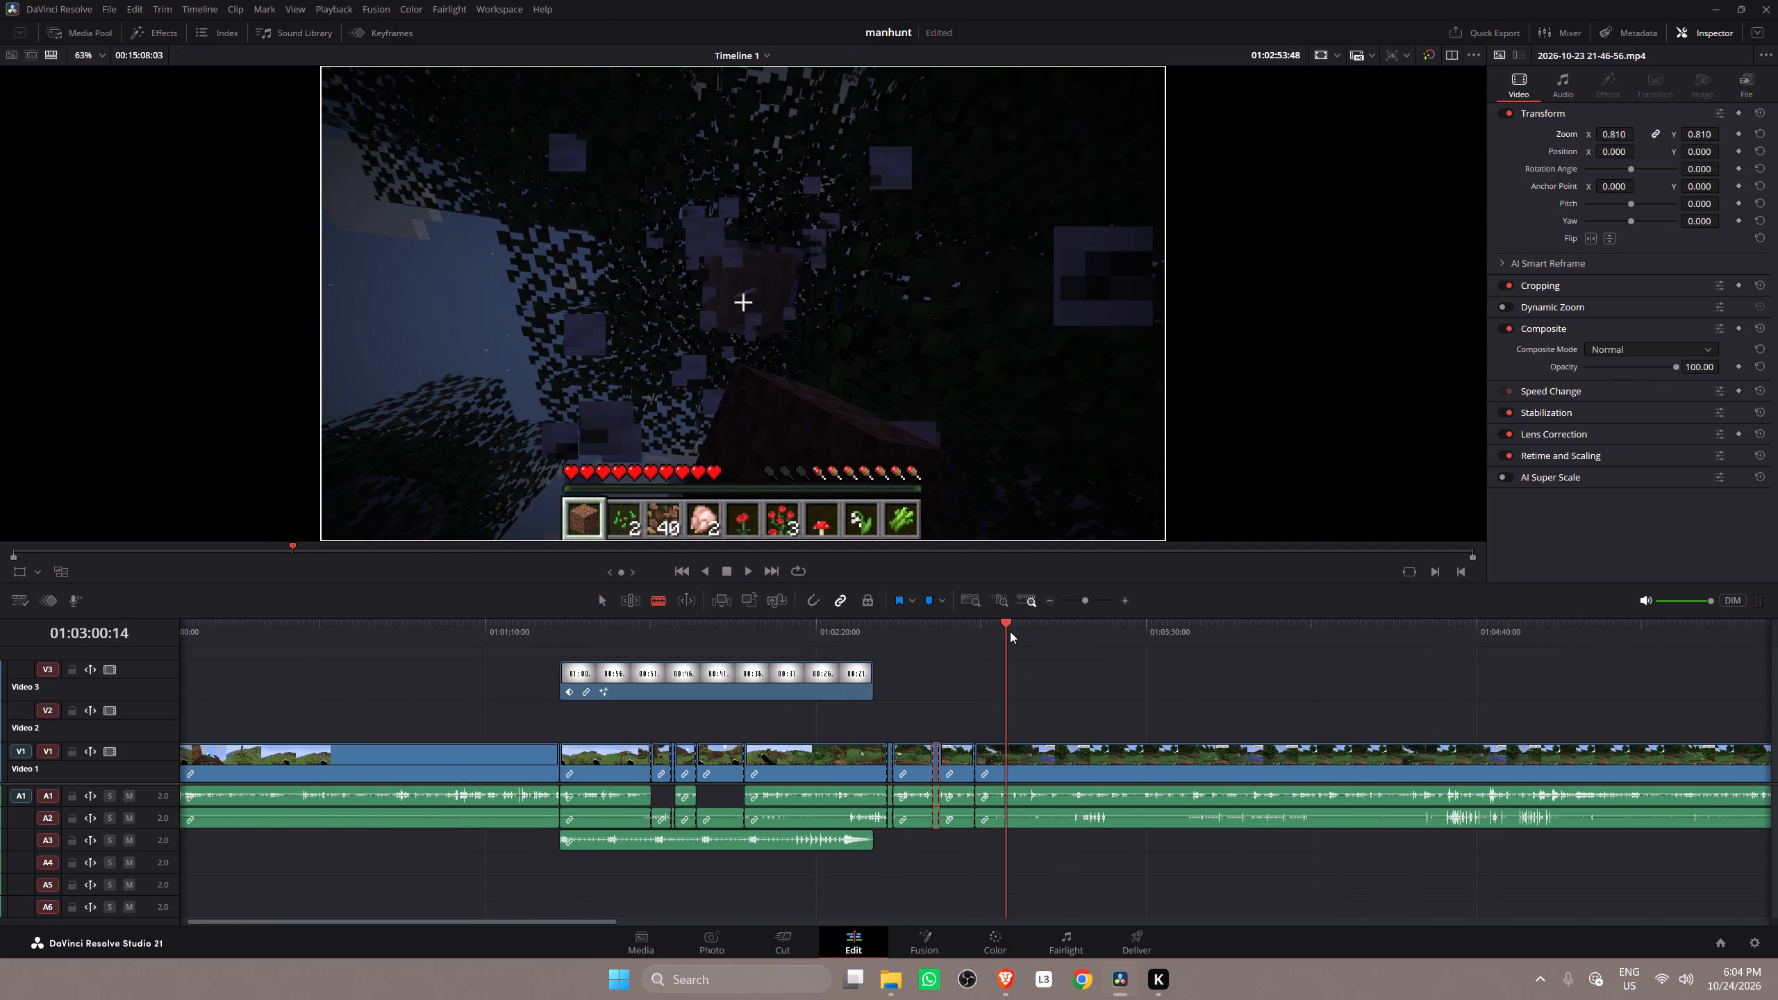
left_click_drag(1010, 631, 1061, 633)
key("space")
key("space")
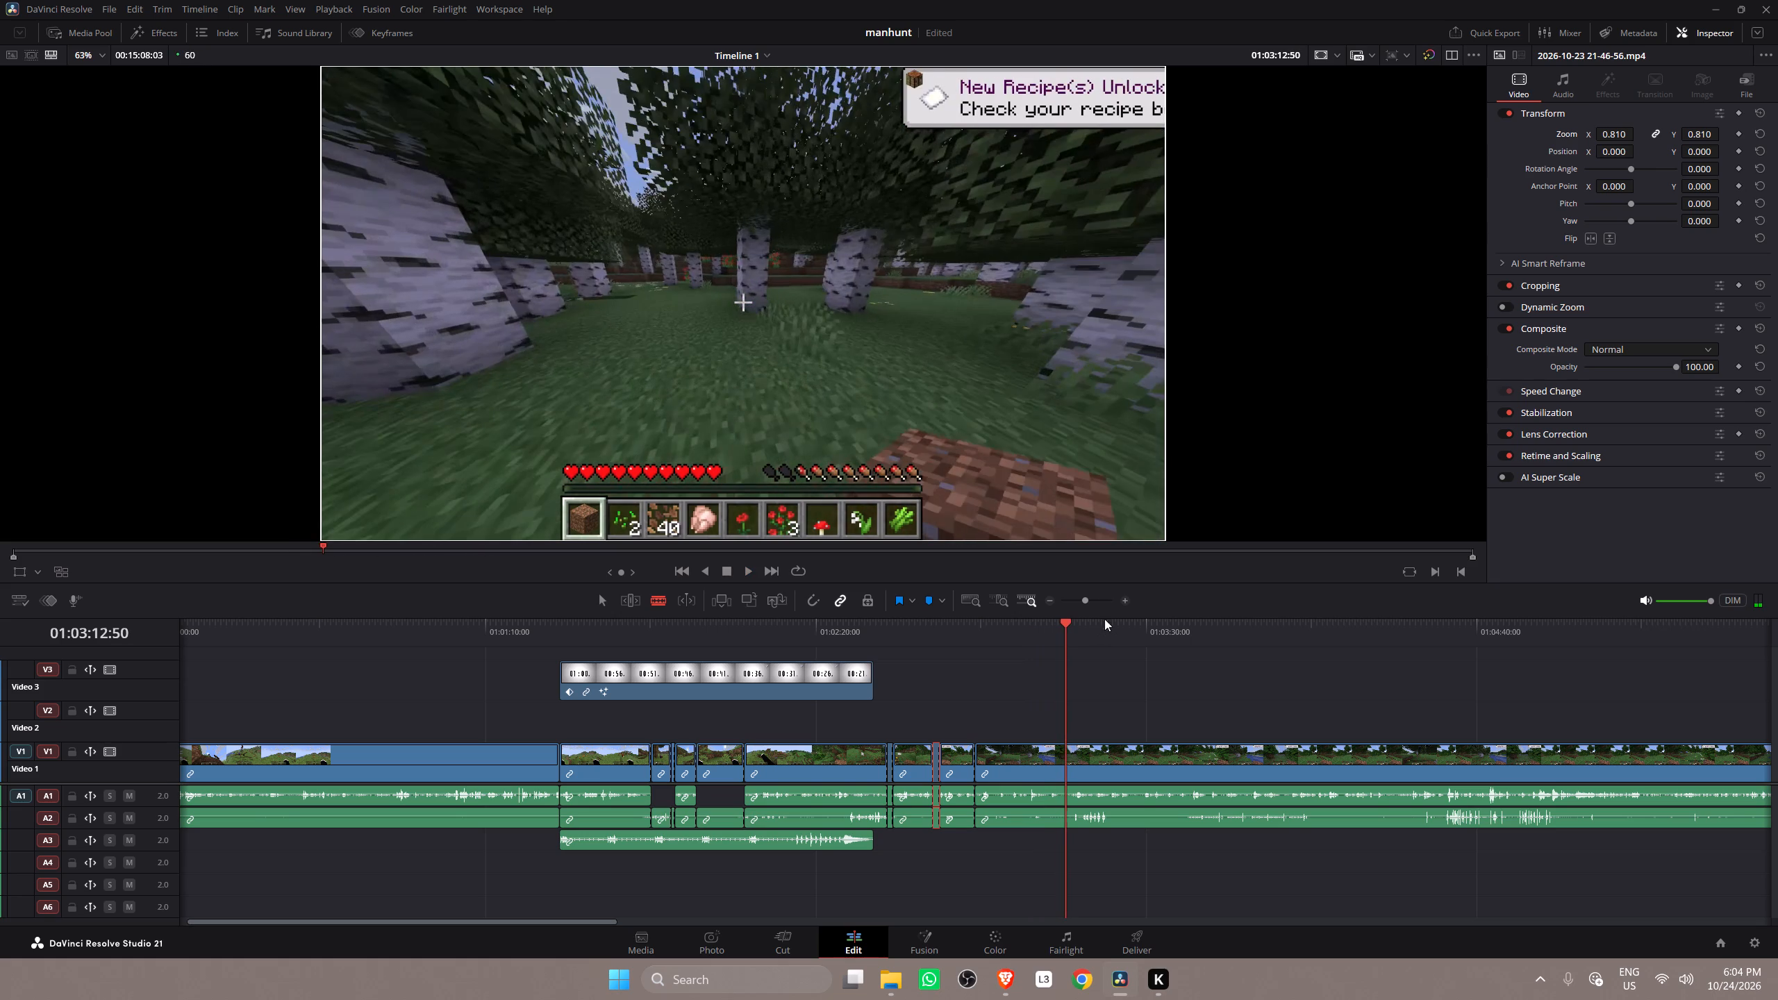
left_click_drag(1030, 636, 1093, 637)
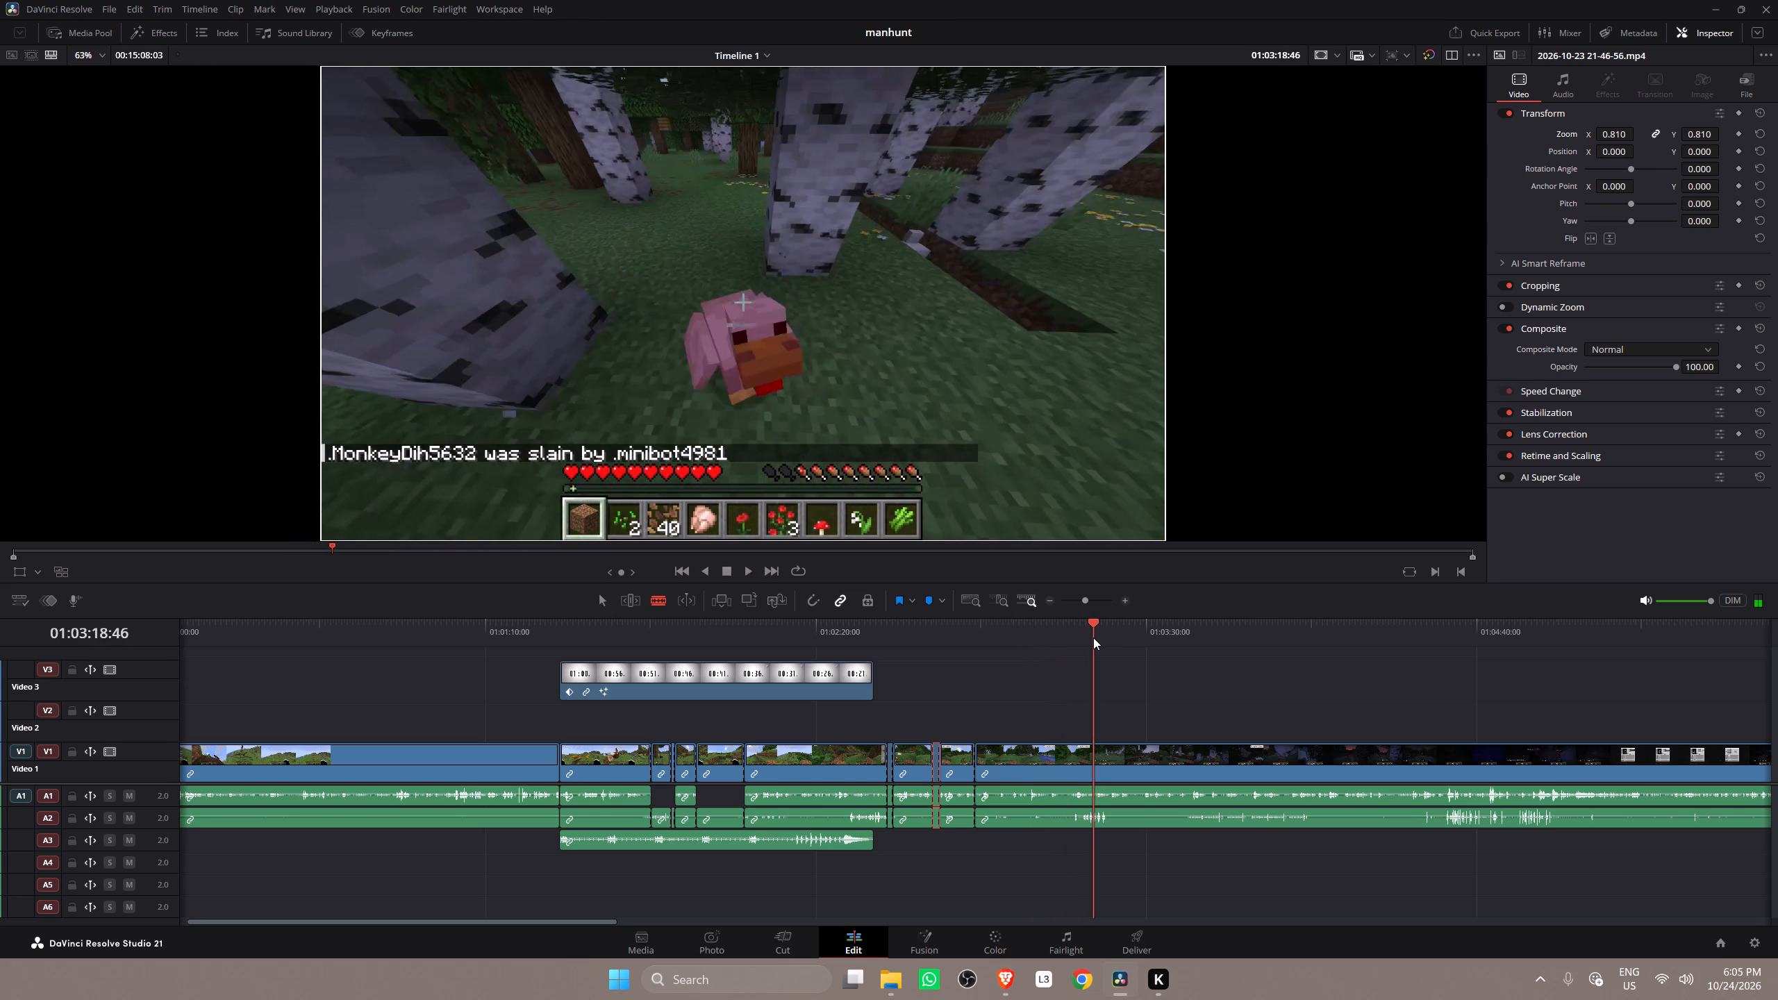
left_click_drag(1093, 637, 1083, 636)
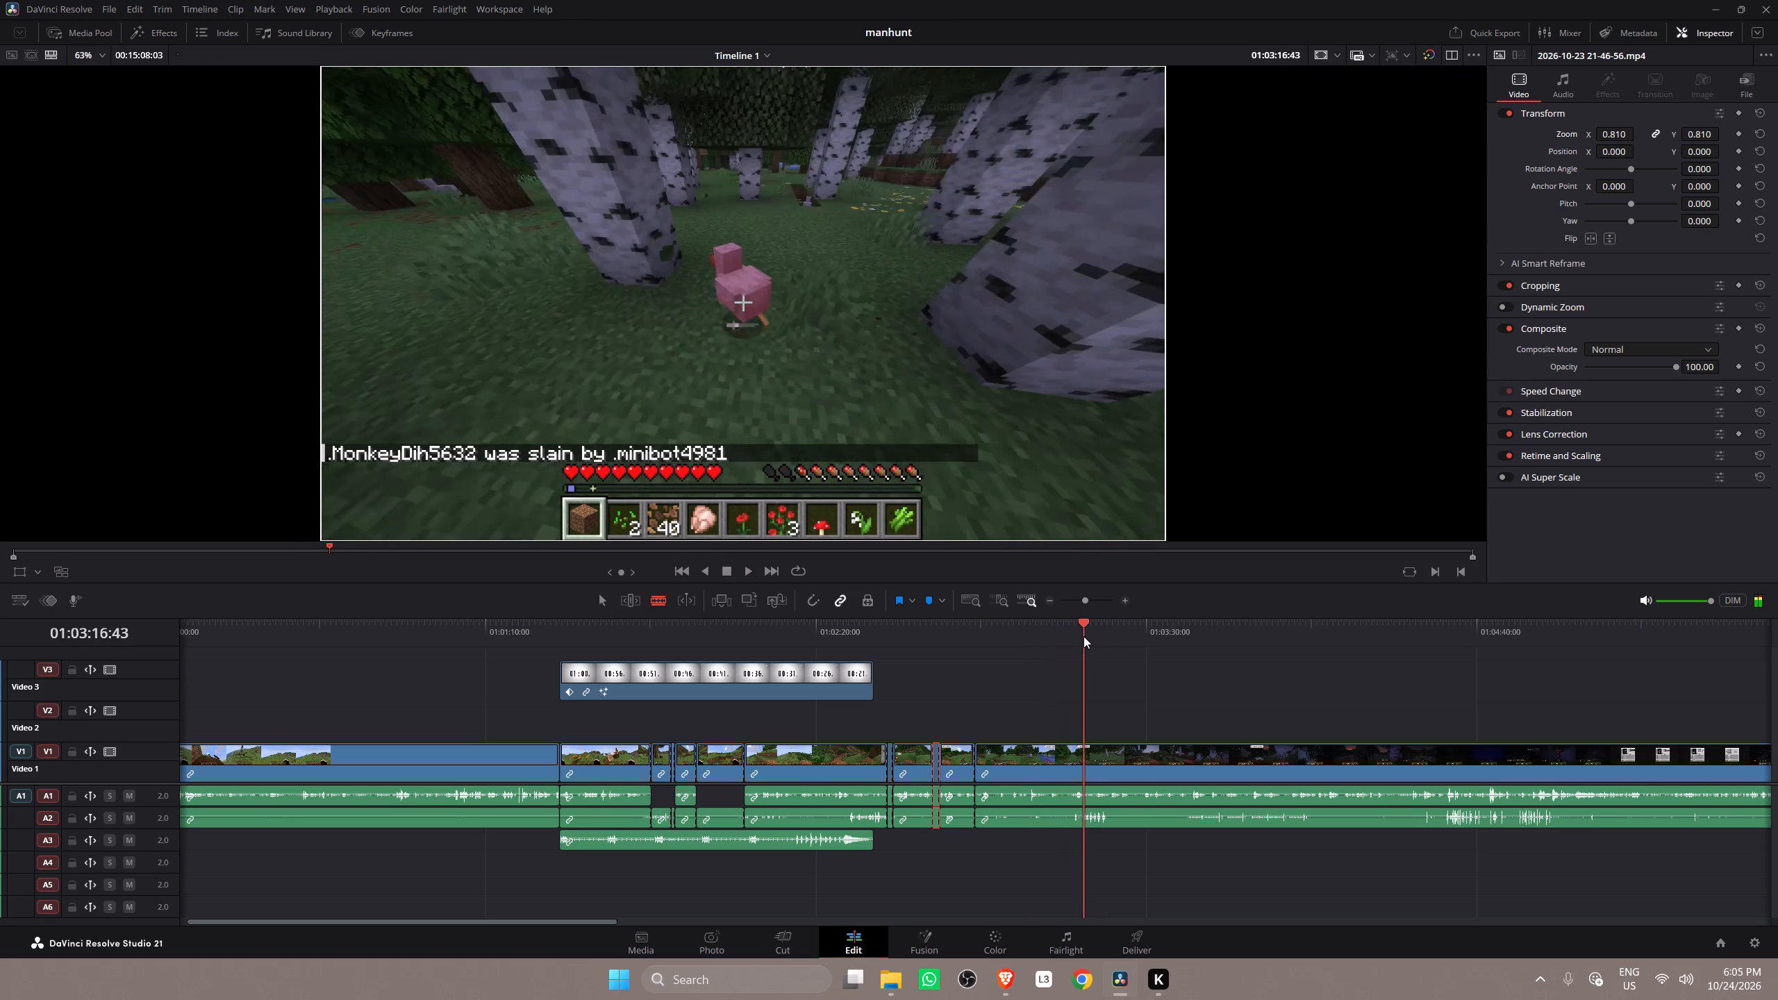
left_click_drag(1083, 636, 1075, 633)
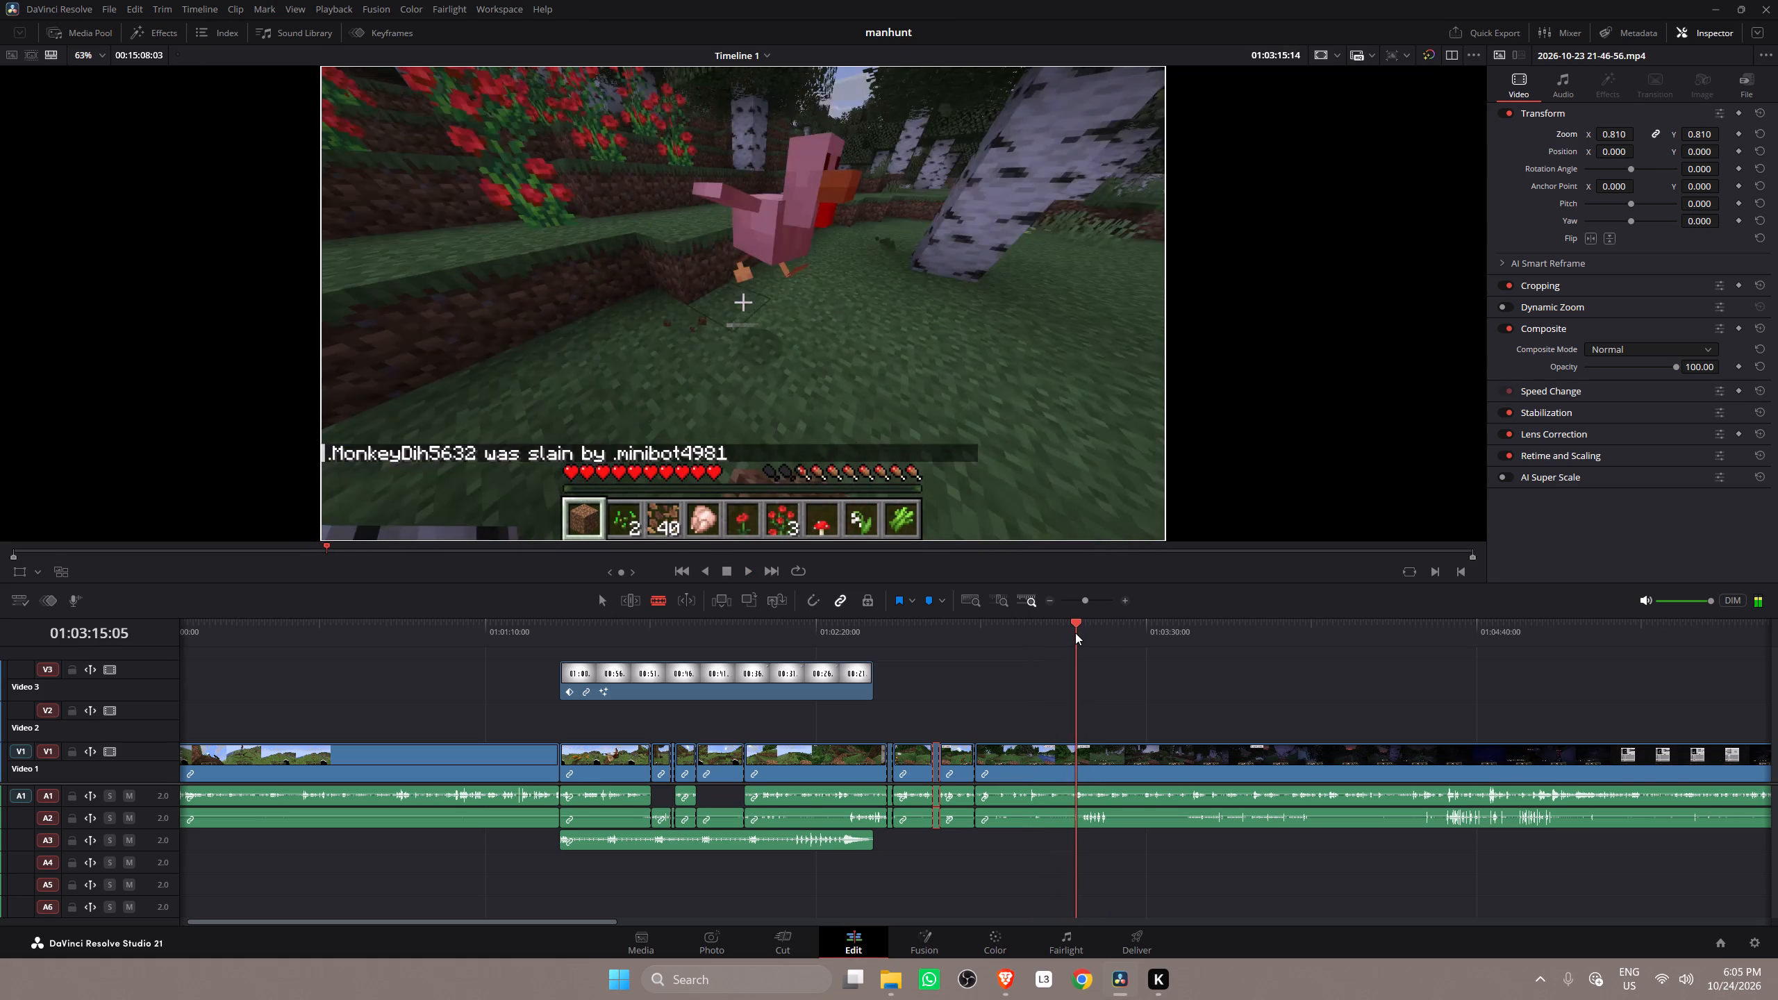
left_click_drag(1075, 633, 1074, 633)
left_click(1072, 764)
key("a")
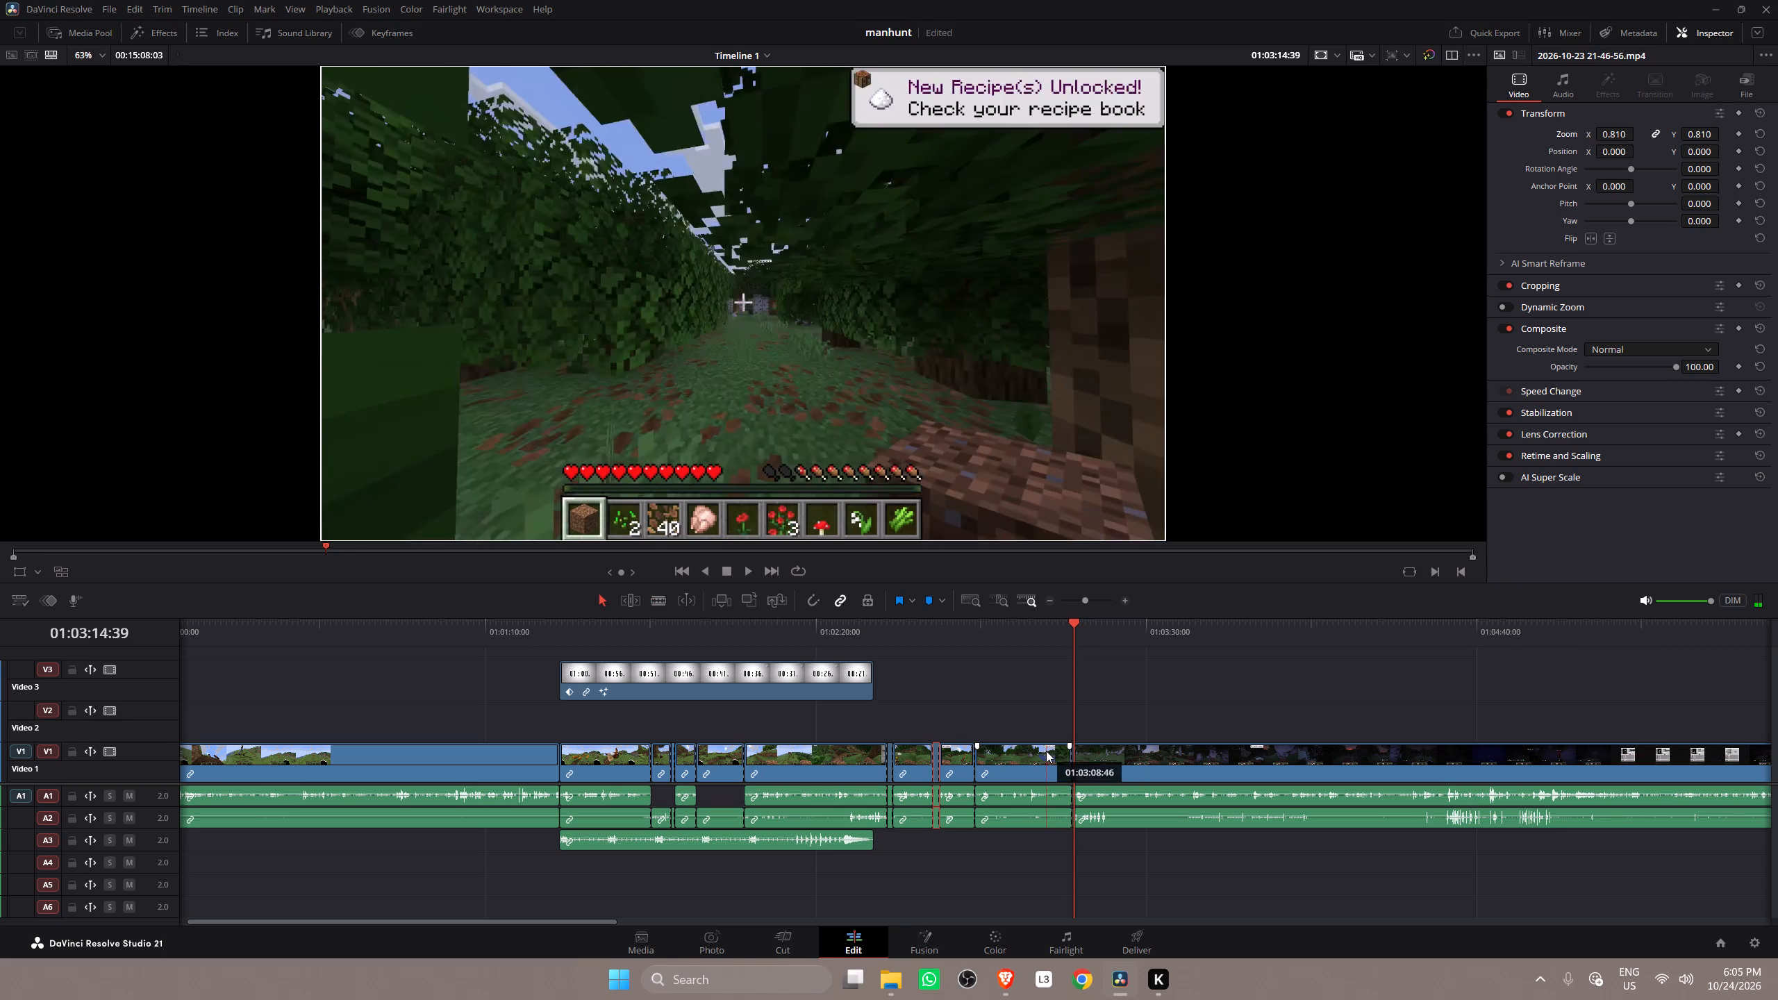
Delete the gameplay segment between 01:02:53:48 and 01:03:14:39, and close the gap it leaves.
left_click(1046, 751)
key("BackSpace")
left_click(1033, 748)
key("BackSpace")
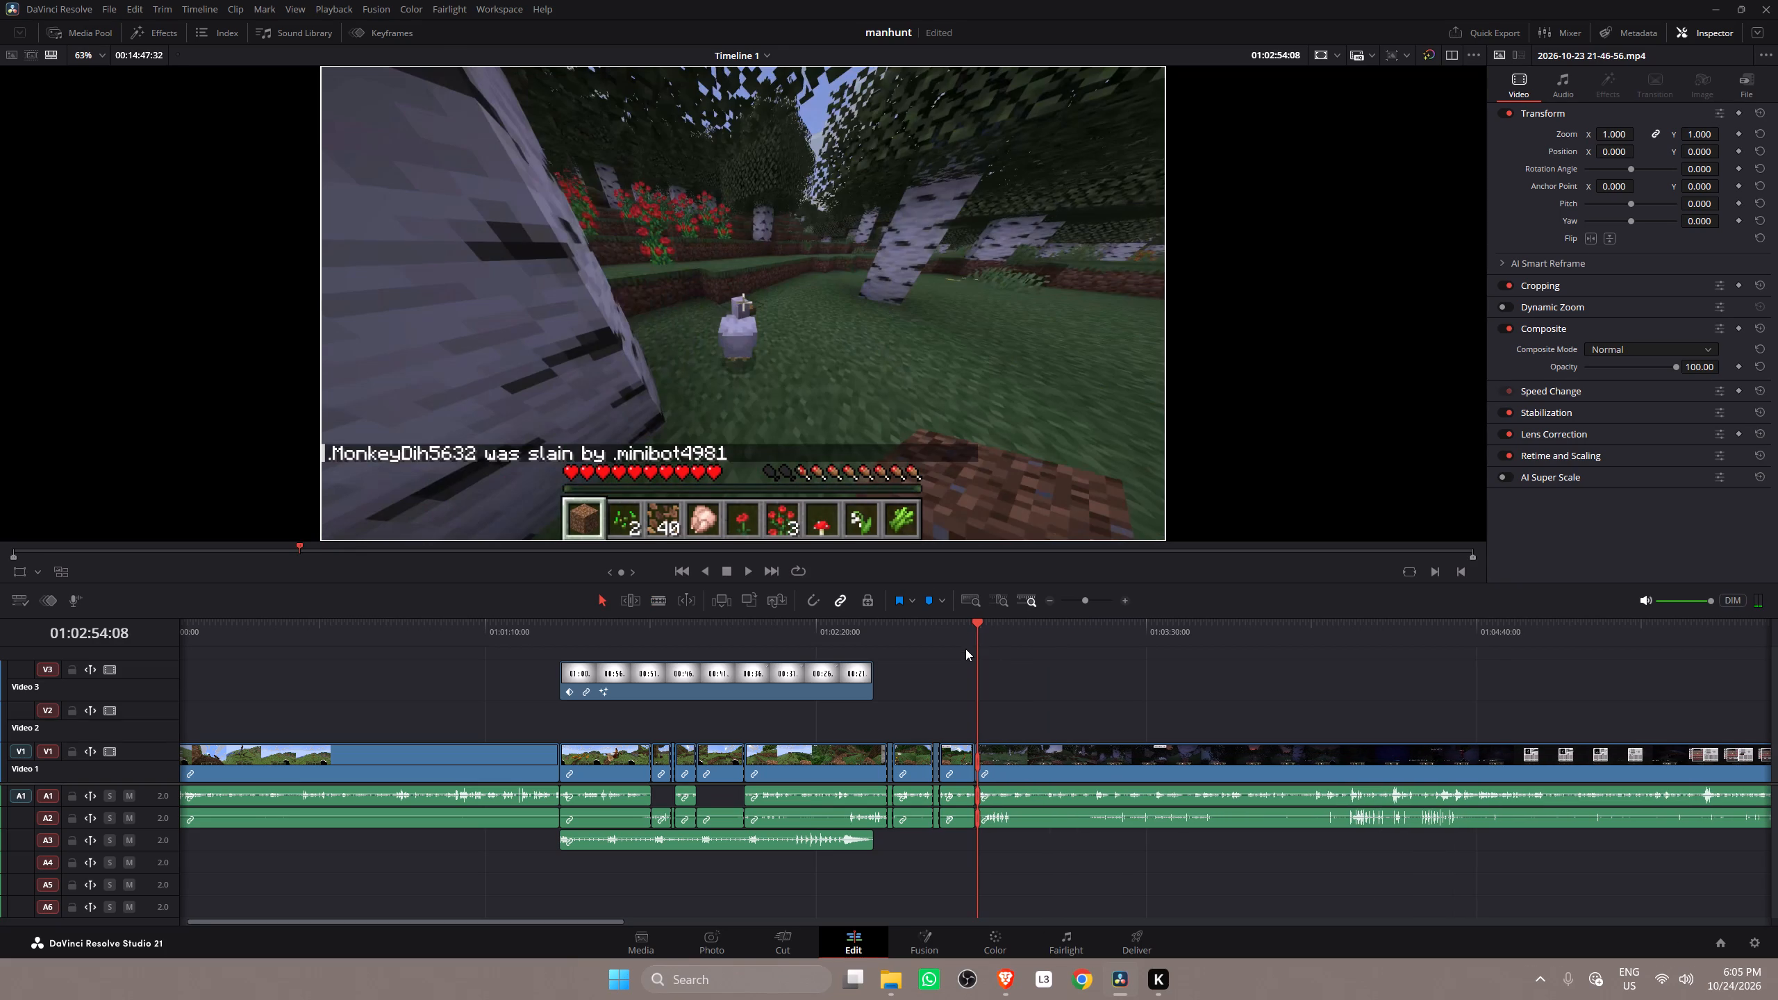
Trim the start of the last V1 gameplay clip to about 01:03:10 and move it back against the preceding clip.
key("space")
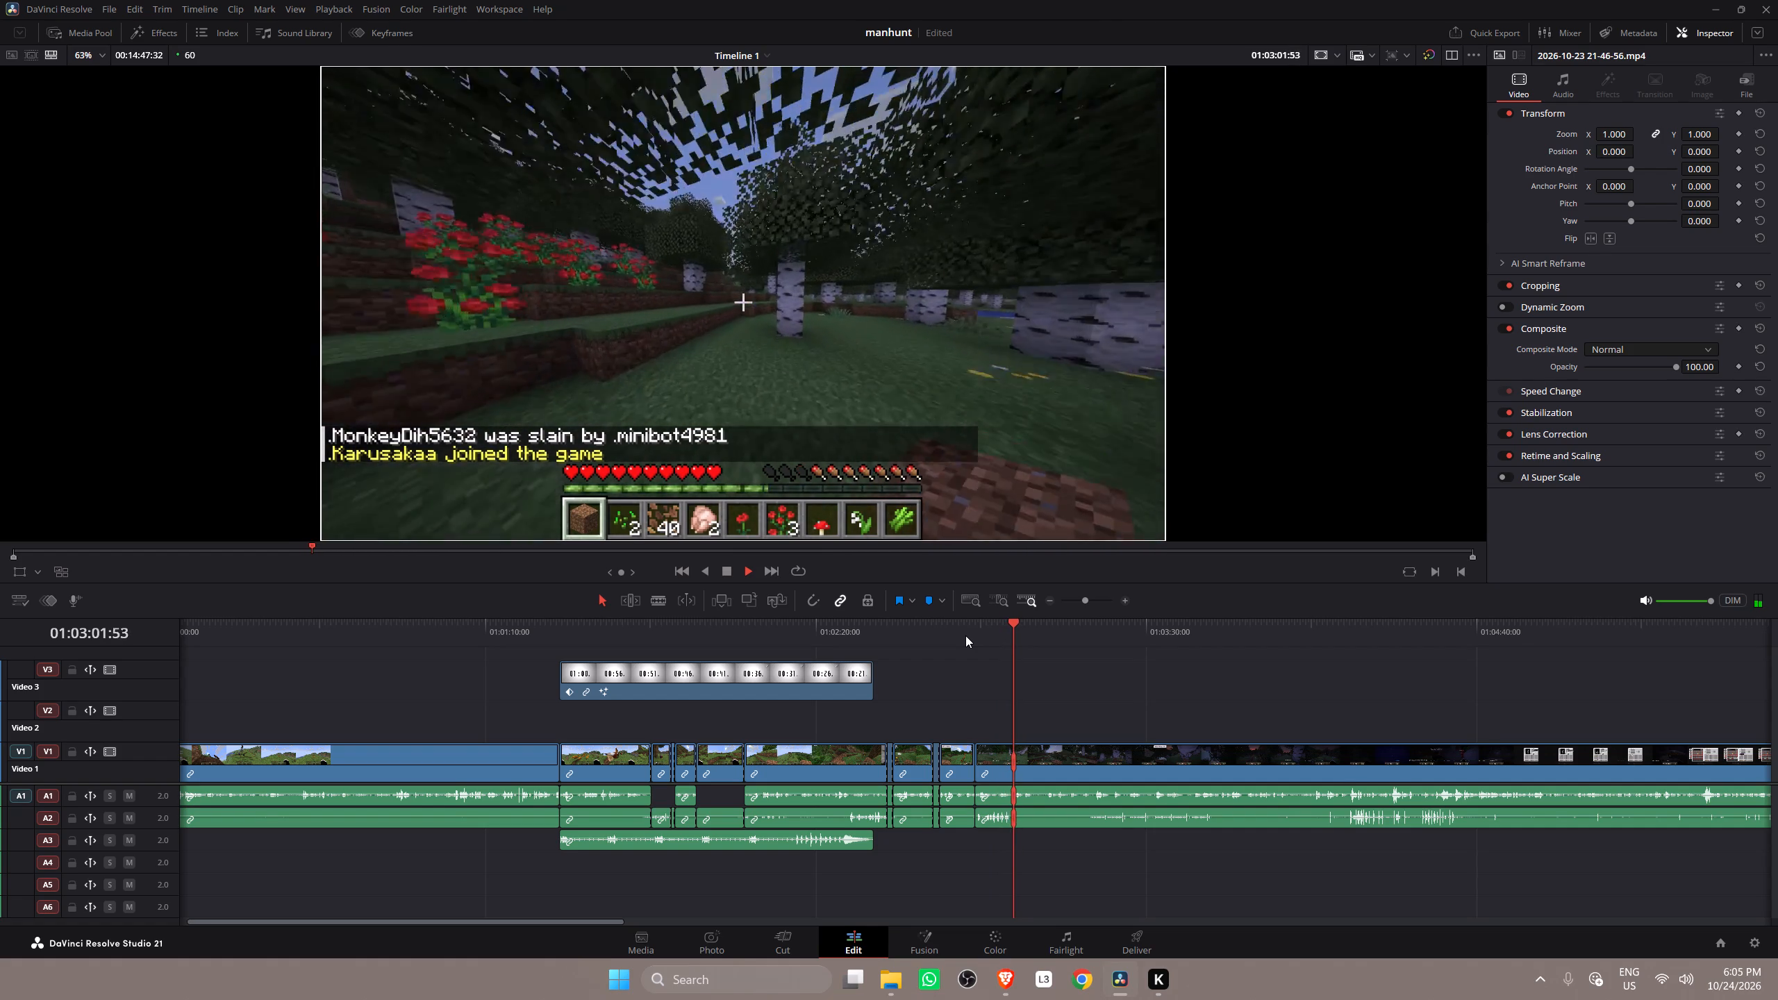
key("space")
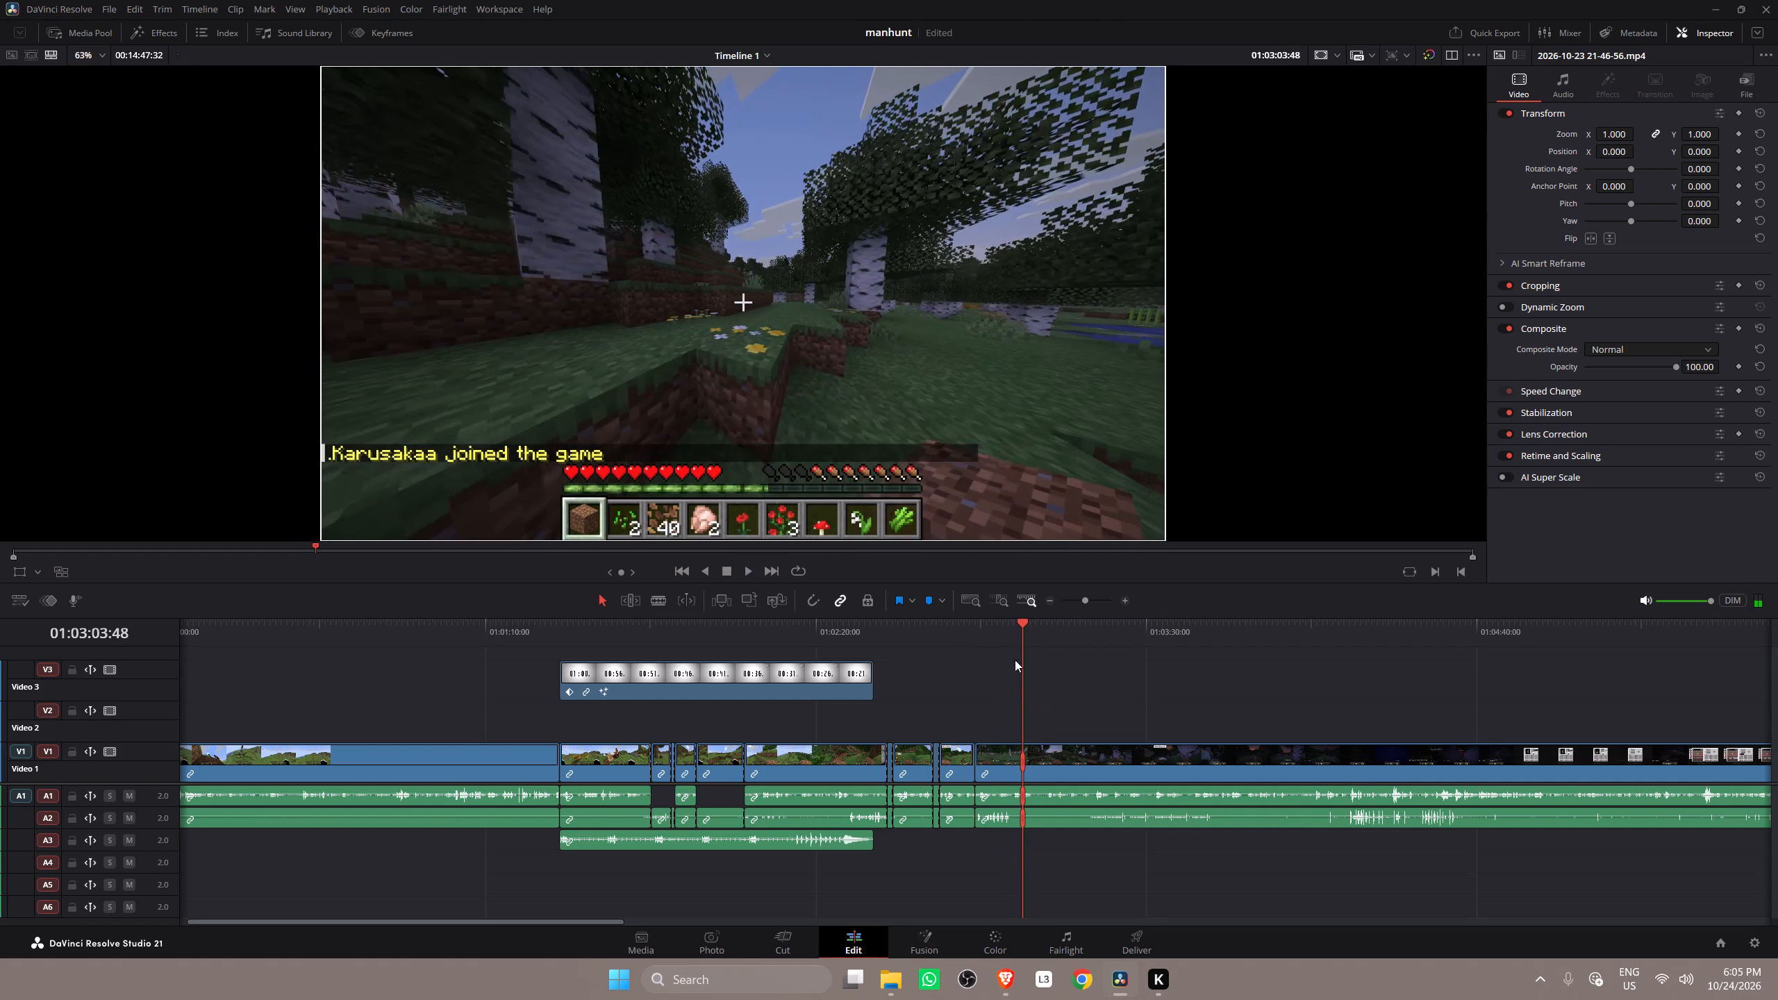
left_click_drag(1022, 620, 1044, 626)
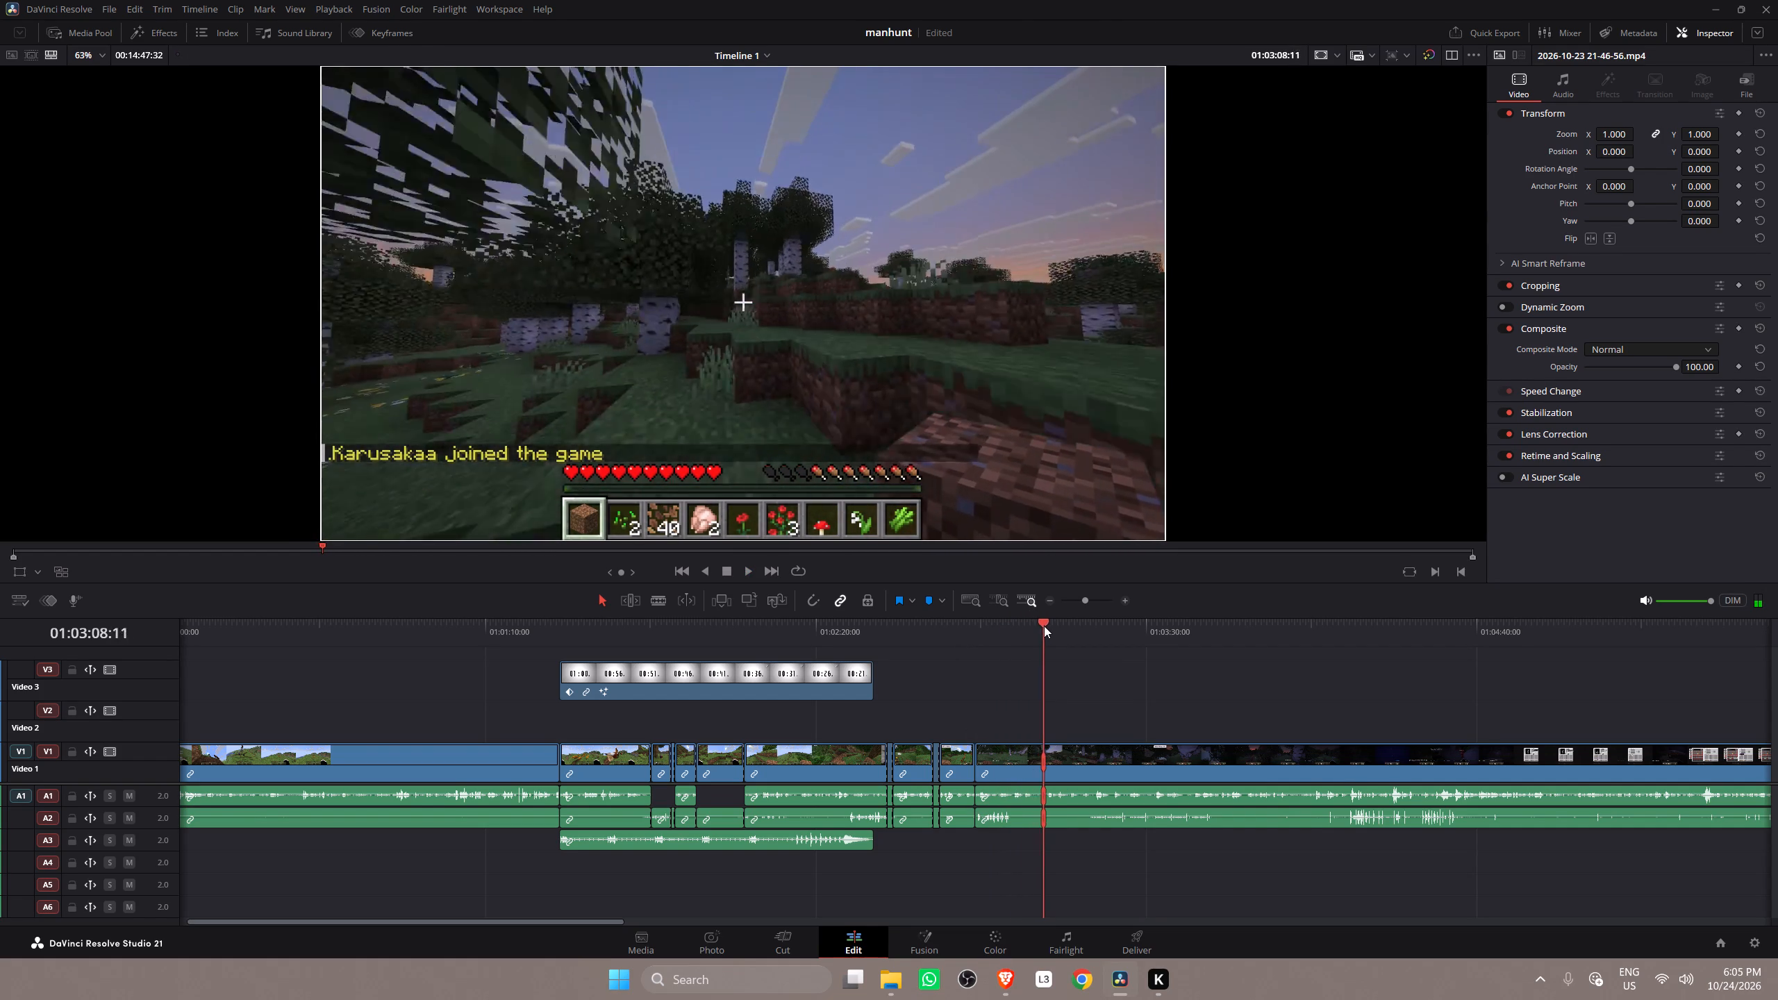
left_click_drag(1044, 626, 1054, 626)
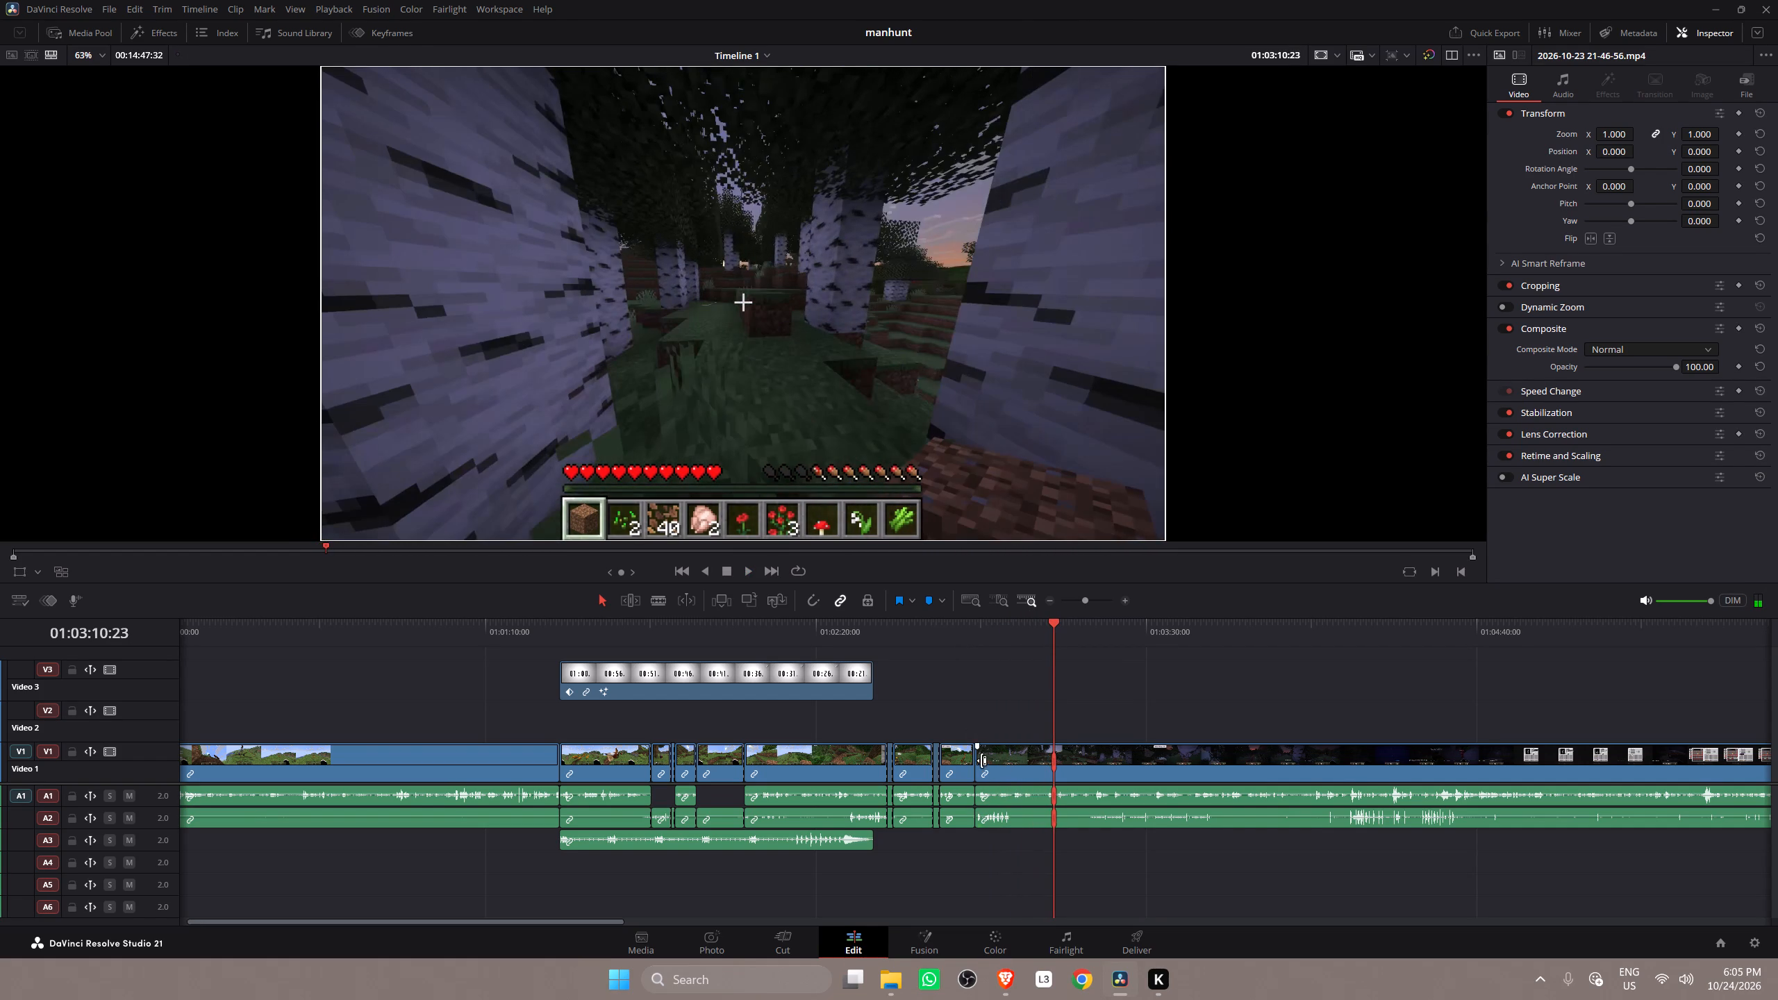
left_click_drag(981, 760, 1060, 753)
left_click_drag(1085, 756, 1037, 757)
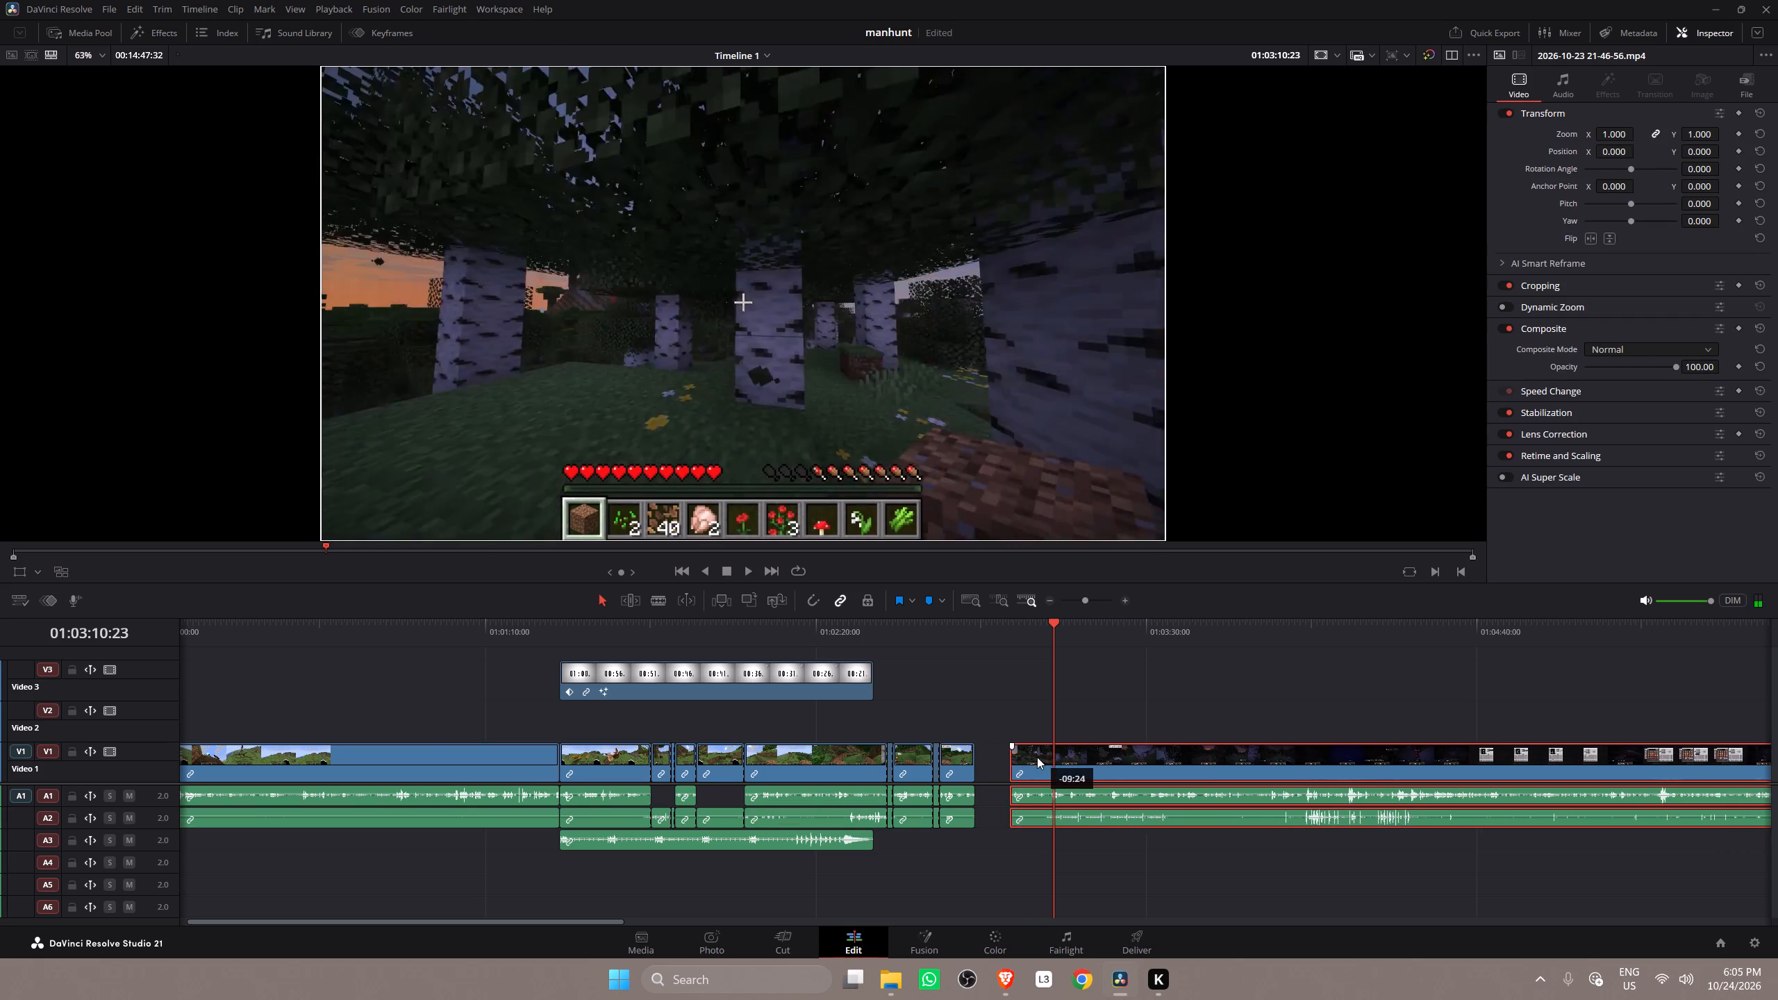
left_click_drag(1037, 757, 1006, 758)
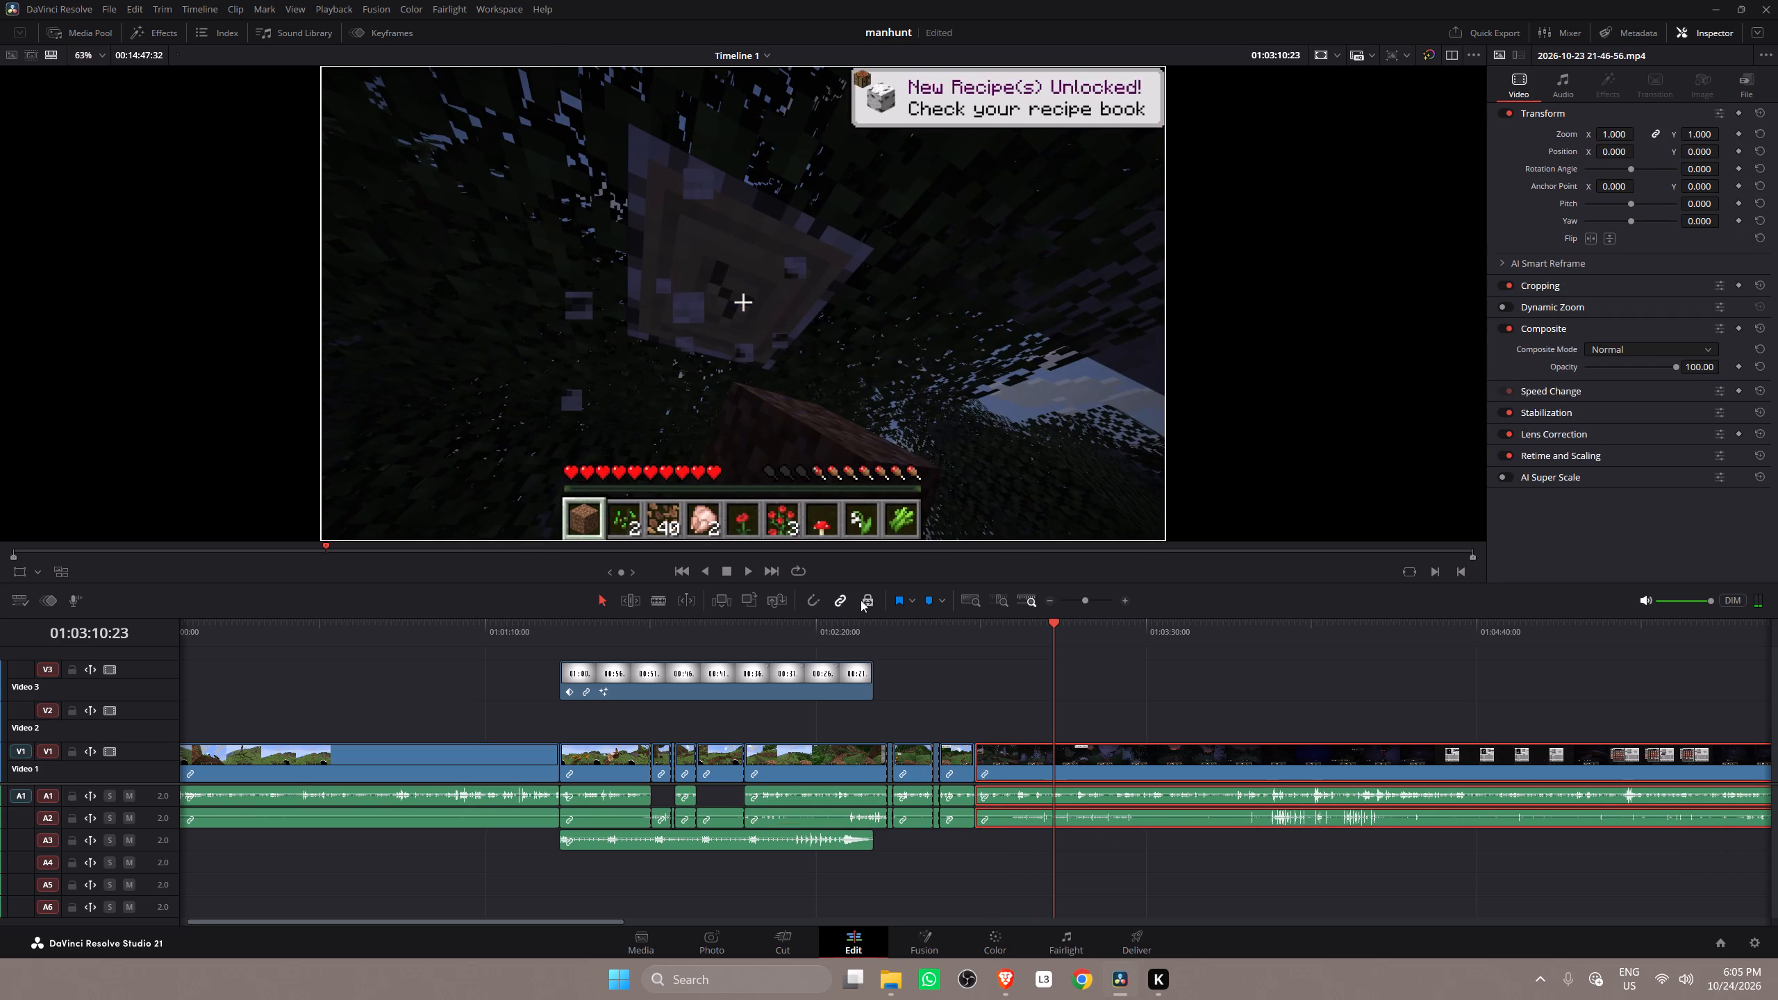
Turn timeline snapping back on and seat the last V1 gameplay clip against the preceding clip.
left_click(815, 600)
left_click(1015, 760)
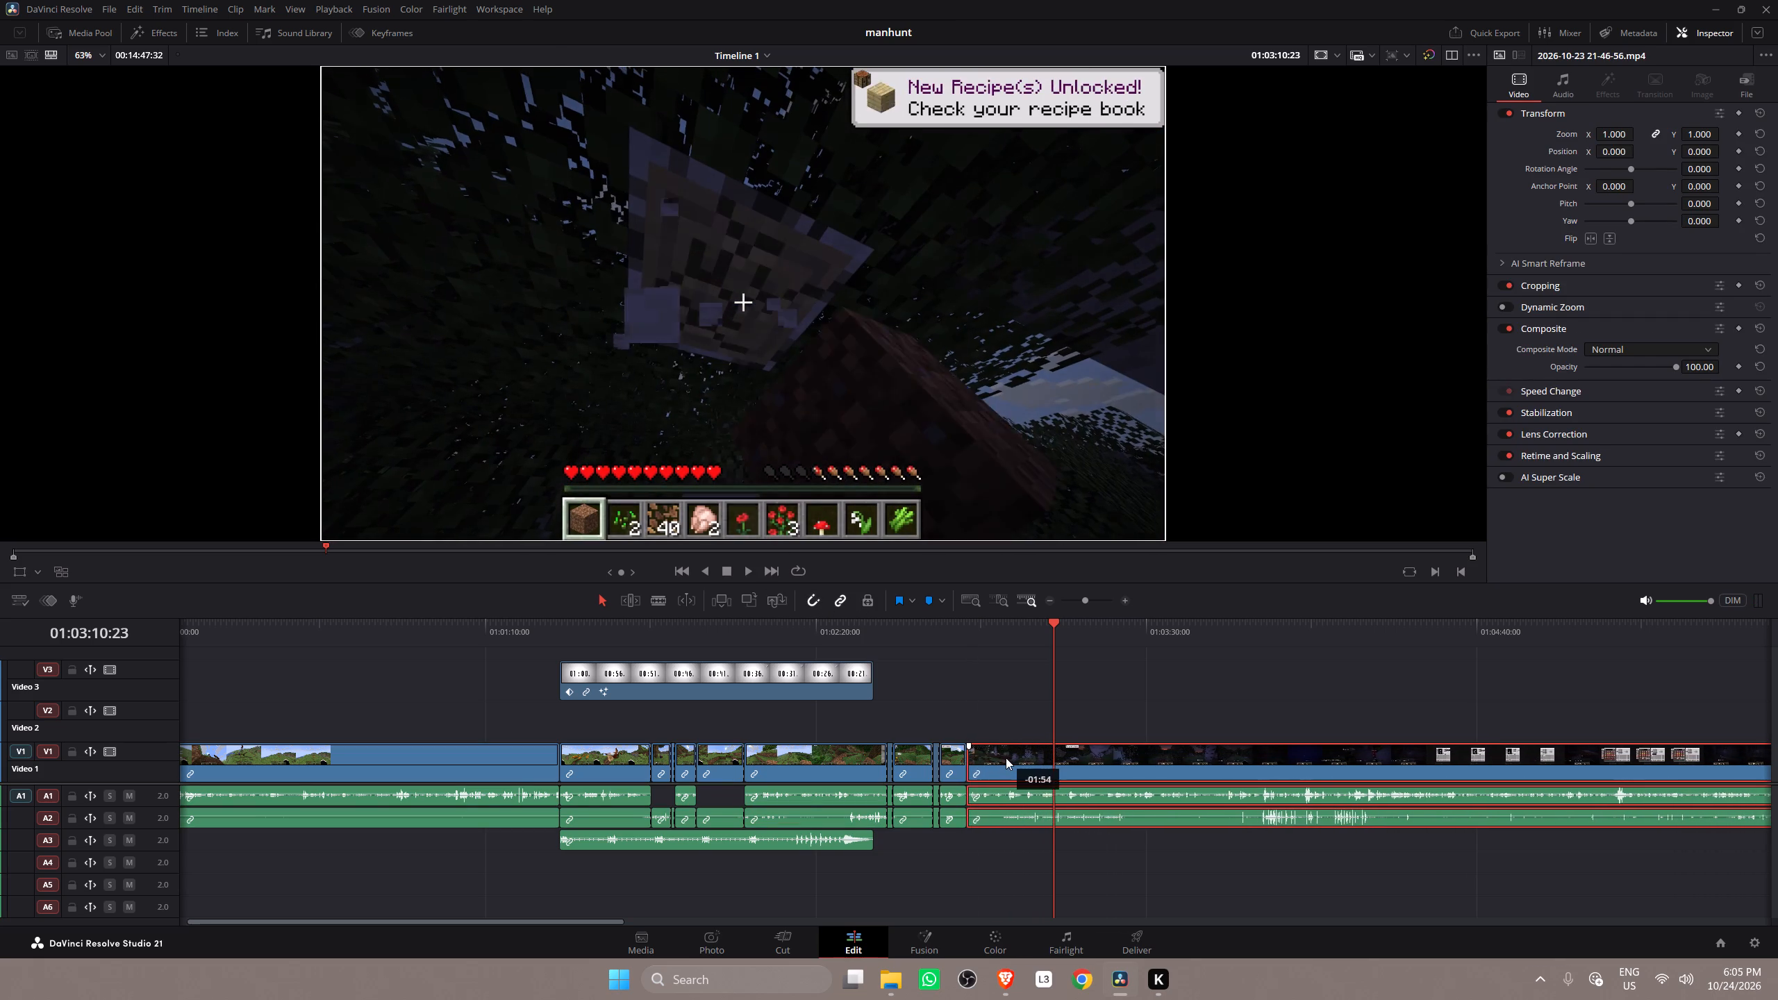
Play the last V1 gameplay clip from its start and split it at about 01:03:21:23.
left_click(967, 625)
left_click(978, 626)
key("space")
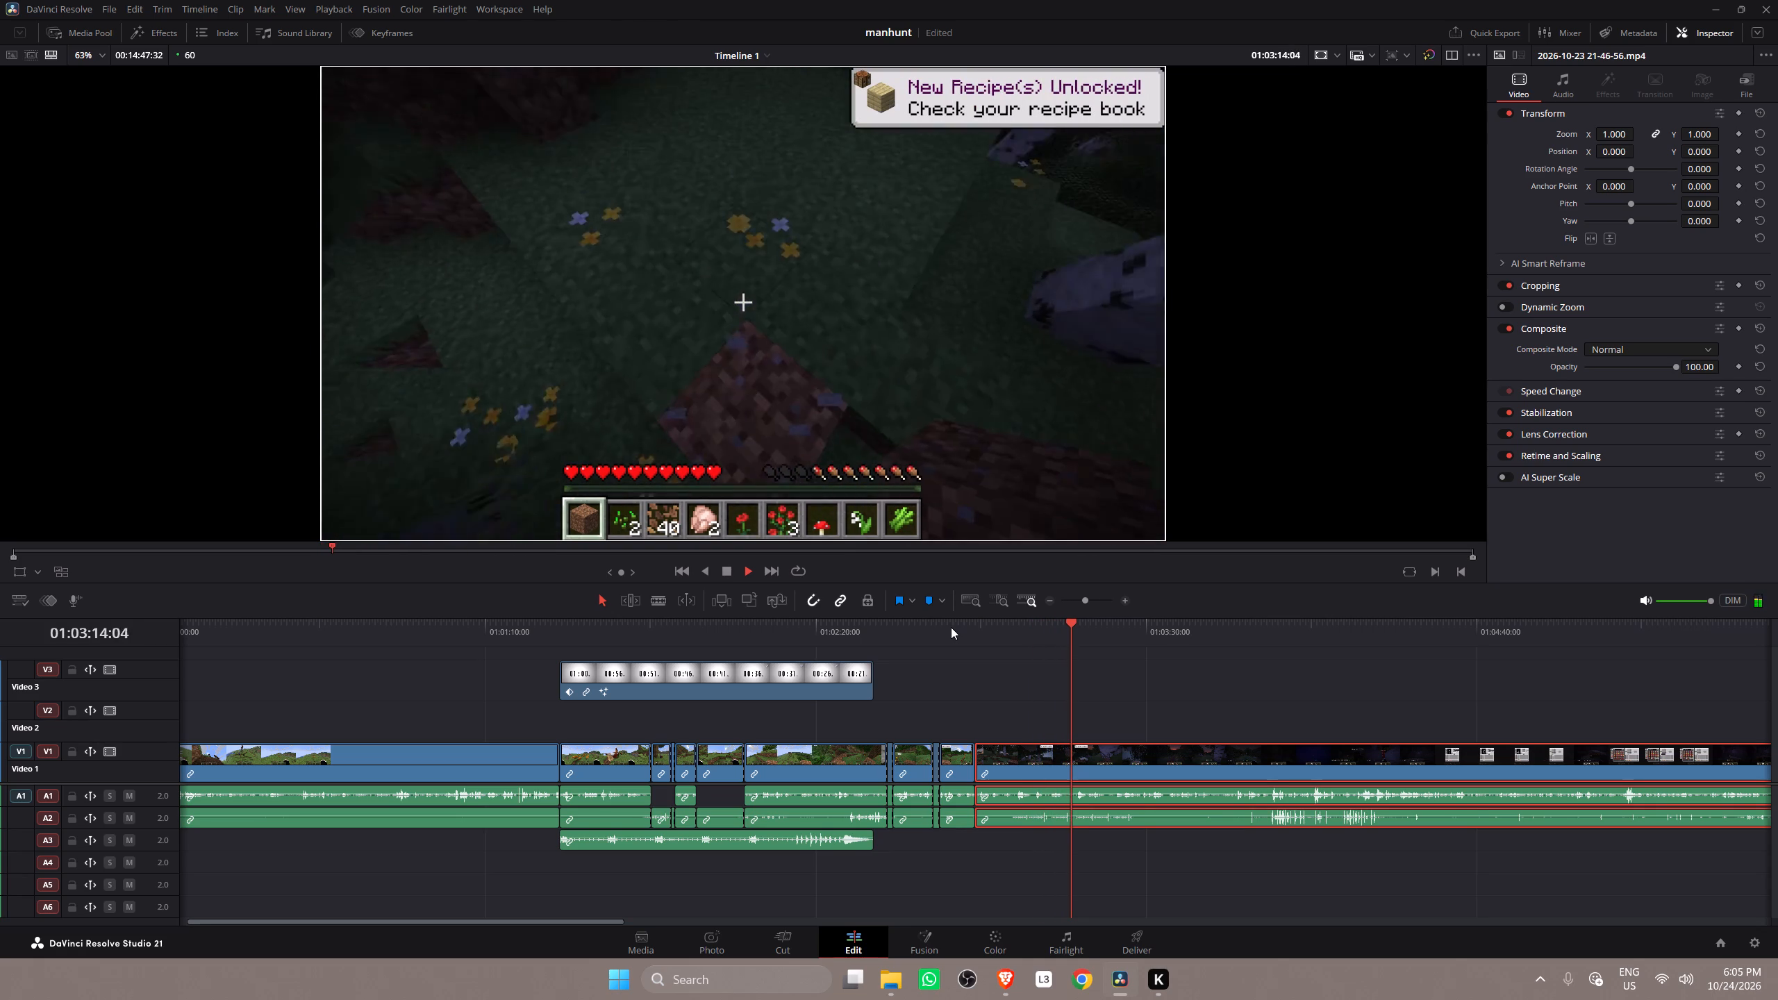
key("space")
key("space")
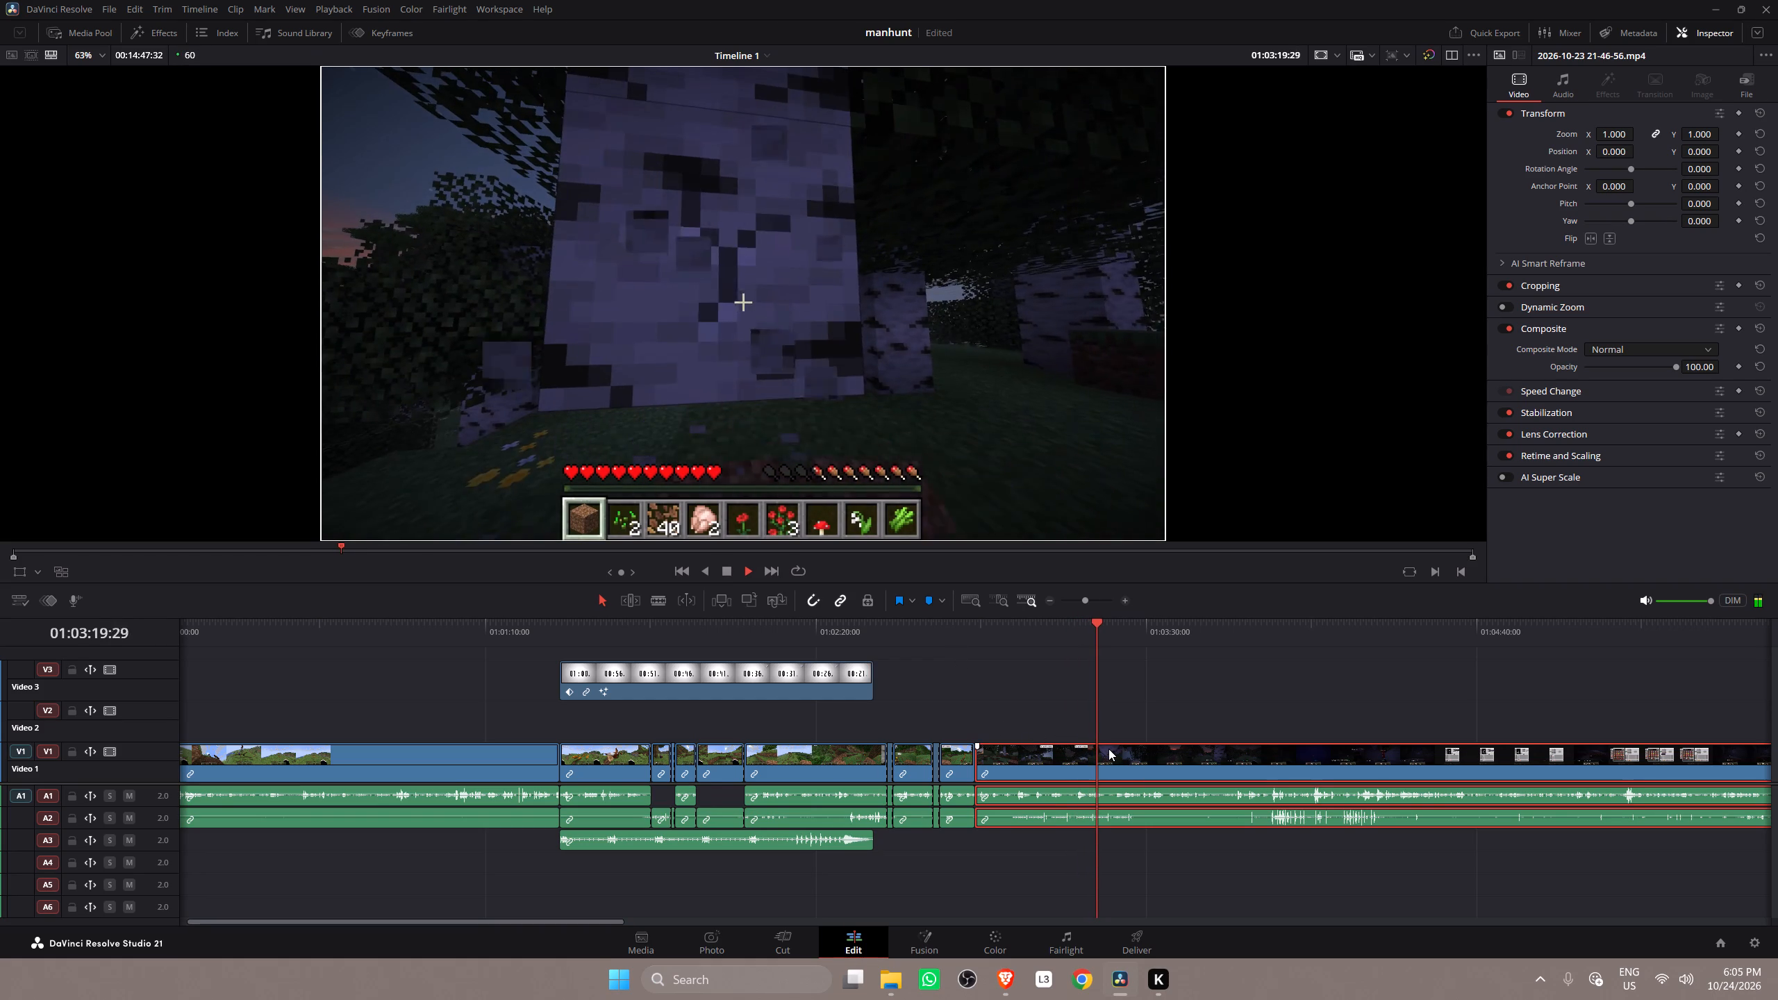
key("space")
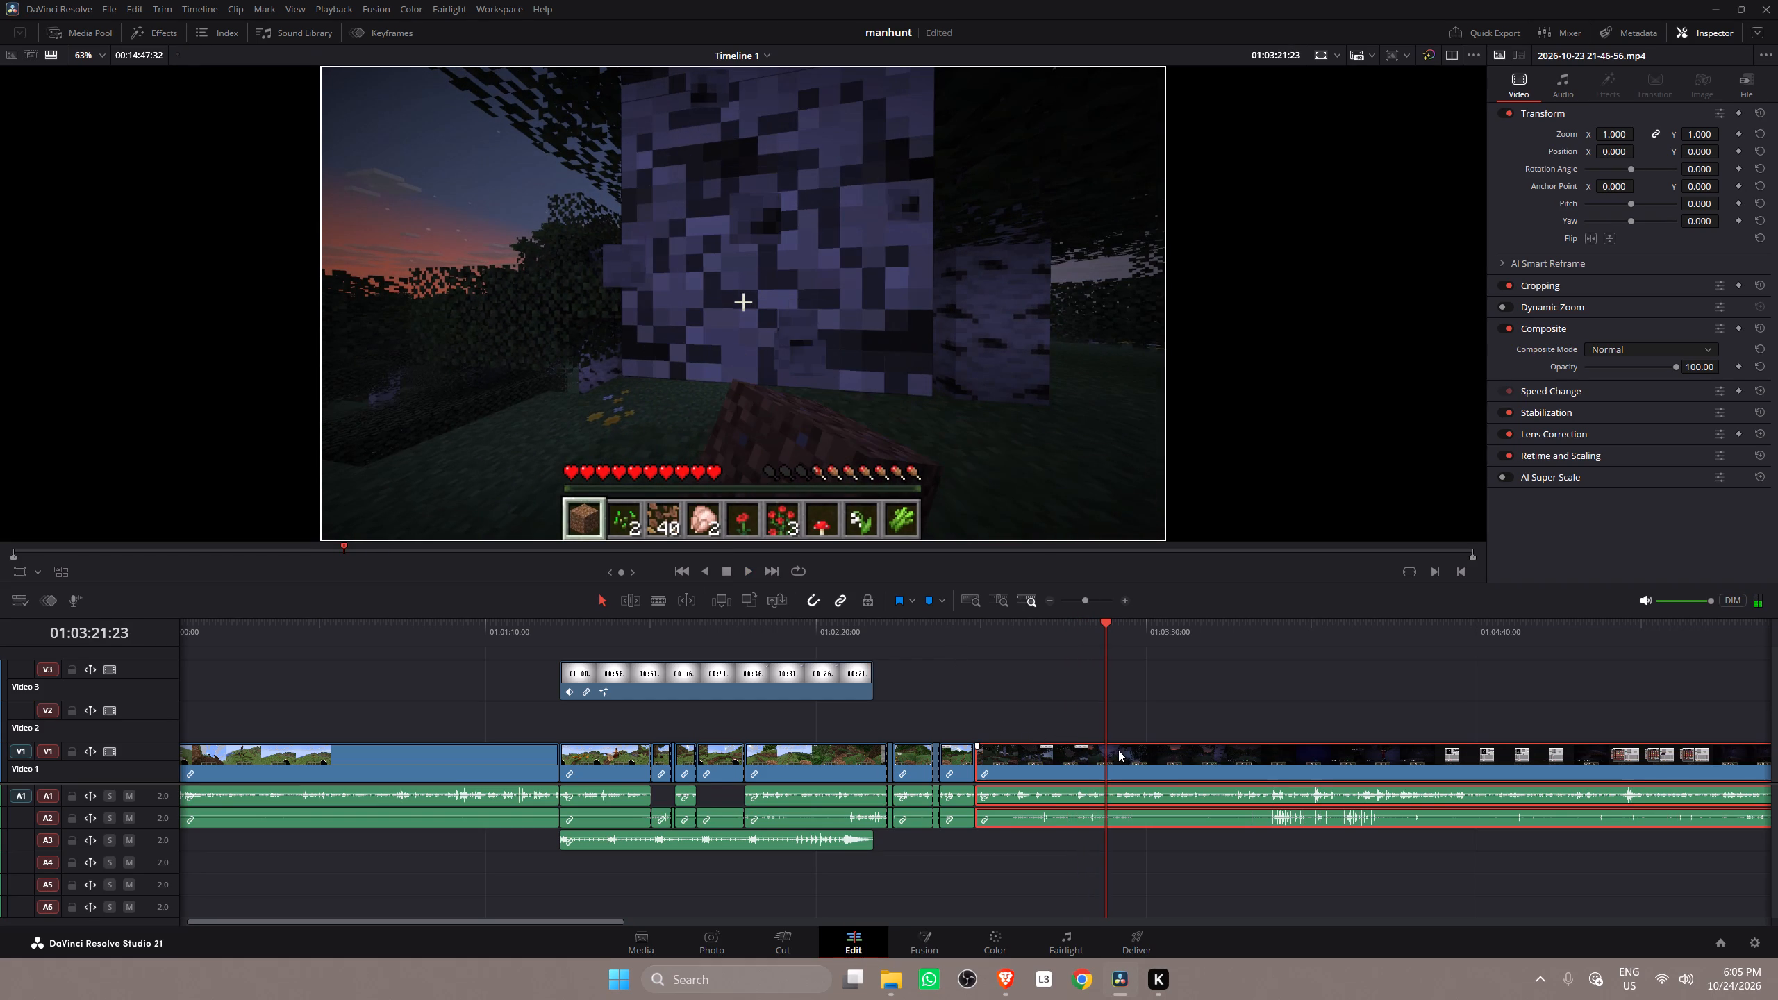
key("b")
left_click(1109, 754)
Review the footage after the cut up to the Stone Age advancement and split the V1 clip at about 01:03:45:13.
left_click_drag(1113, 628, 1124, 631)
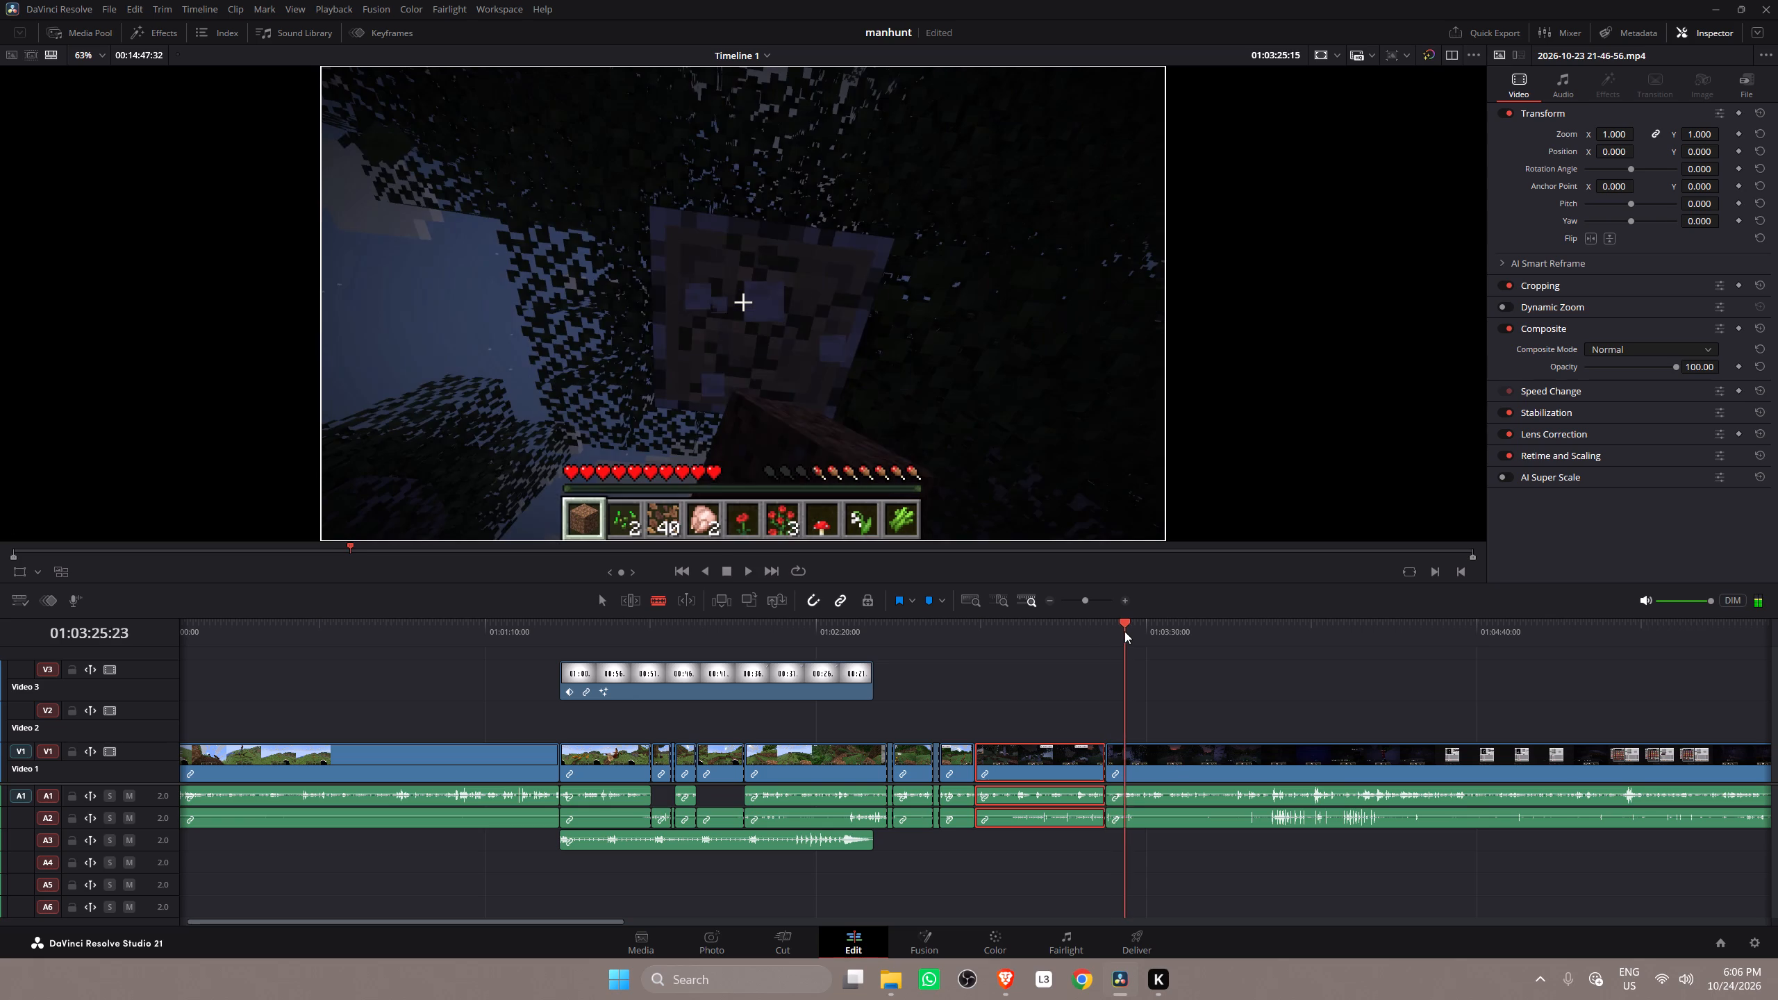
left_click_drag(1124, 631, 1183, 640)
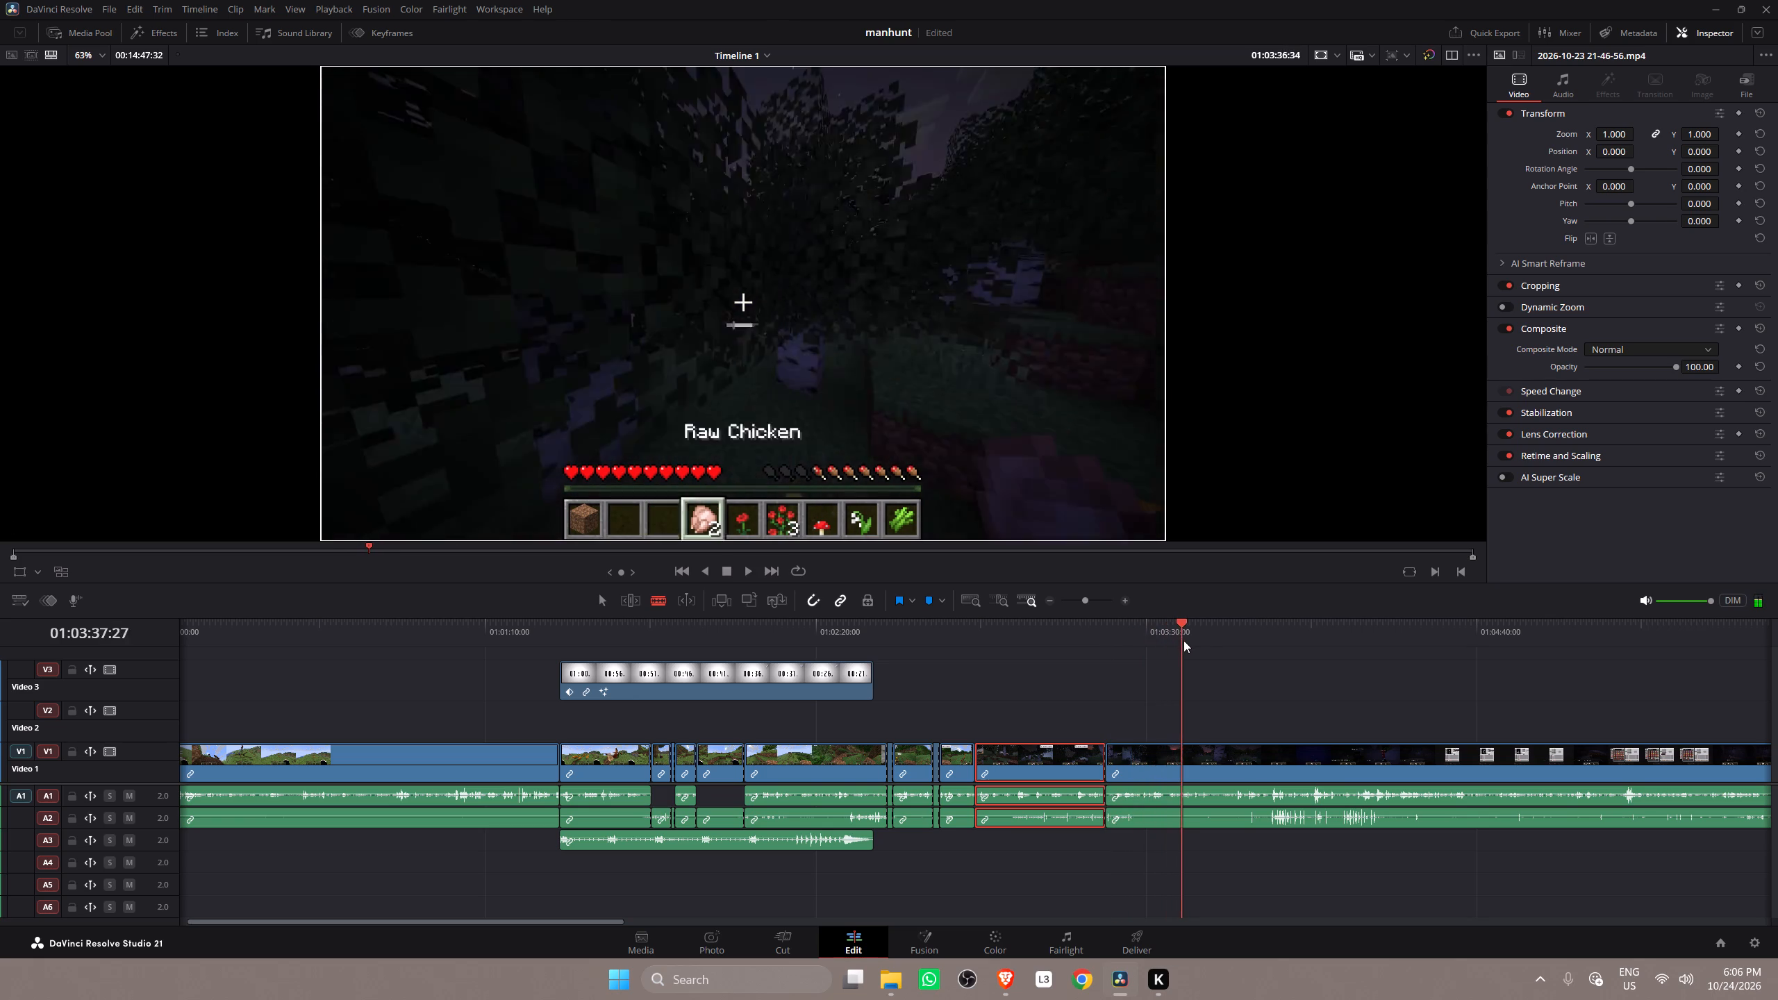
left_click_drag(1183, 640, 1228, 649)
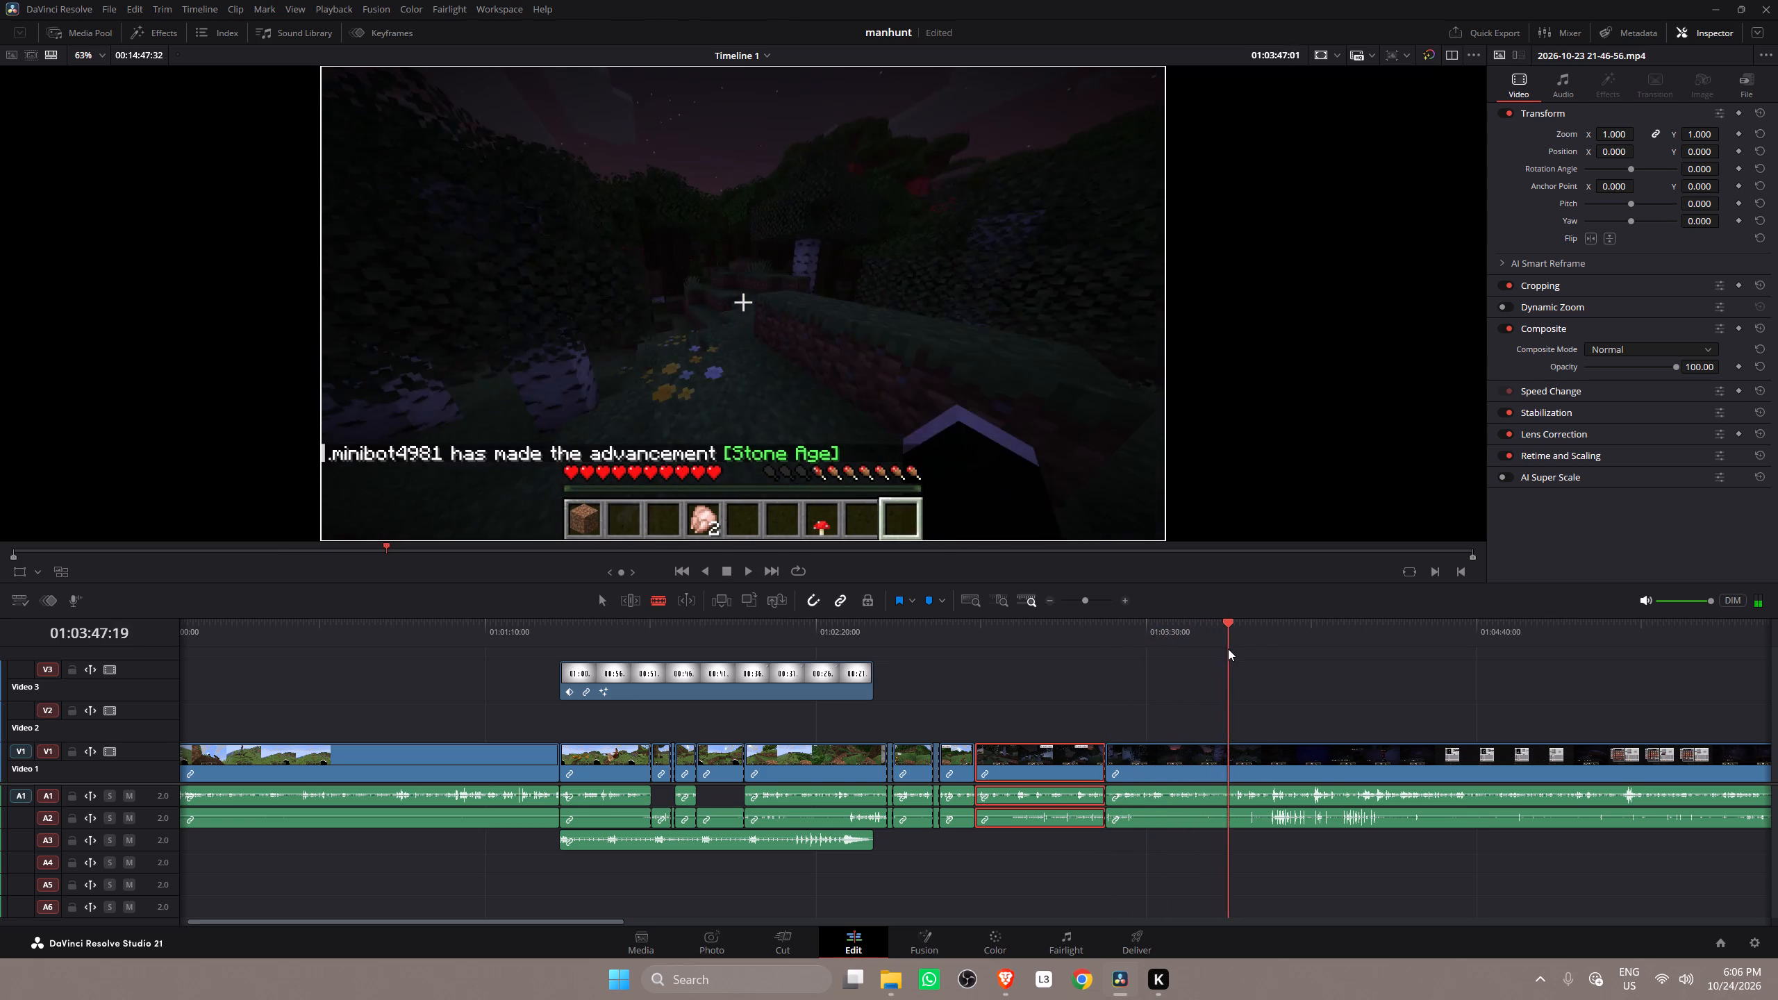
left_click_drag(1228, 649, 1256, 653)
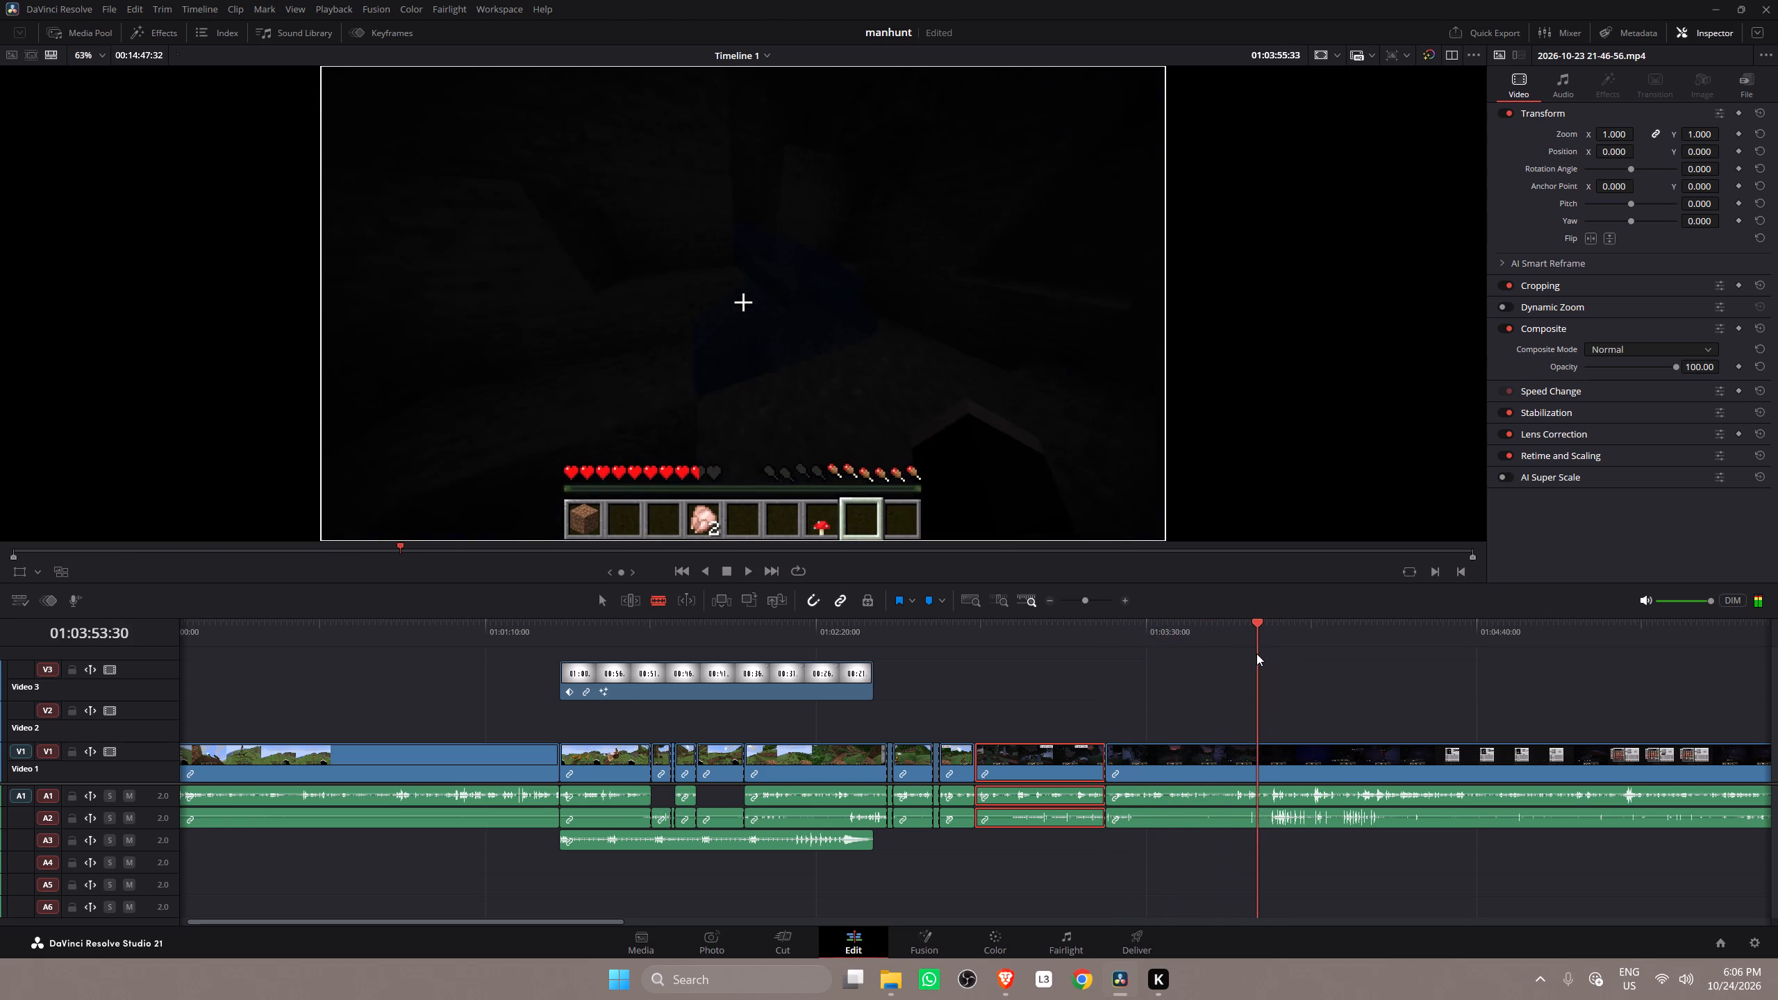
left_click_drag(1256, 653, 1215, 659)
key("space")
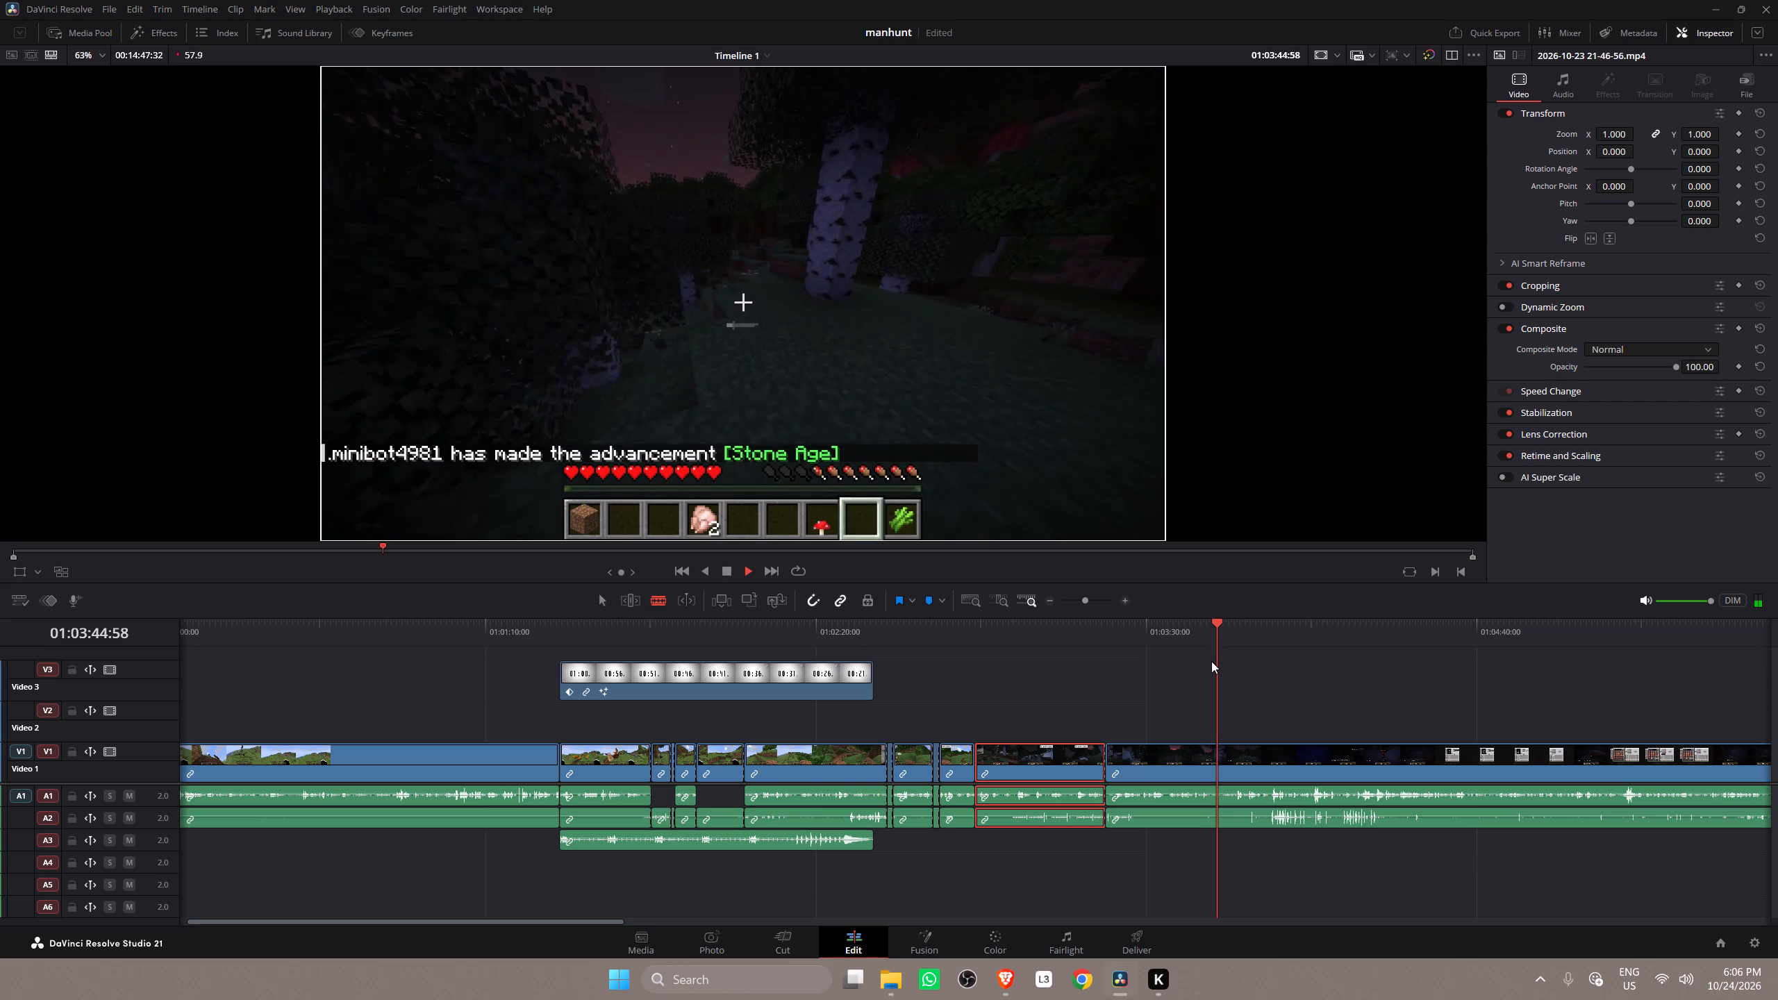
key("space")
left_click(1195, 627)
key("space")
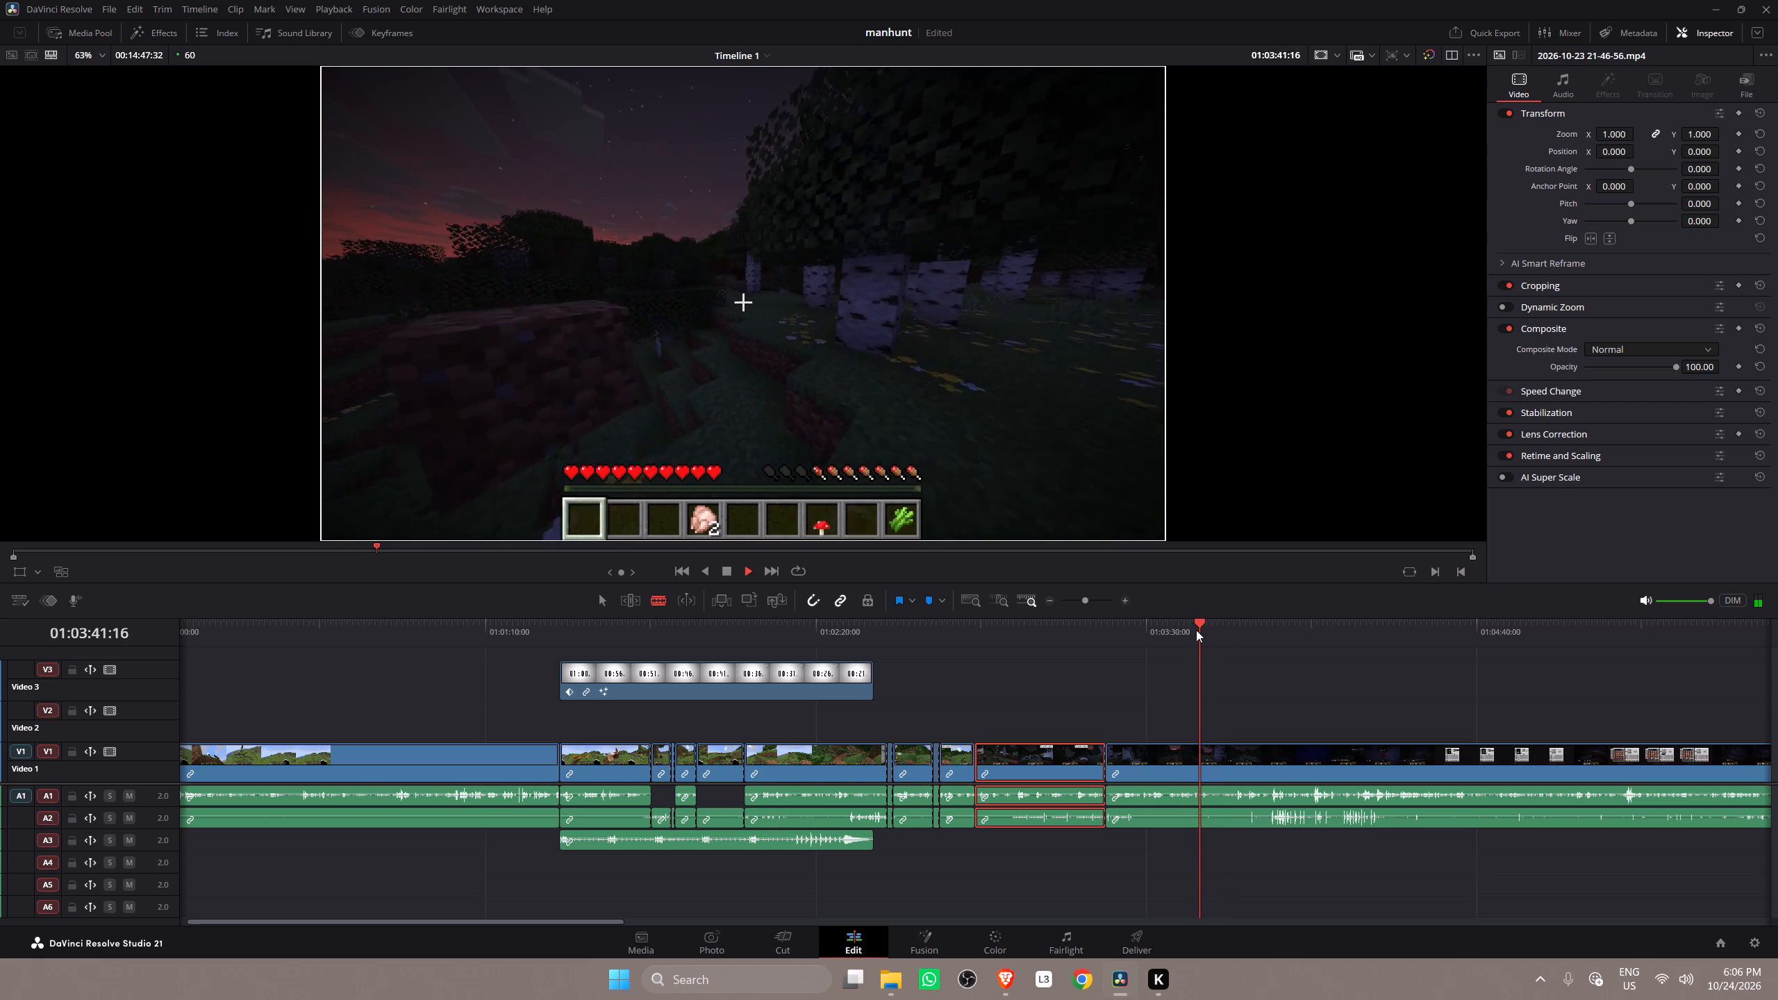
key("space")
left_click(1156, 634)
key("space")
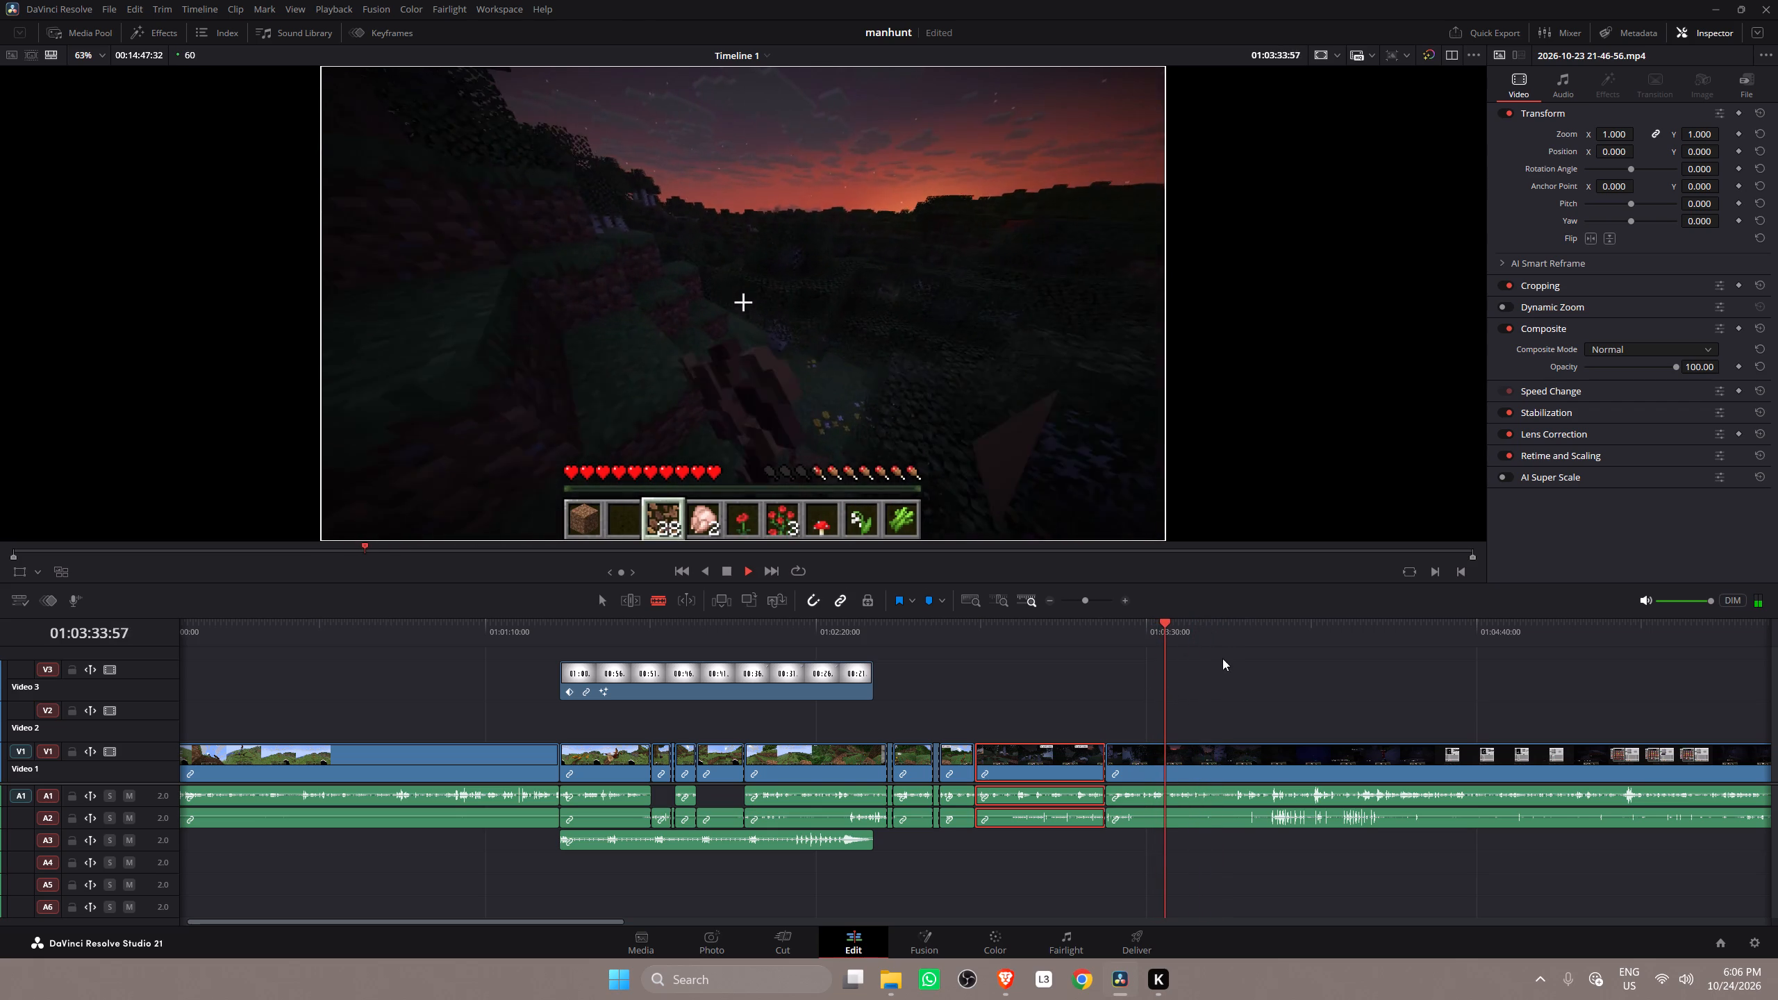
key("b")
left_click(1213, 633)
key("space")
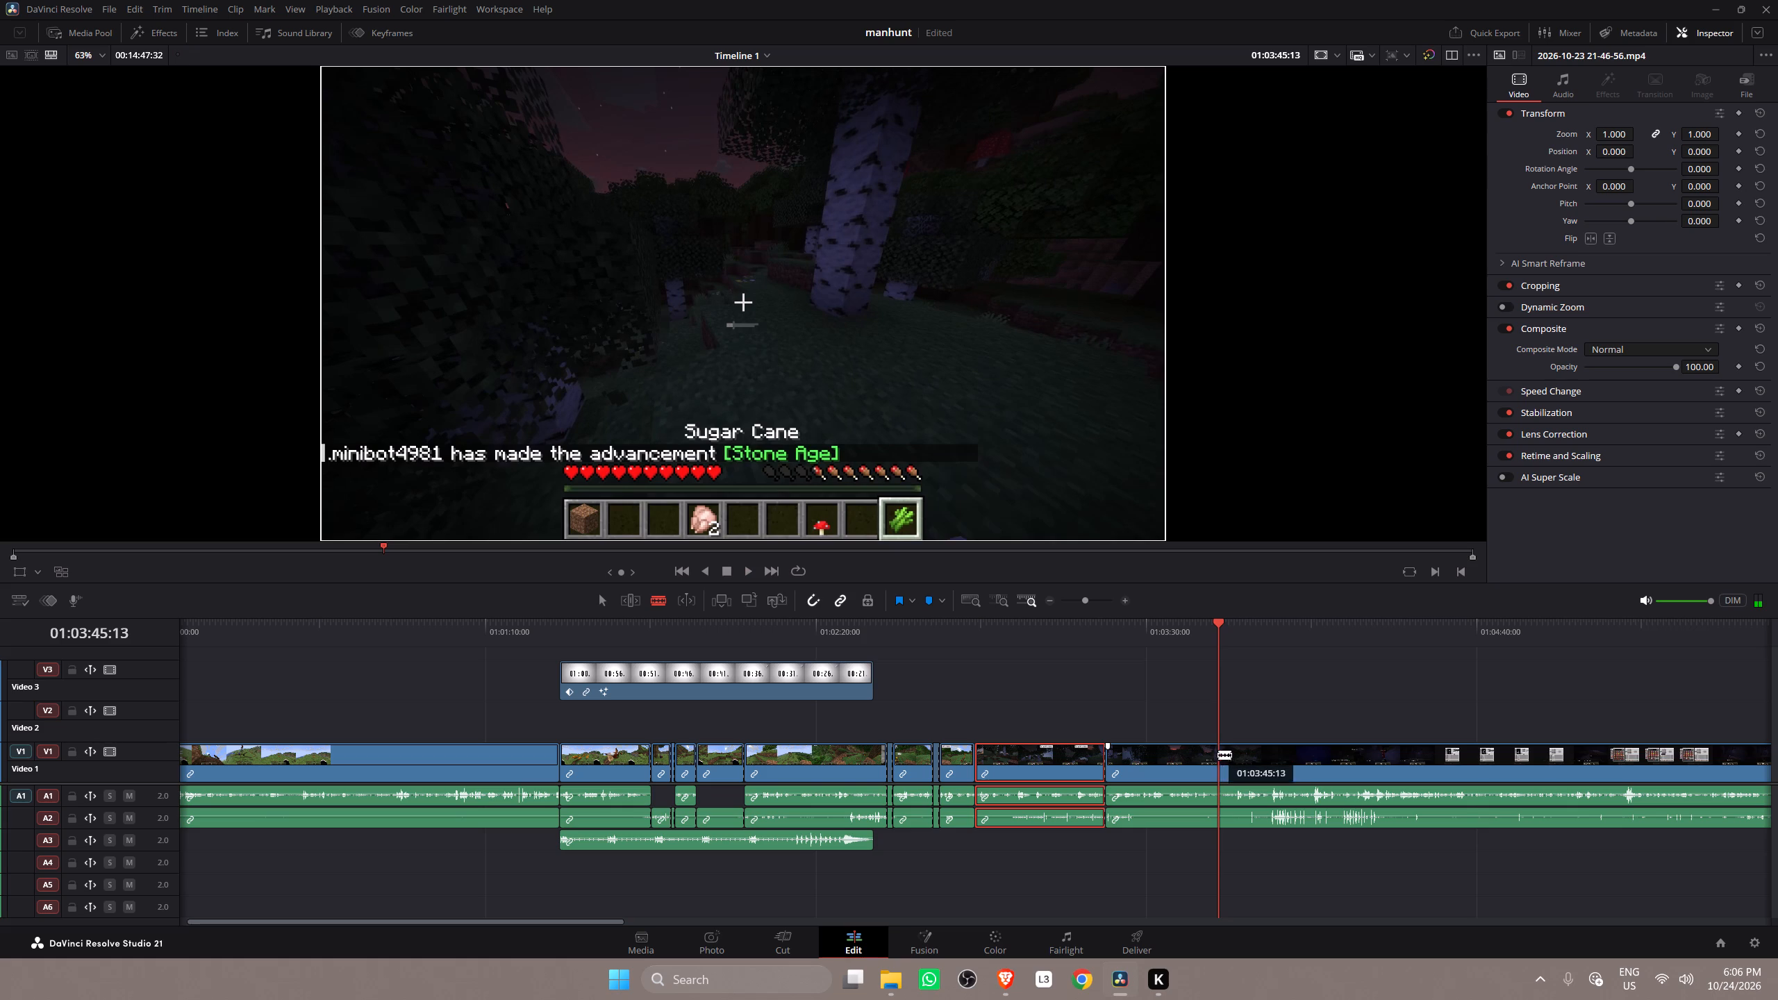
left_click(1221, 760)
Delete the gameplay segment between 01:03:21:23 and 01:03:45:13, and move the following clip back to close the gap.
key("a")
left_click(1151, 758)
key("BackSpace")
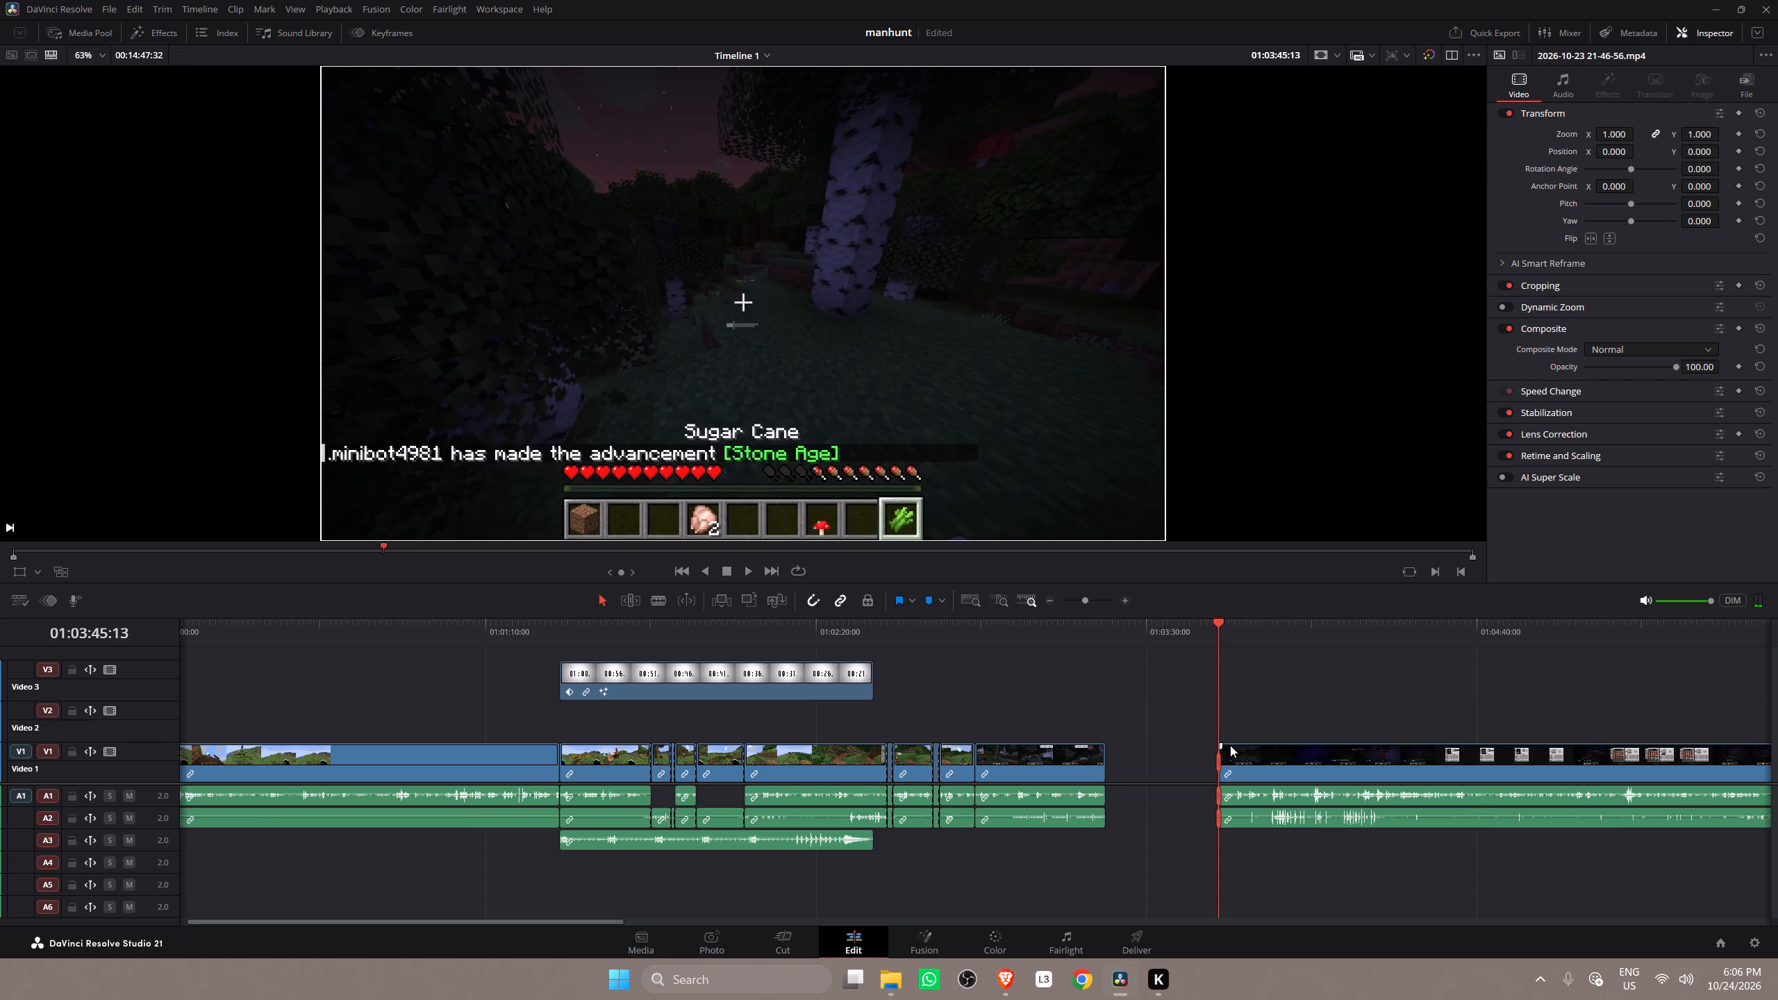
left_click_drag(1233, 752, 1117, 747)
Play through the new join into the cave footage and save the project.
left_click(1097, 631)
key("space")
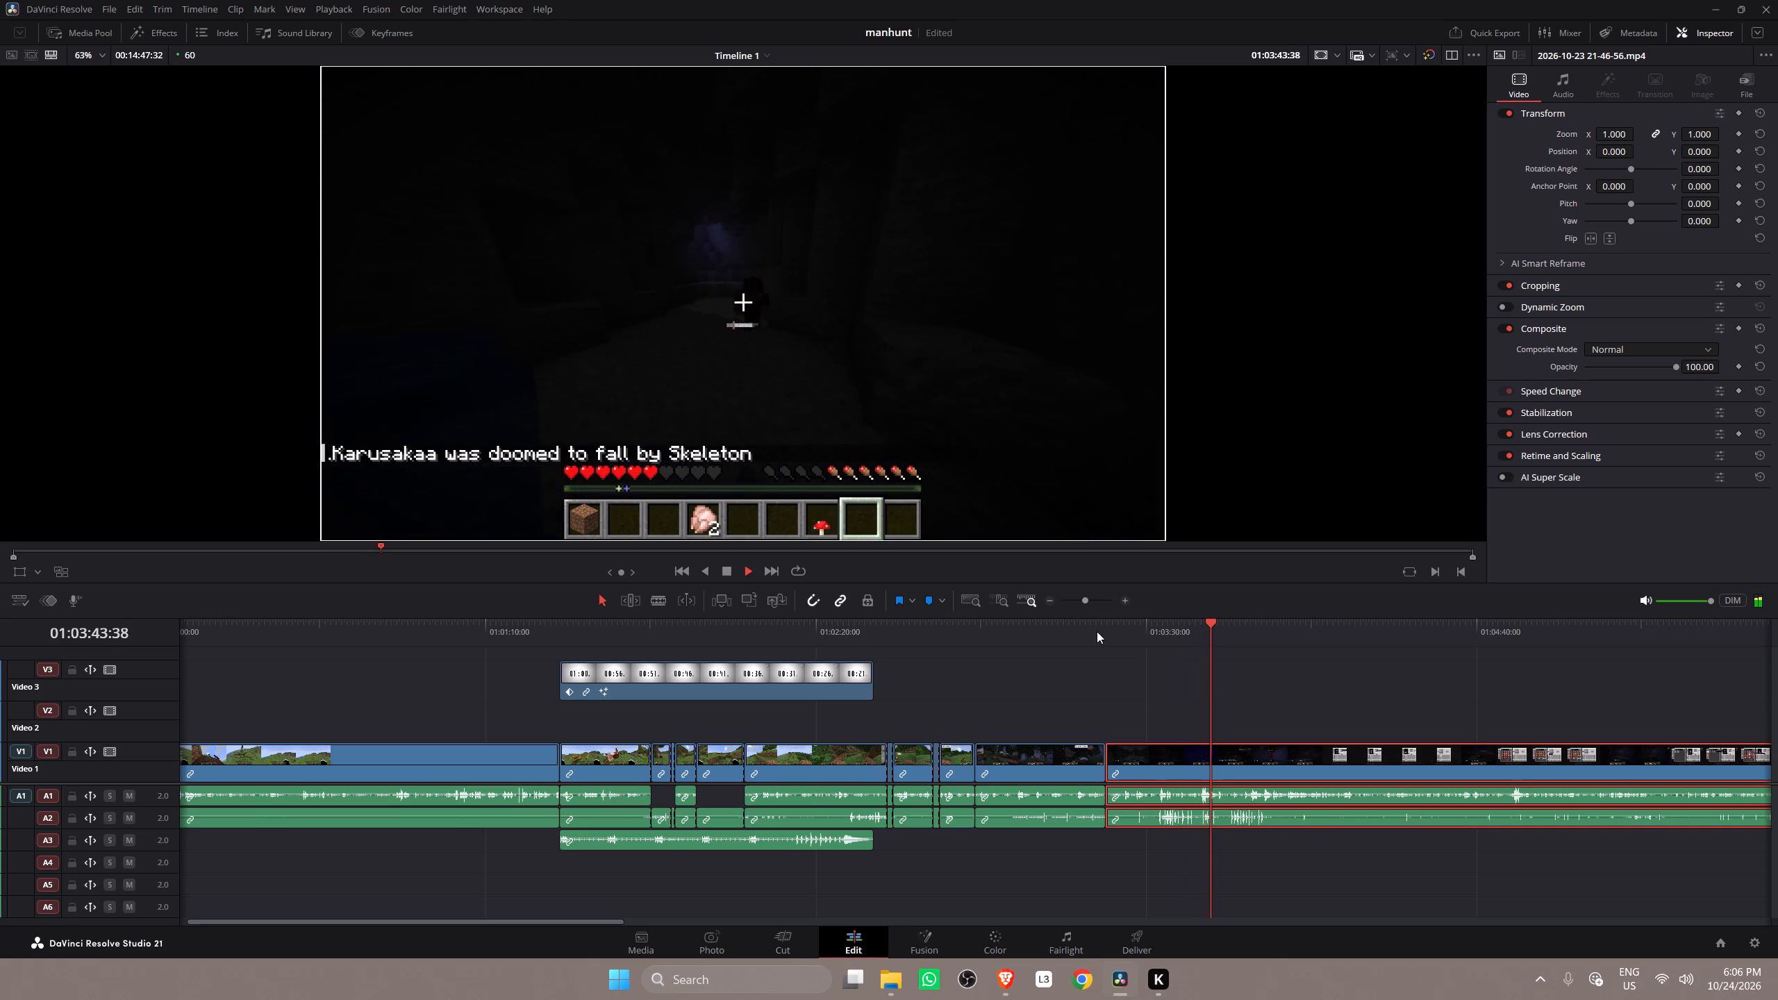
key("space")
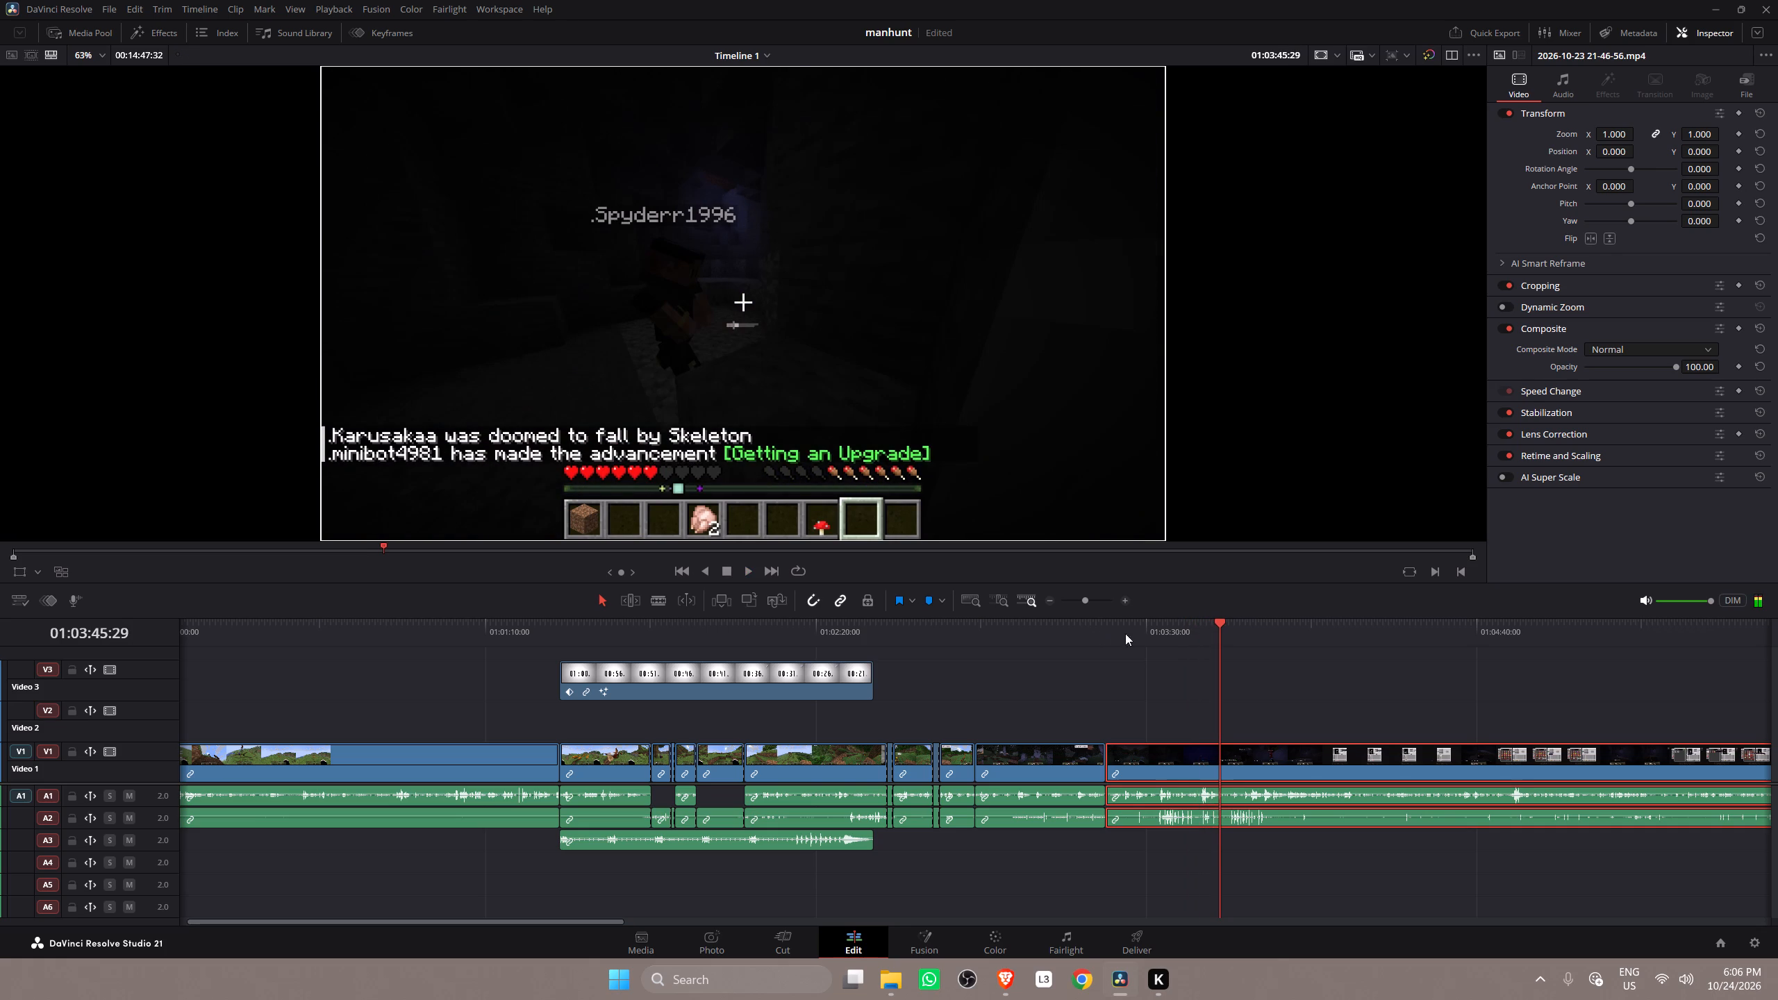
key("ctrl+s")
Find the underwater moment just before the skeleton death message and split the V1 clip at about 01:03:41:24.
scroll(1322, 837, "up", 5, "alt")
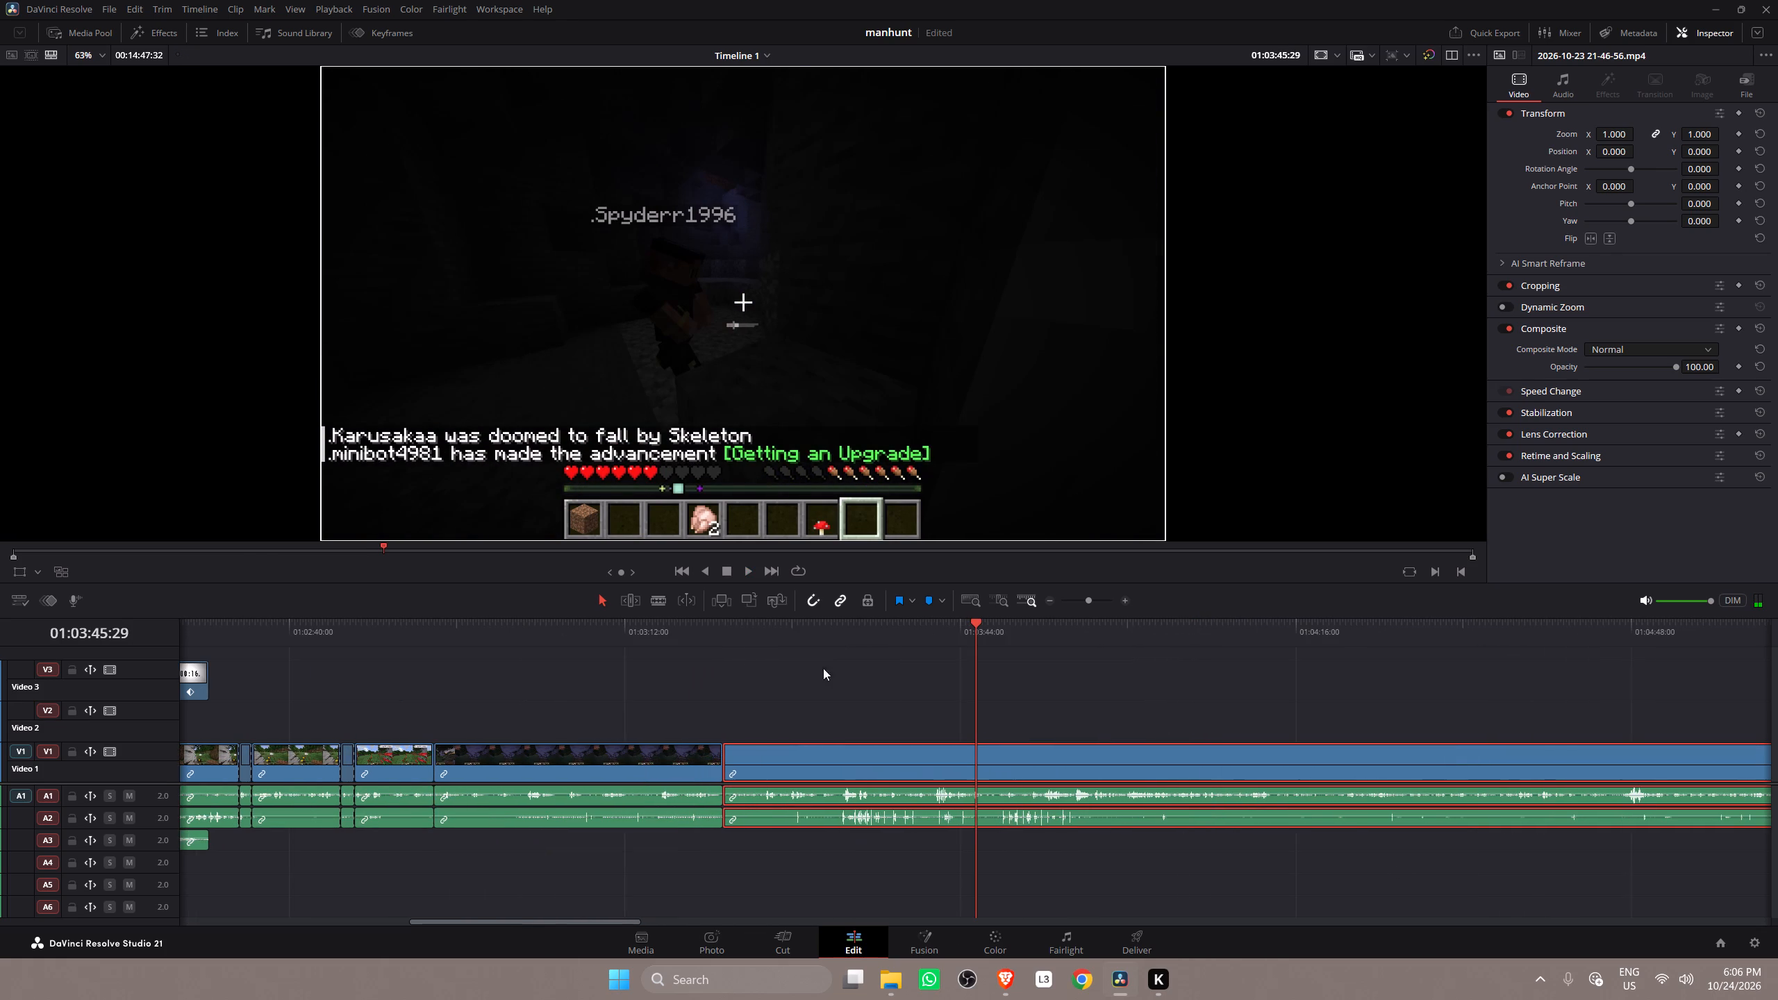
left_click(860, 617)
left_click(913, 639)
key("space")
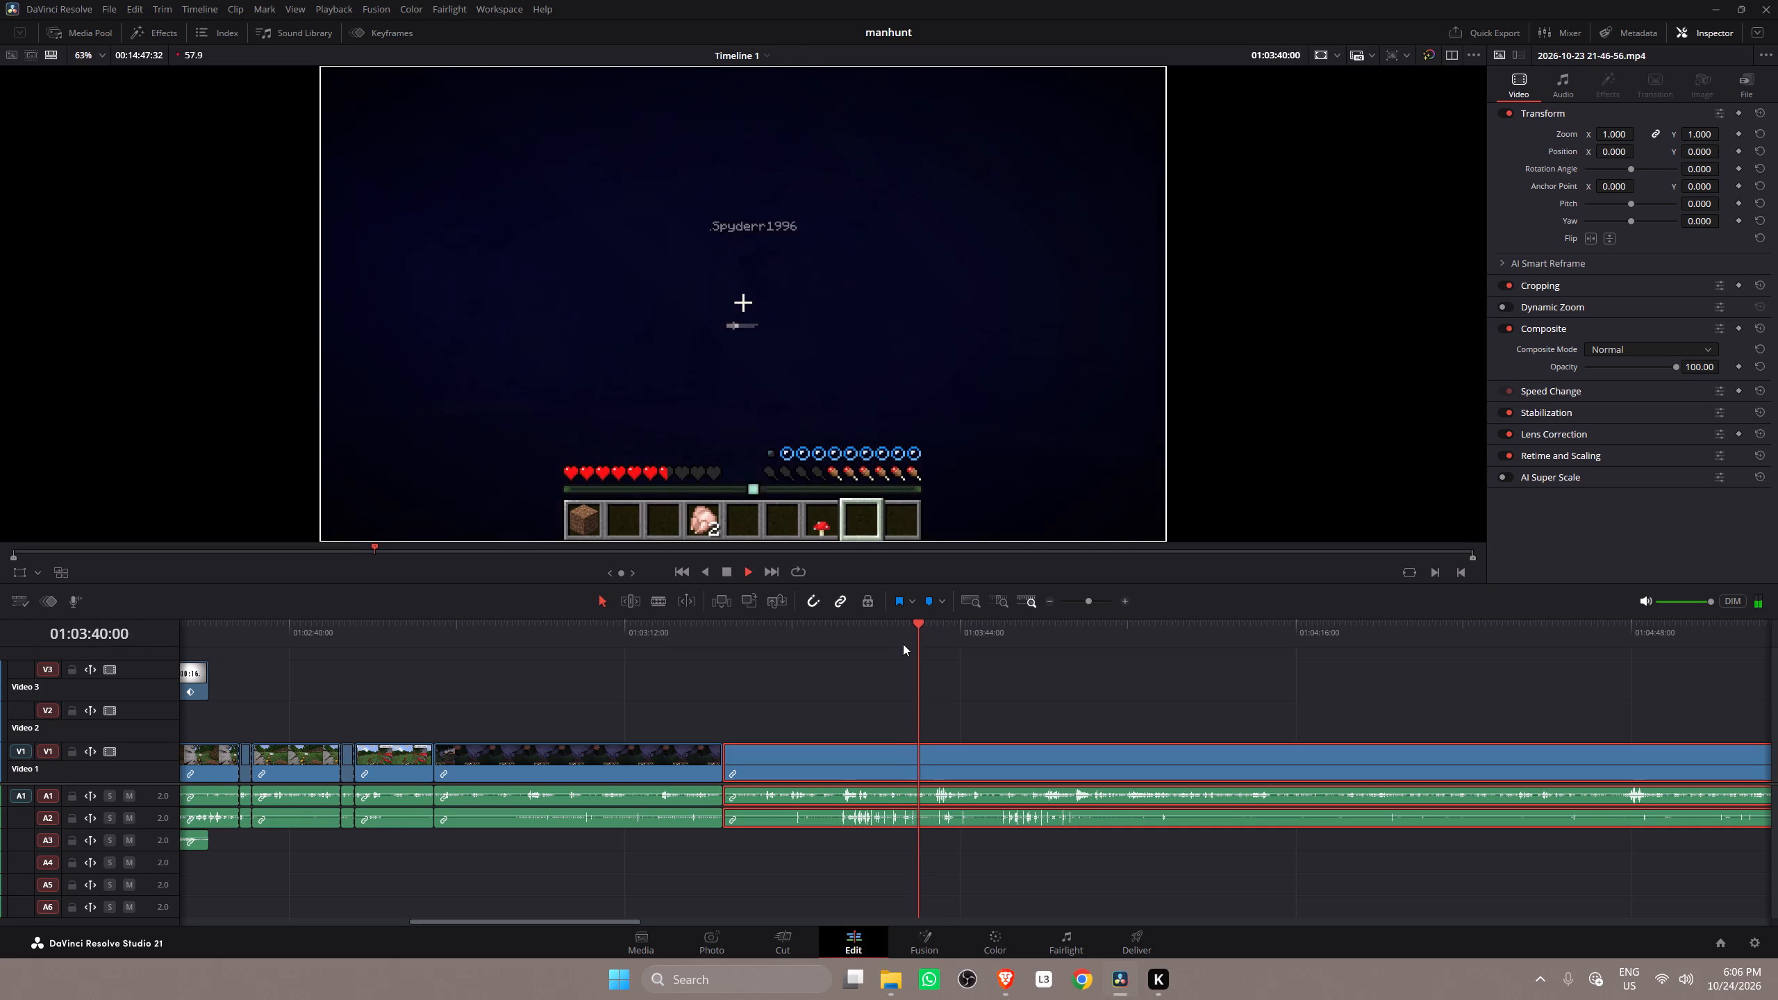
key("space")
key("space")
key("b")
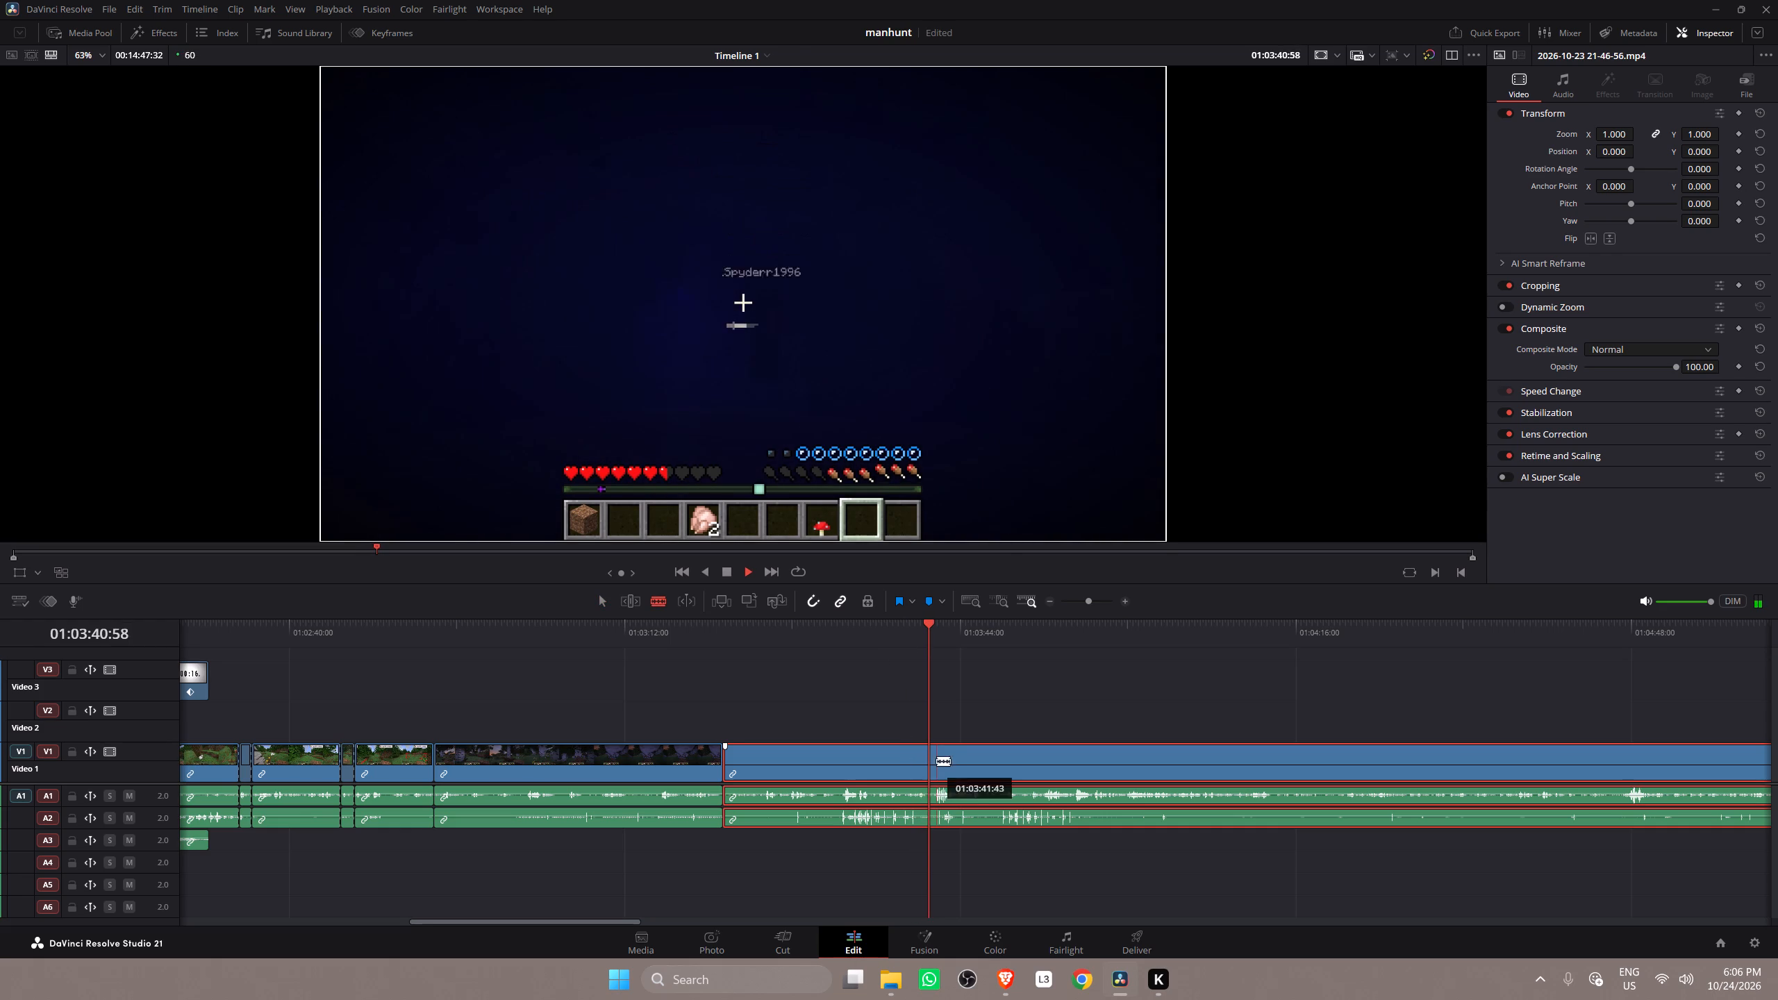
key("space")
key("space")
key("space")
left_click(933, 756)
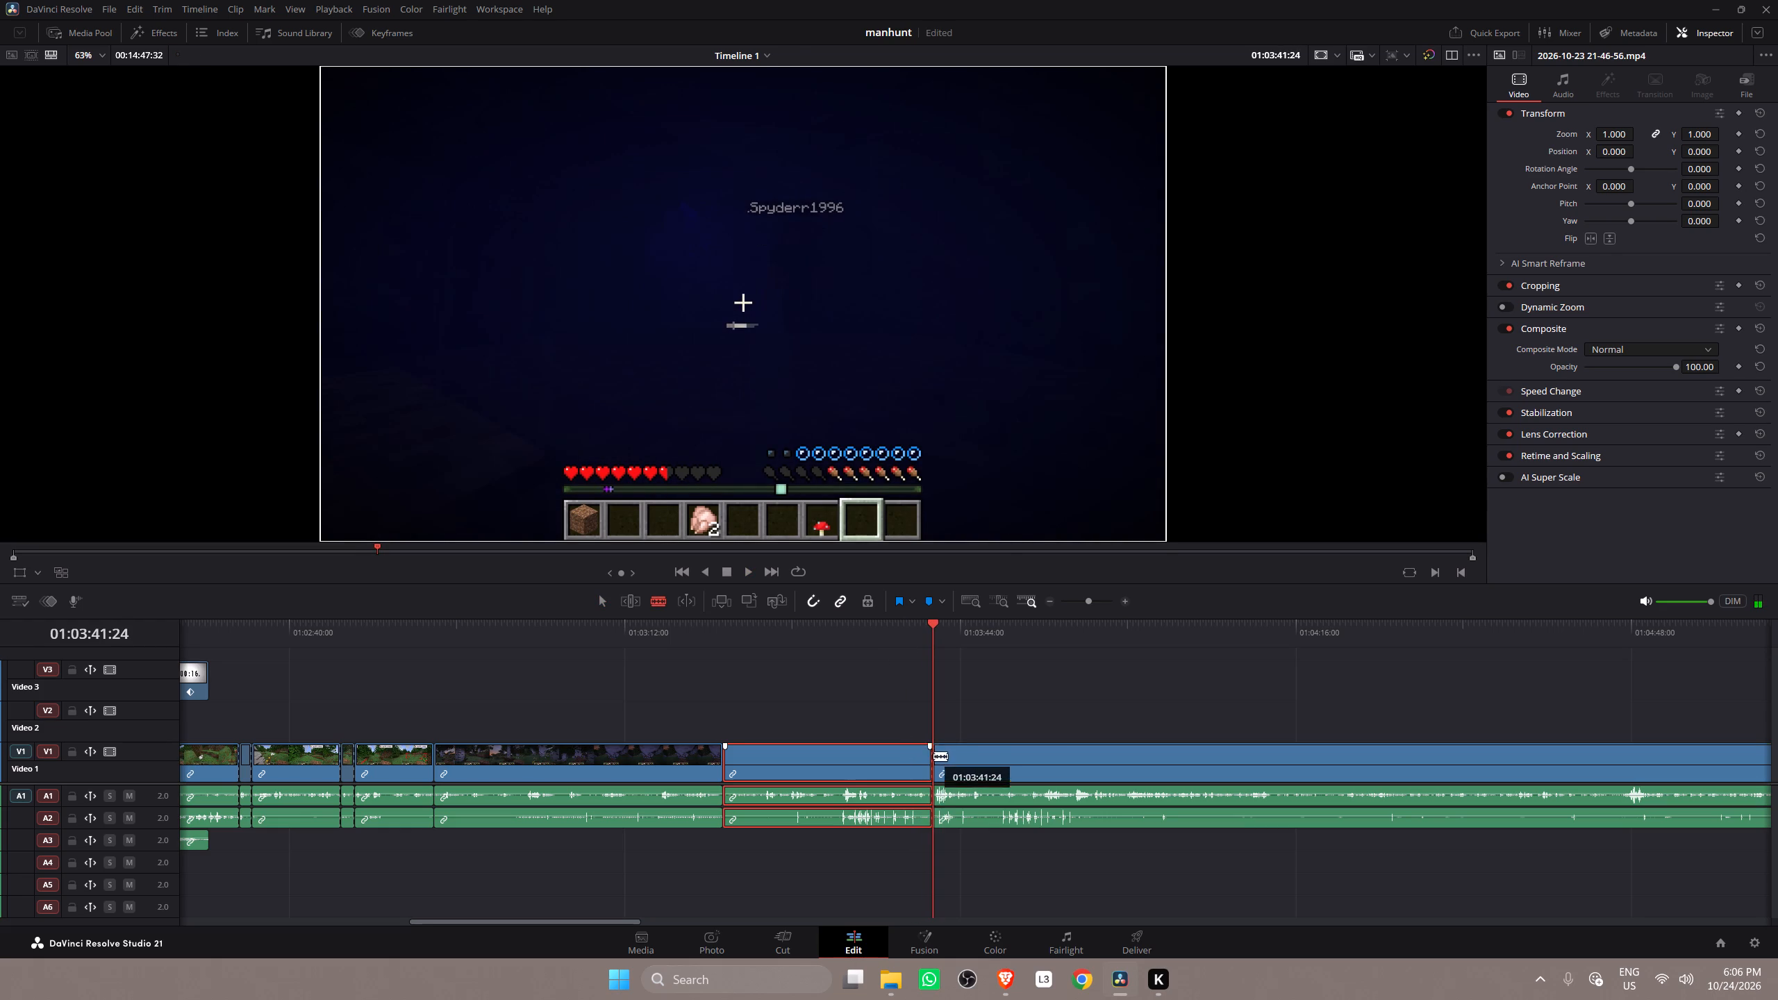
Play on past the skeleton death message and split the V1 clip again at about 01:03:43:17.
key("space")
key("space")
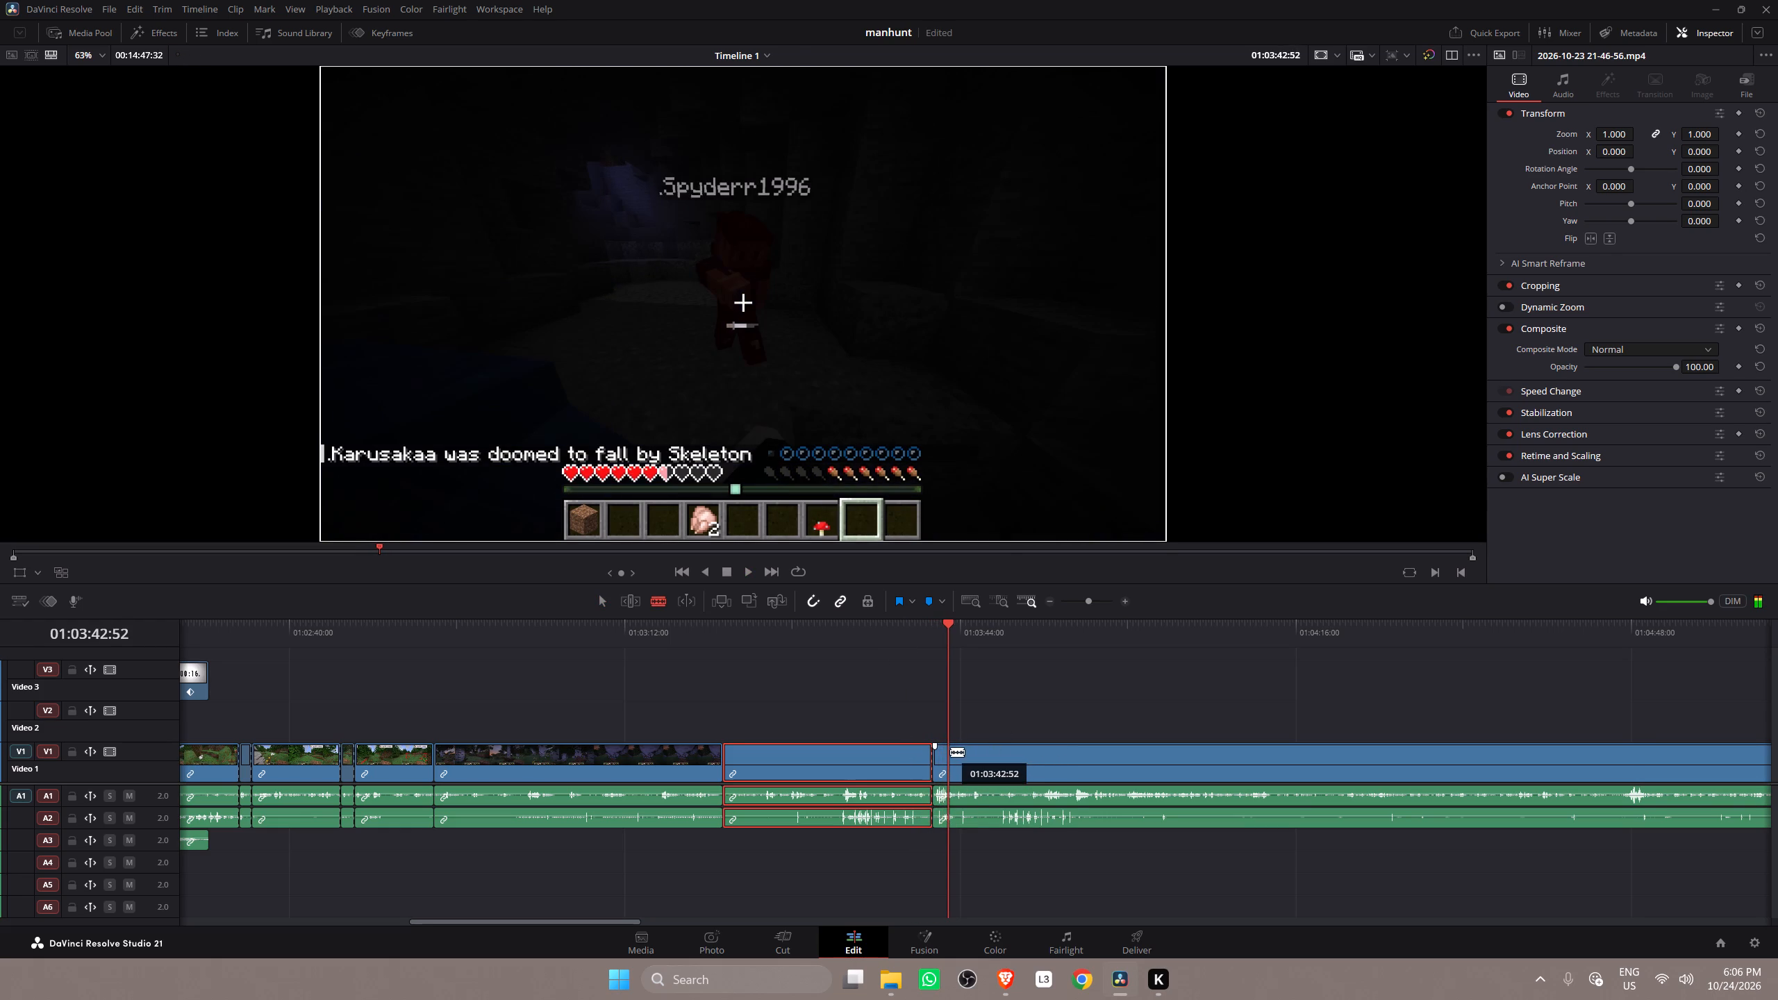
key("space")
key("space")
left_click(956, 747)
Set the zoom of the short V1 segment between 01:03:41:24 and 01:03:43:17 to 0.740 and preview it.
key("a")
left_click(941, 756)
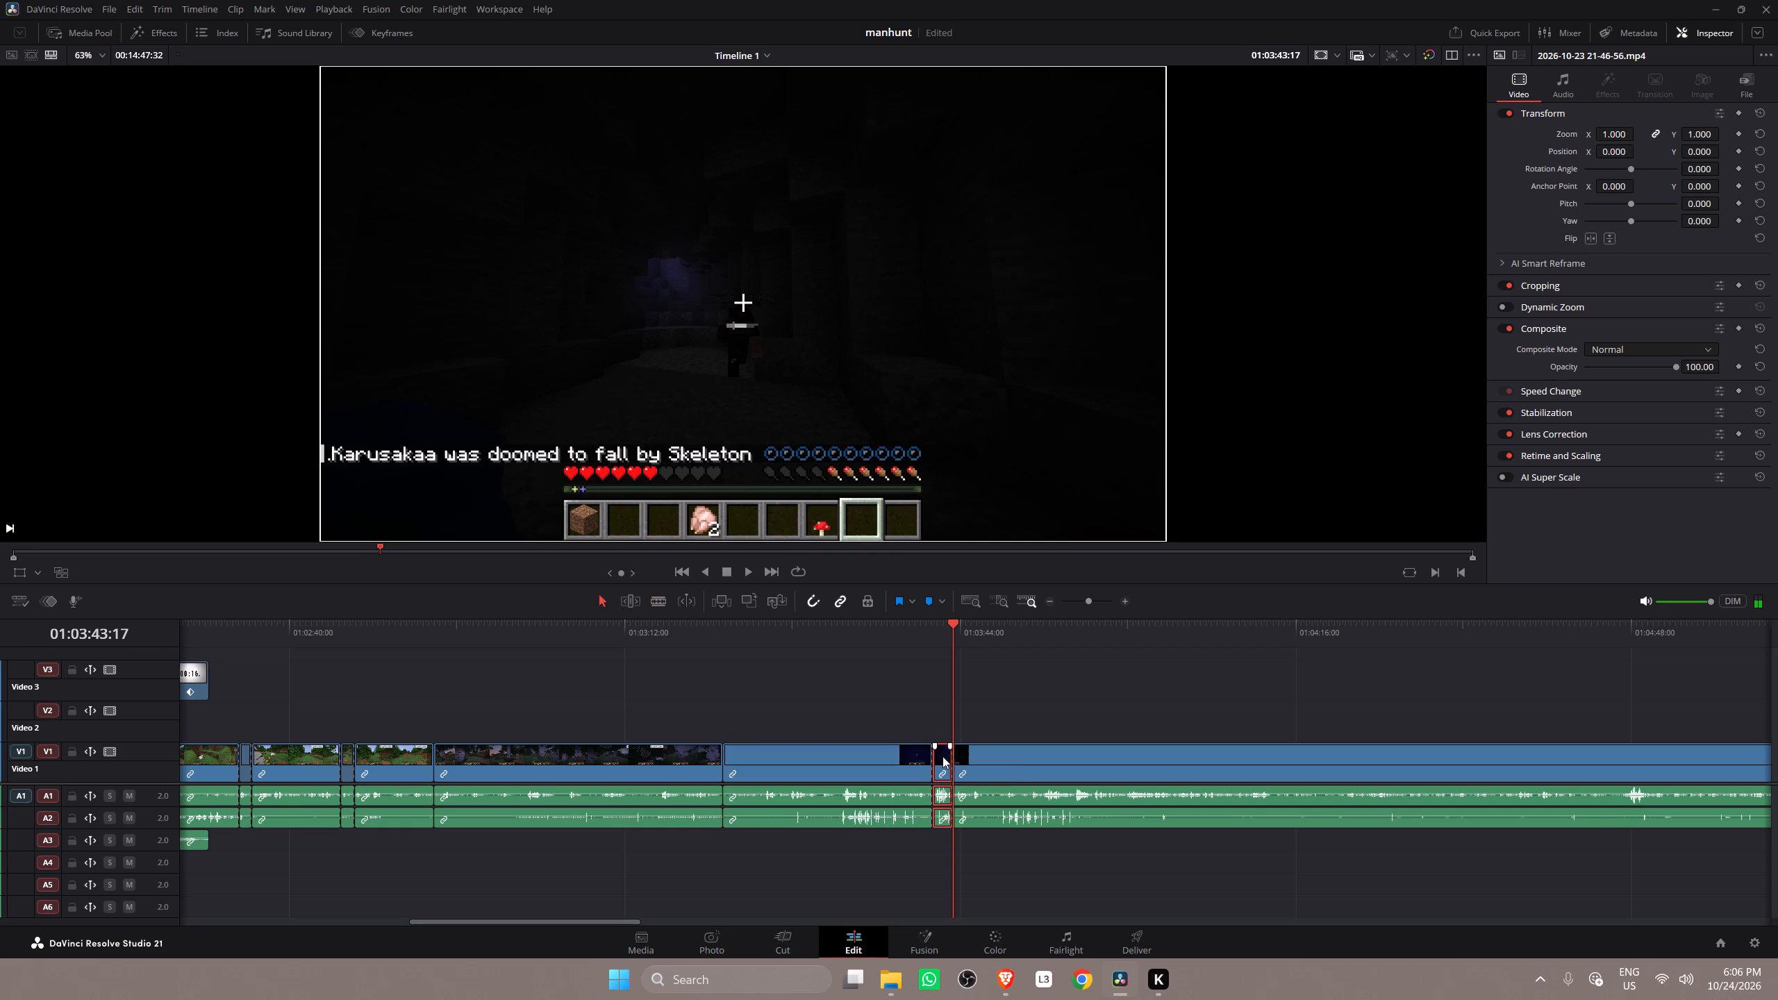
left_click(937, 631)
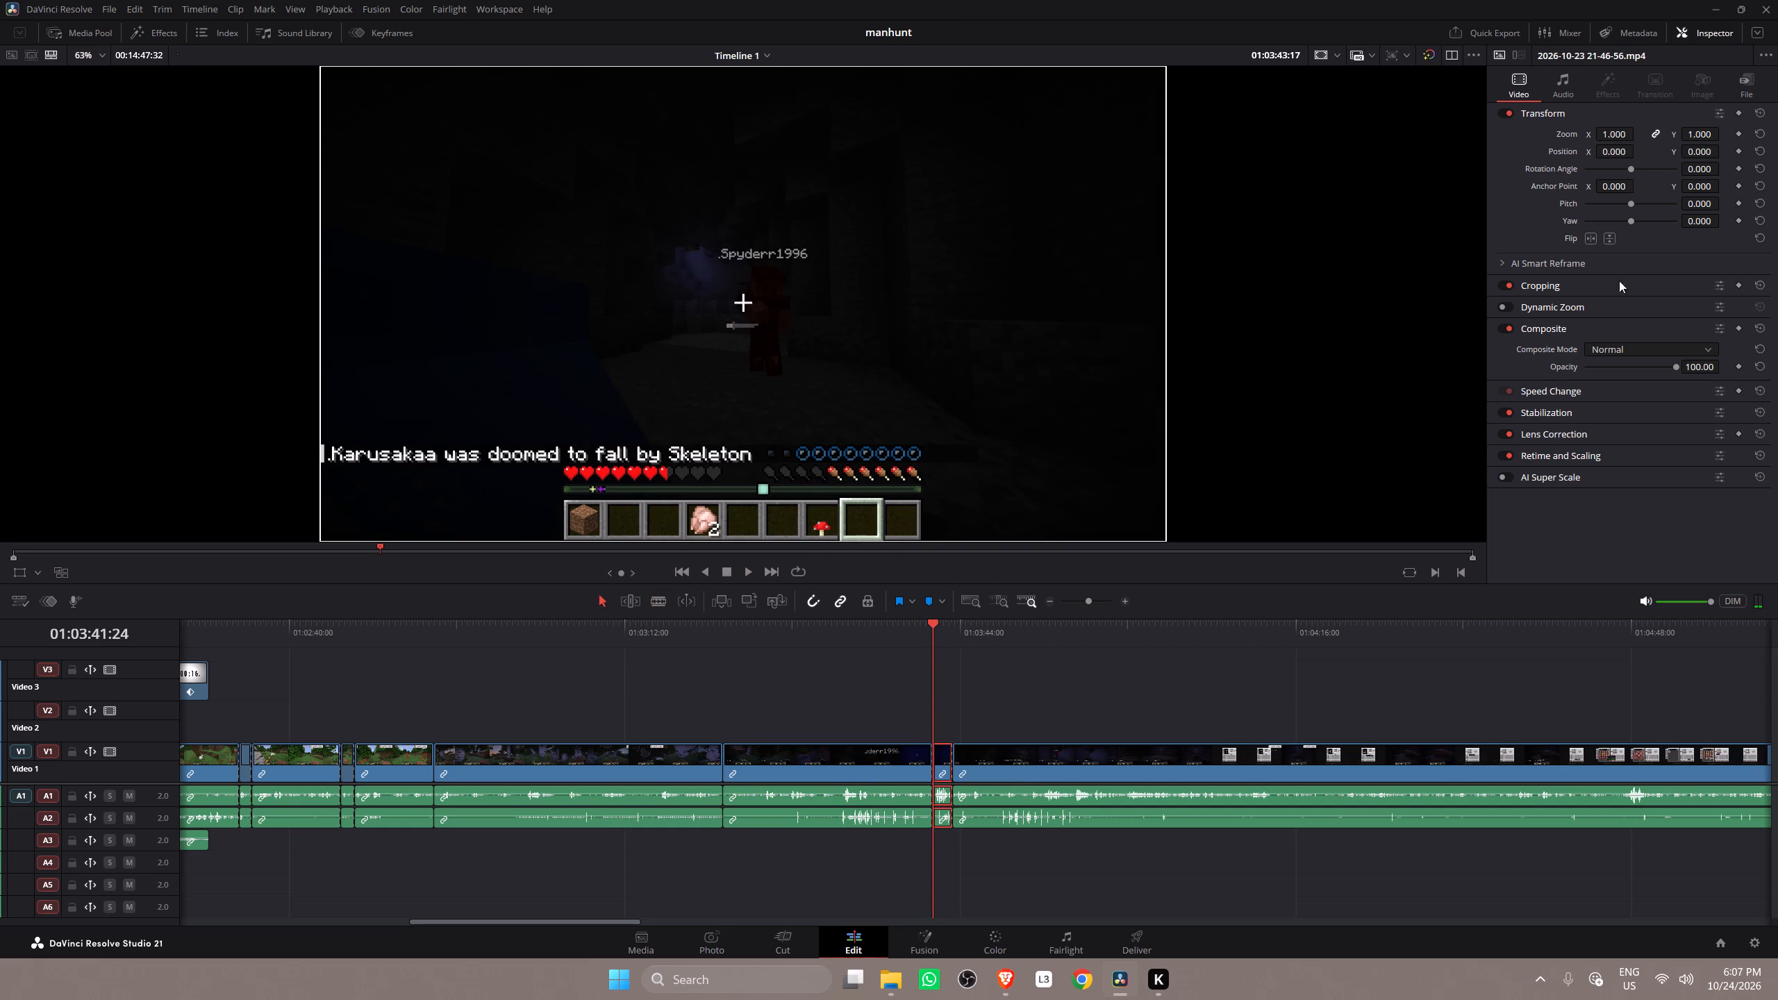
left_click_drag(1619, 135, 1601, 141)
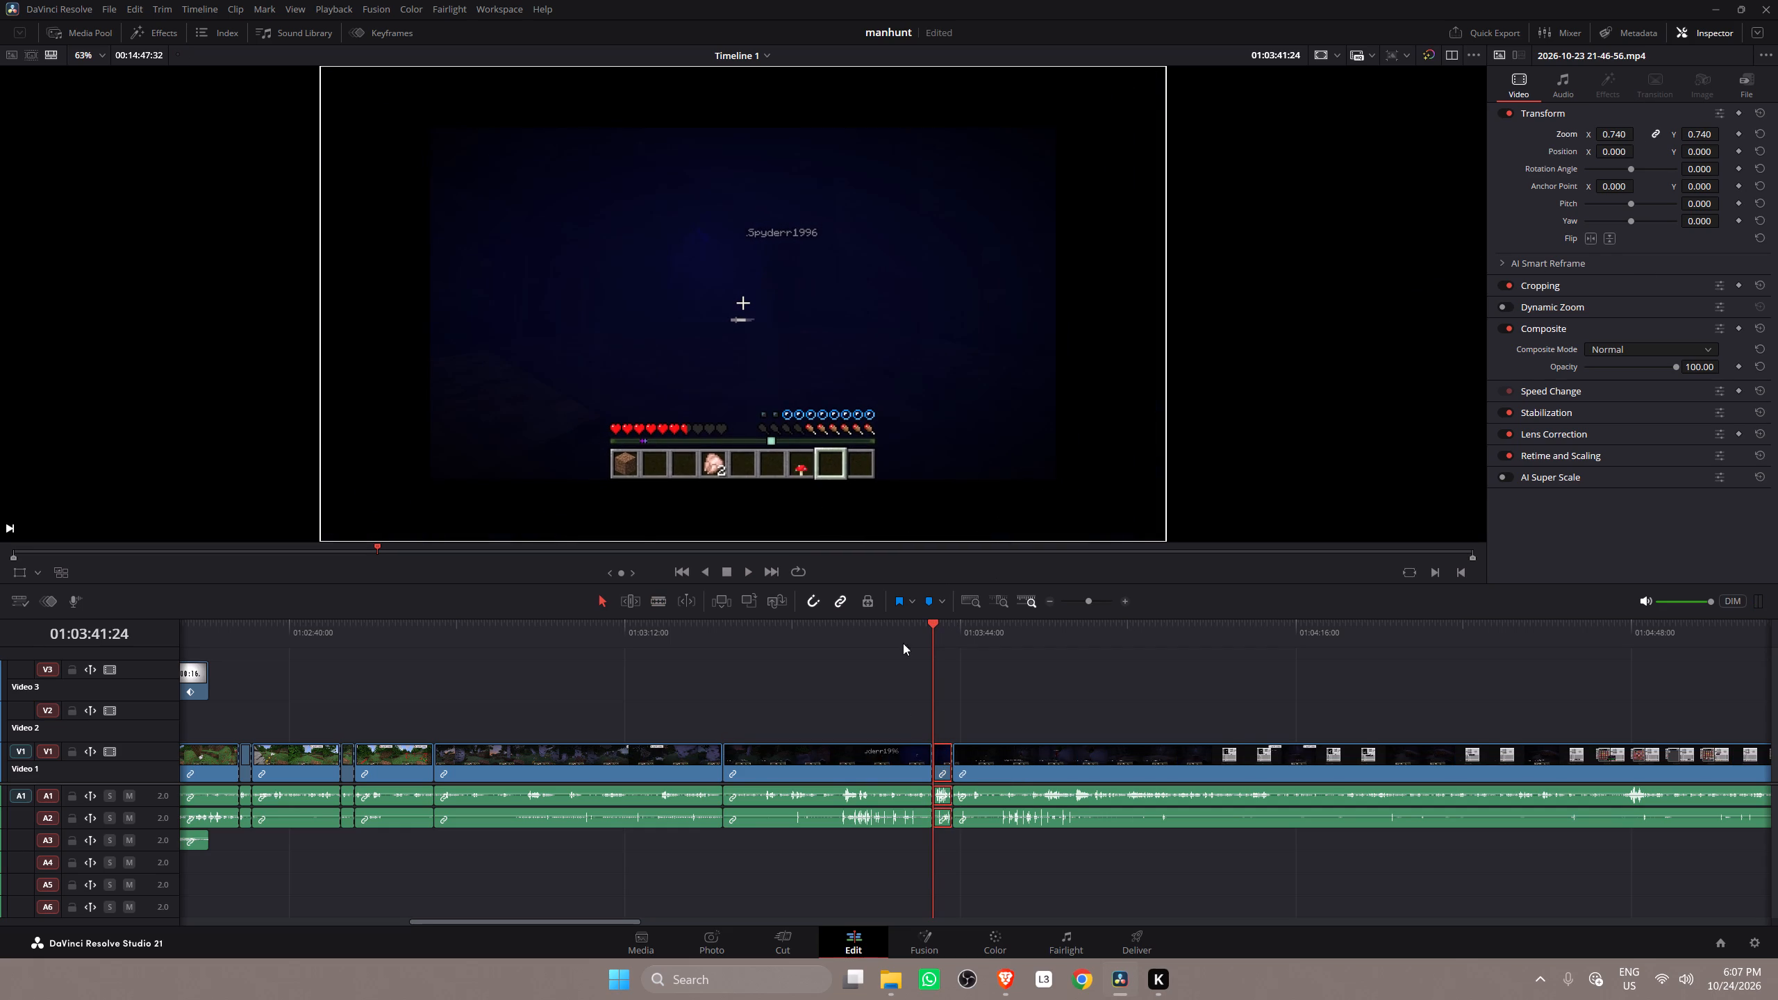
left_click(918, 623)
key("space")
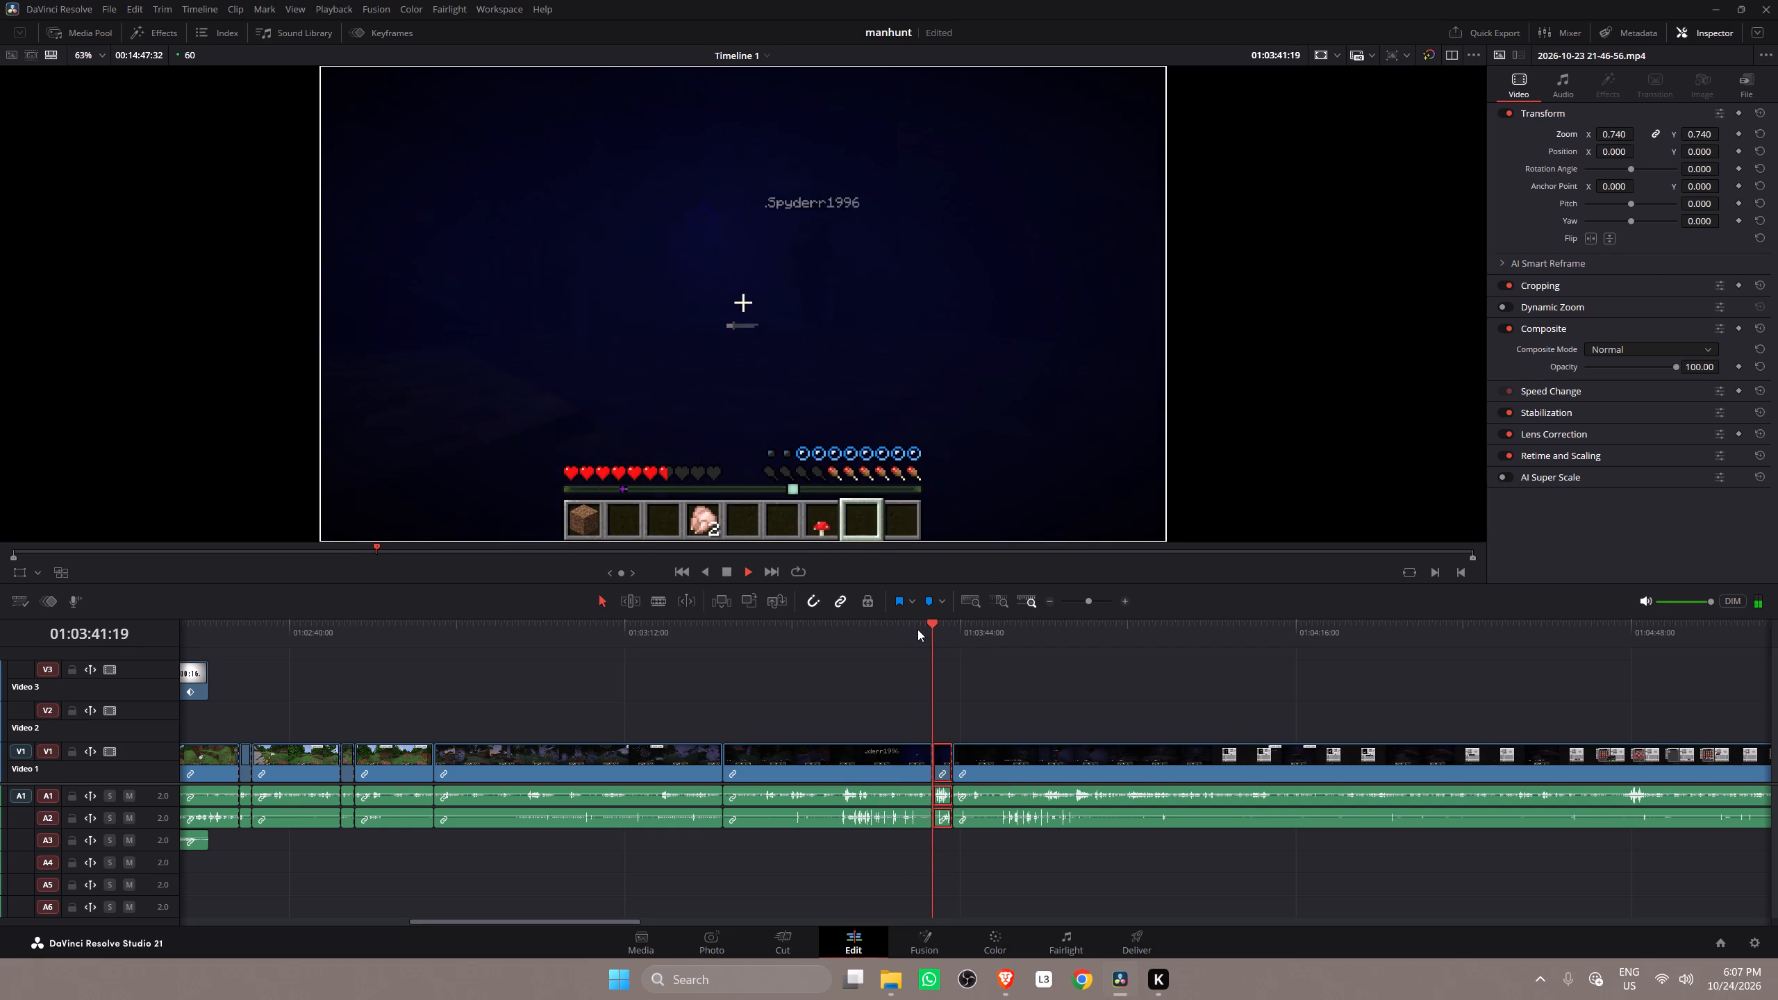
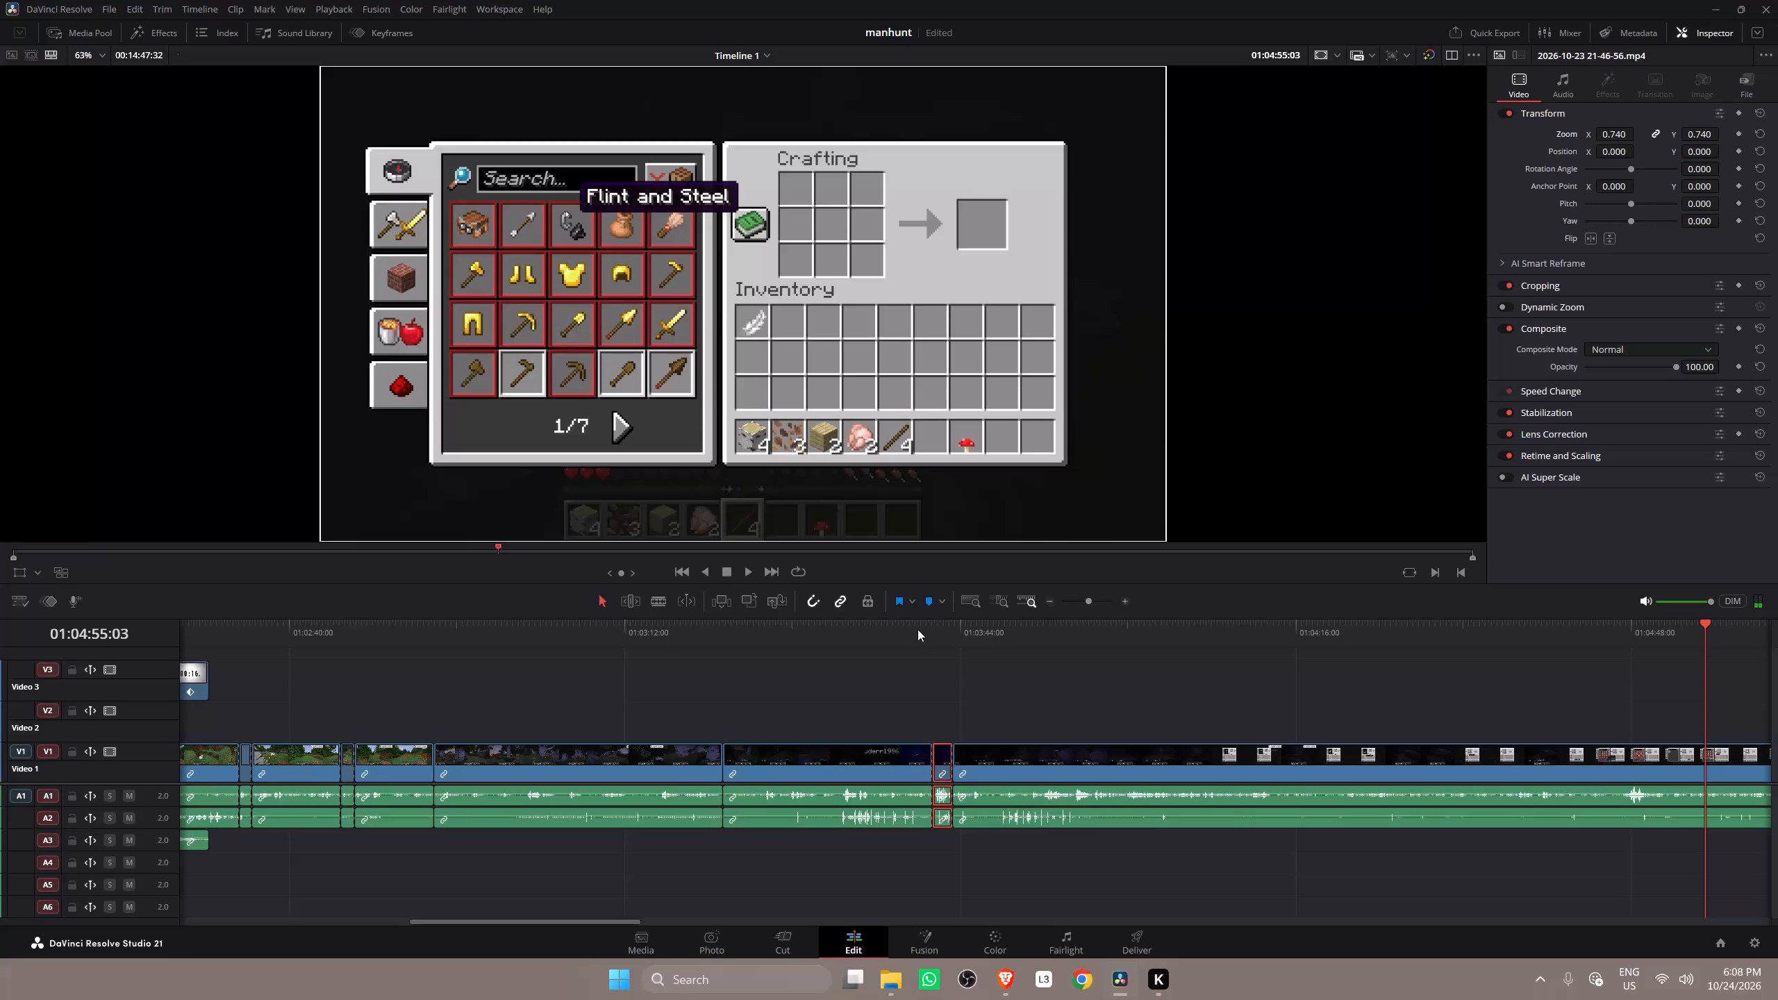
Play on through the crafting of the wooden sword and split the V1 clip at about 01:05:05:24.
key("space")
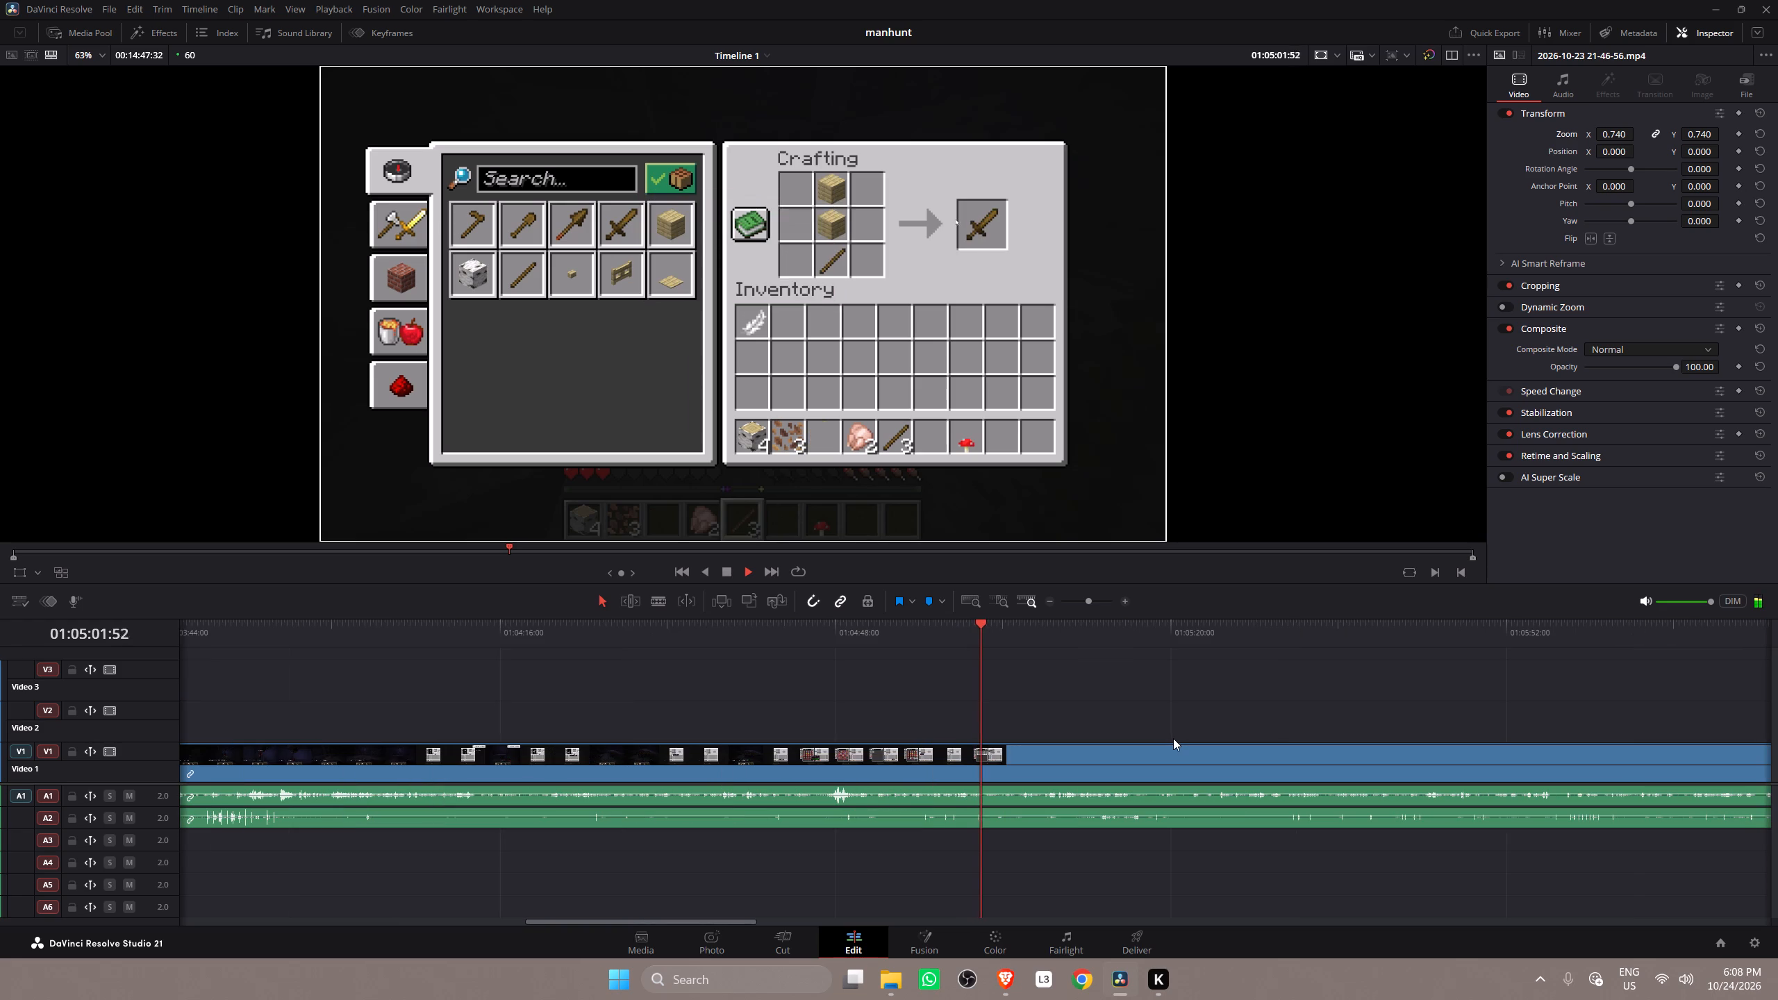
key("b")
key("b")
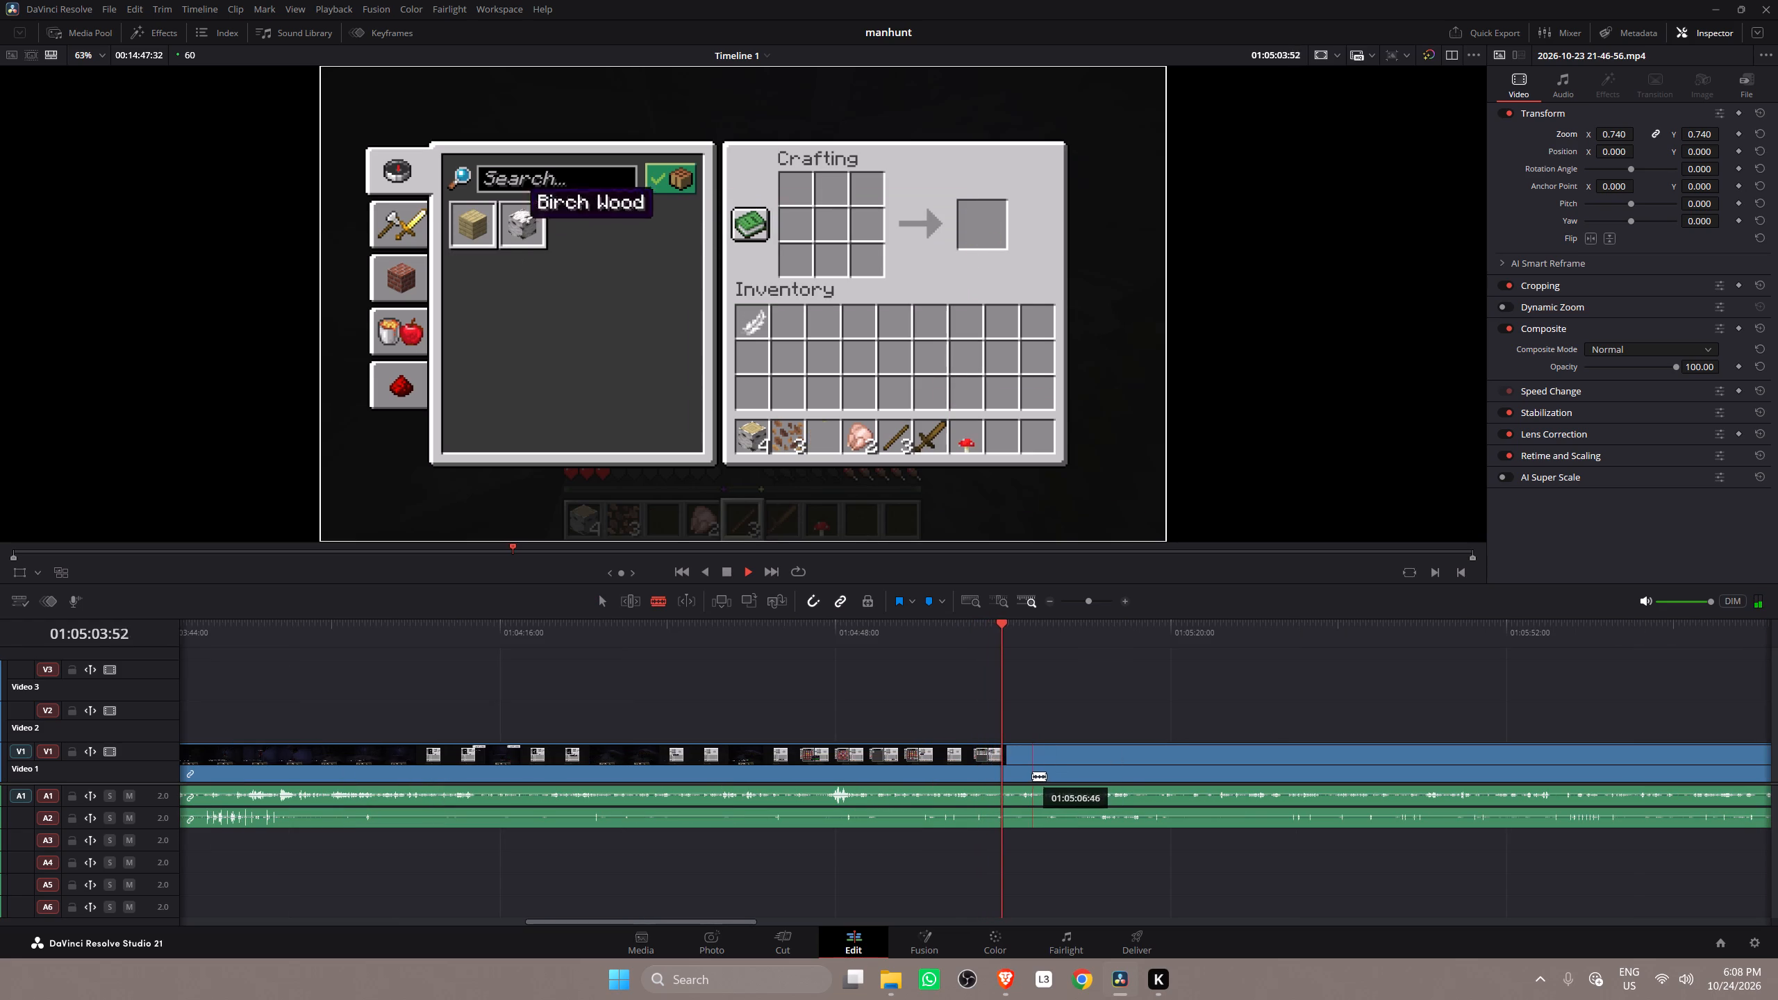
key("space")
key("space")
key("space")
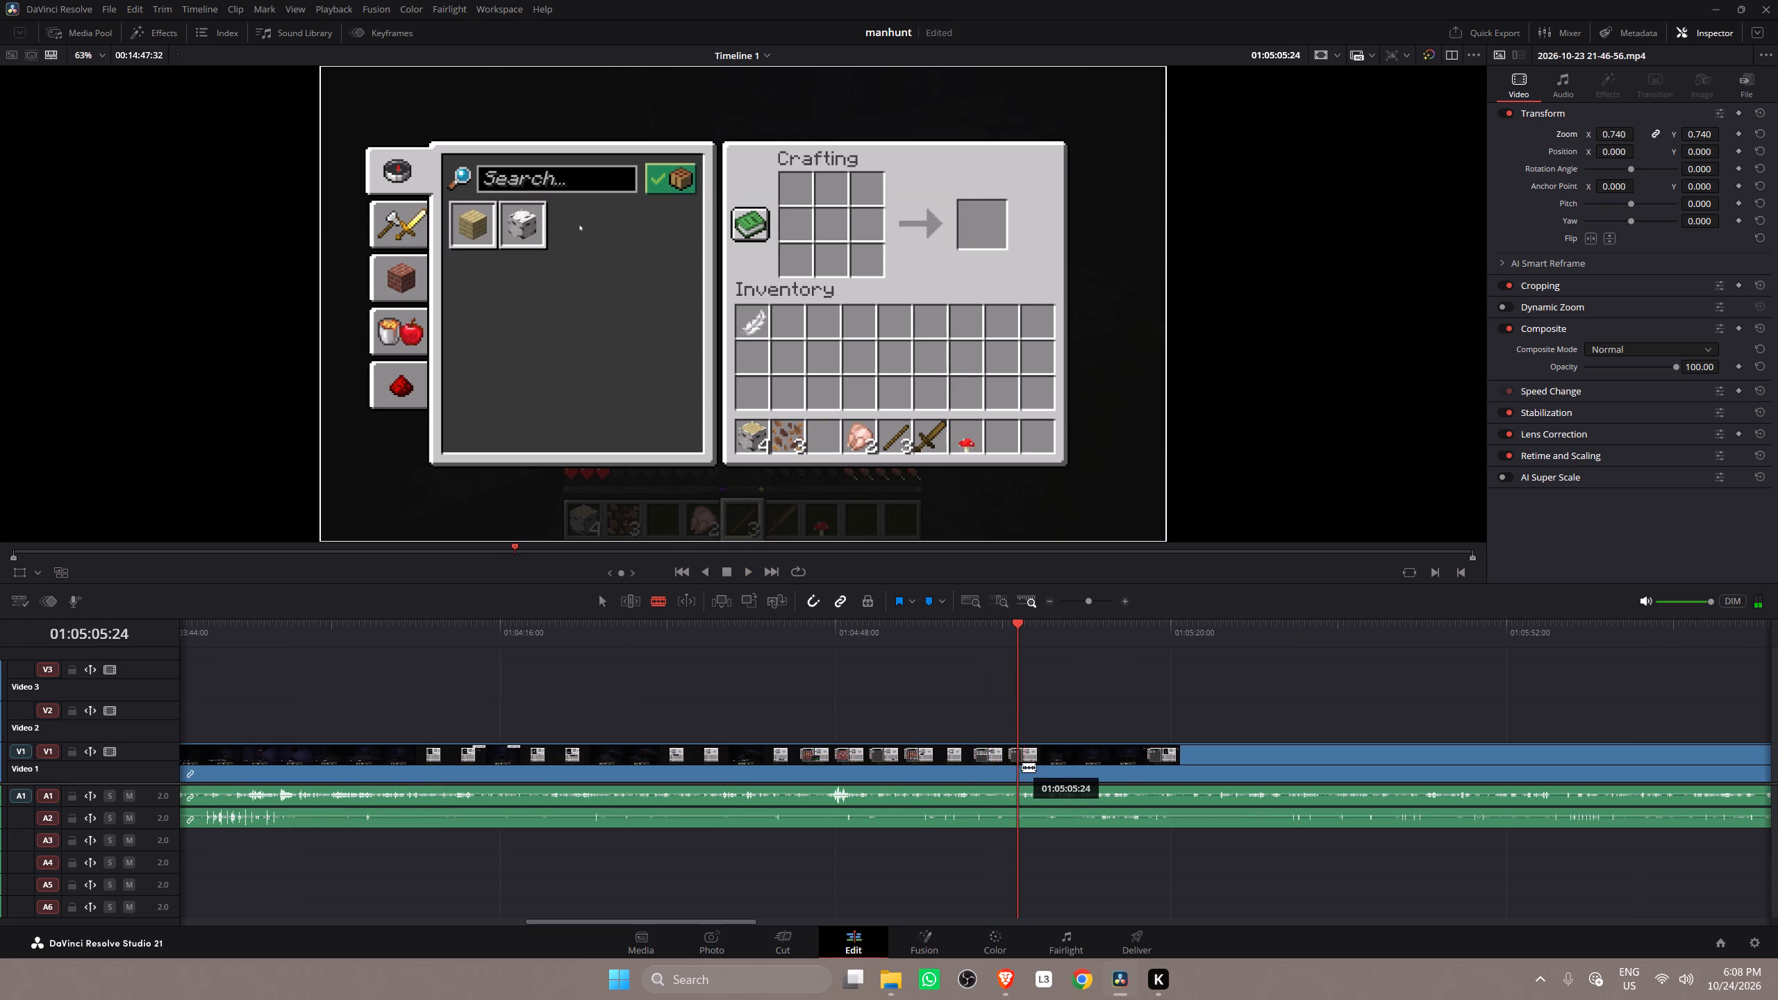
left_click(1019, 766)
Find where the crafting ends, just before the zombie fight, and split the V1 clip again at about 01:06:21:00.
left_click_drag(1026, 631, 1055, 636)
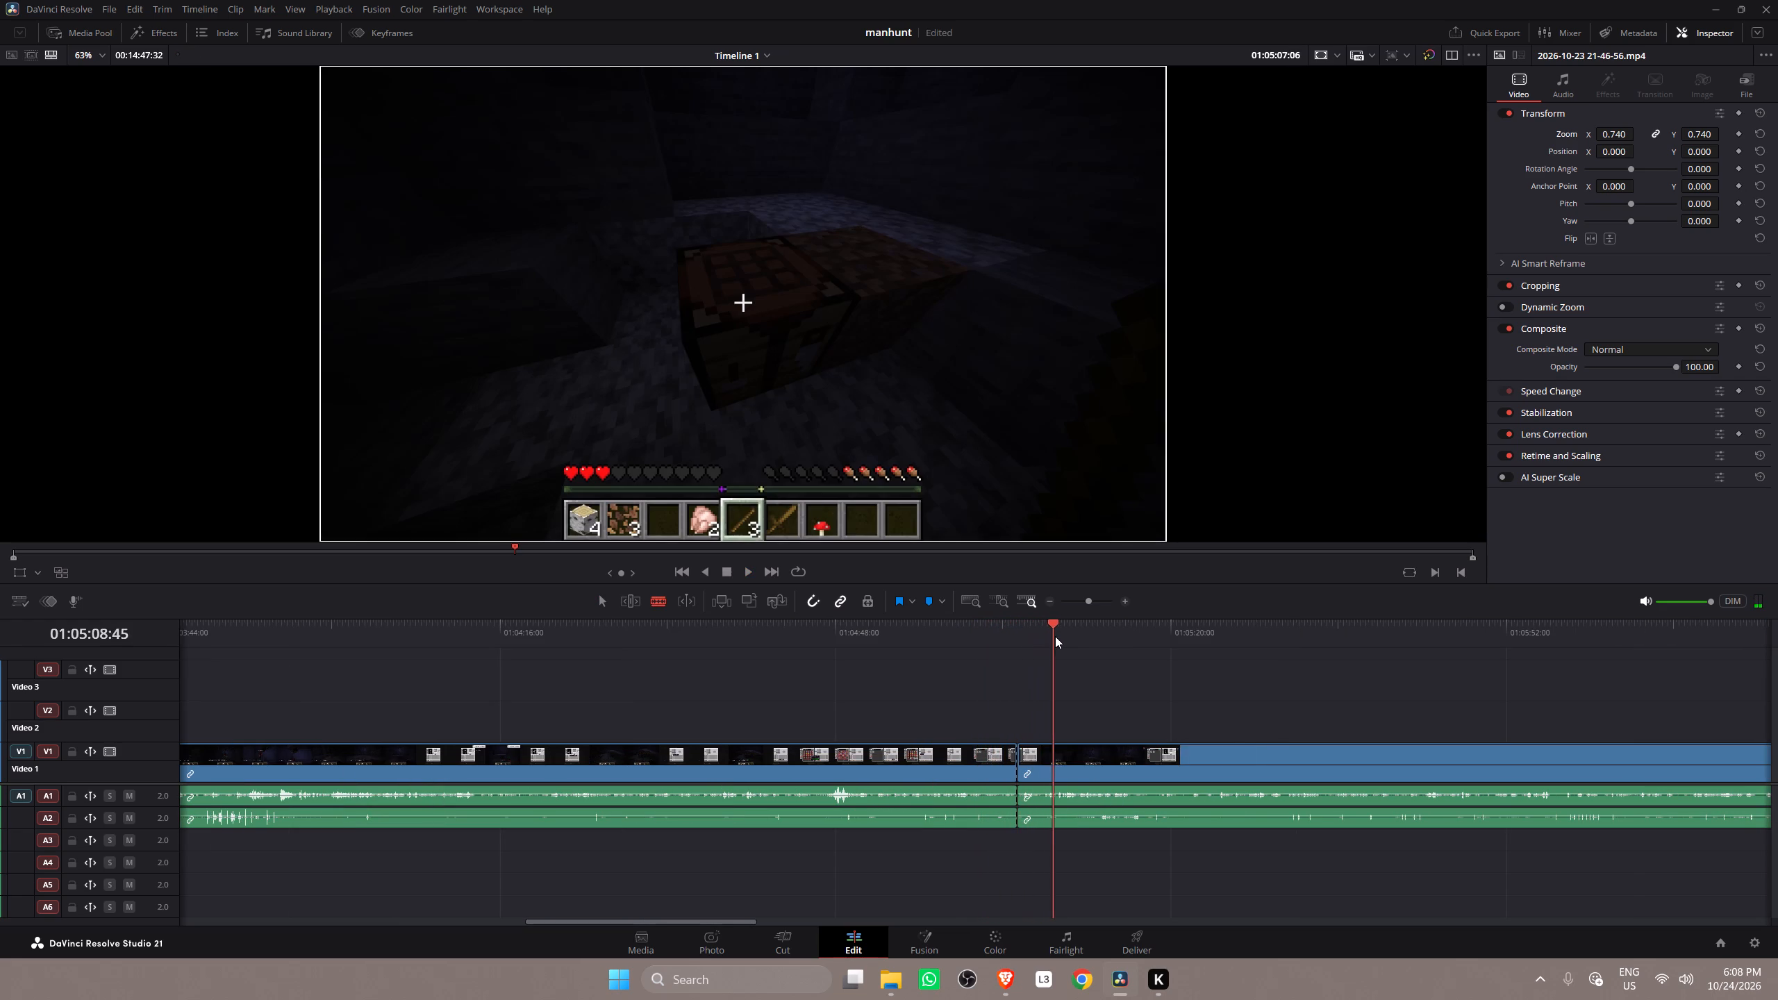
left_click_drag(1055, 636, 1172, 646)
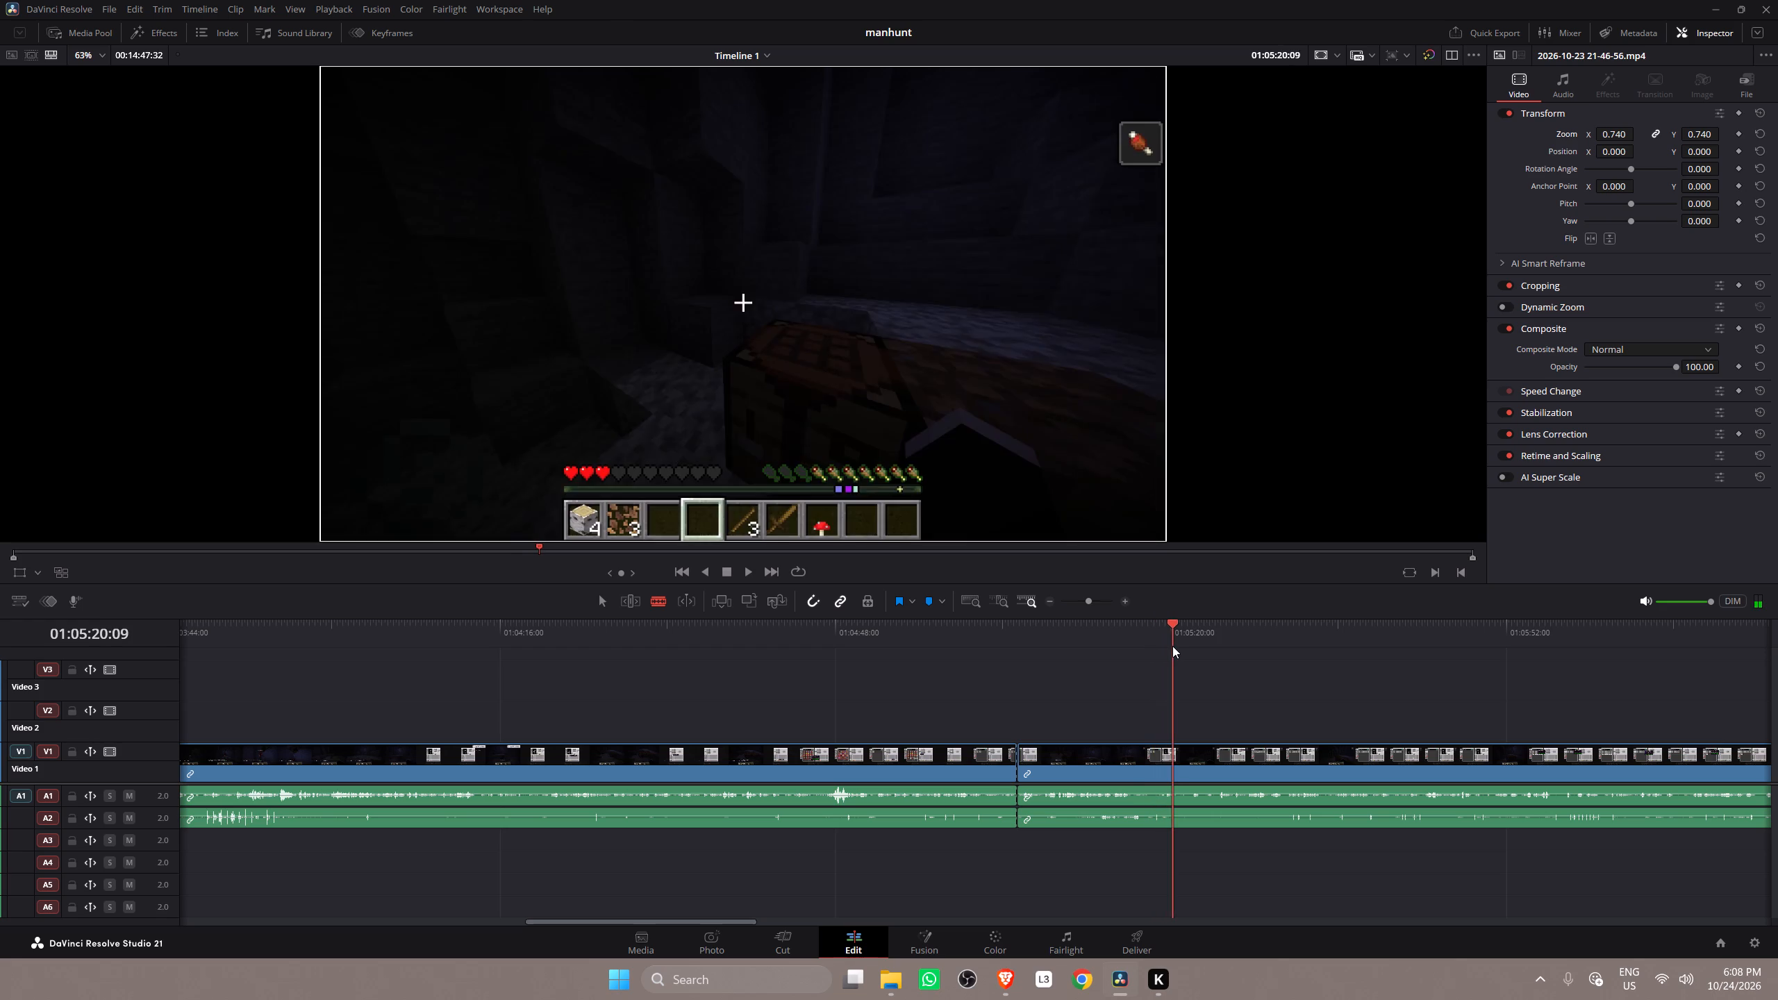
left_click_drag(1172, 646, 1282, 654)
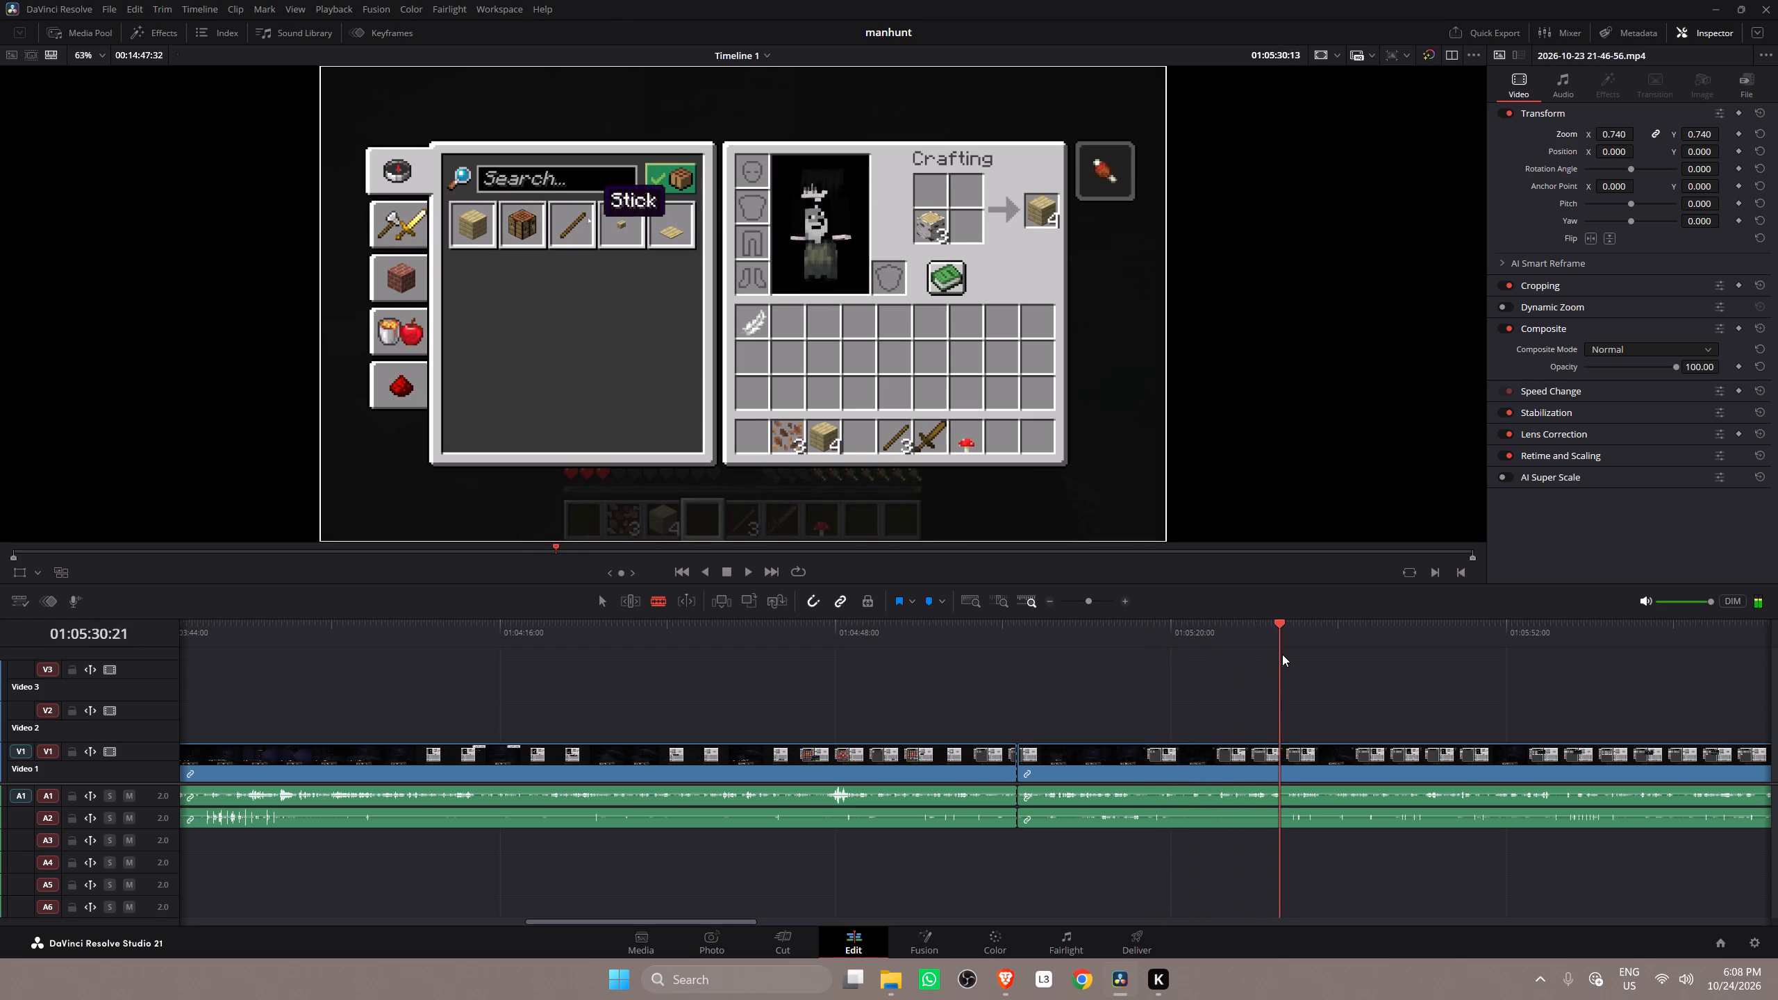
left_click_drag(1282, 654, 1527, 676)
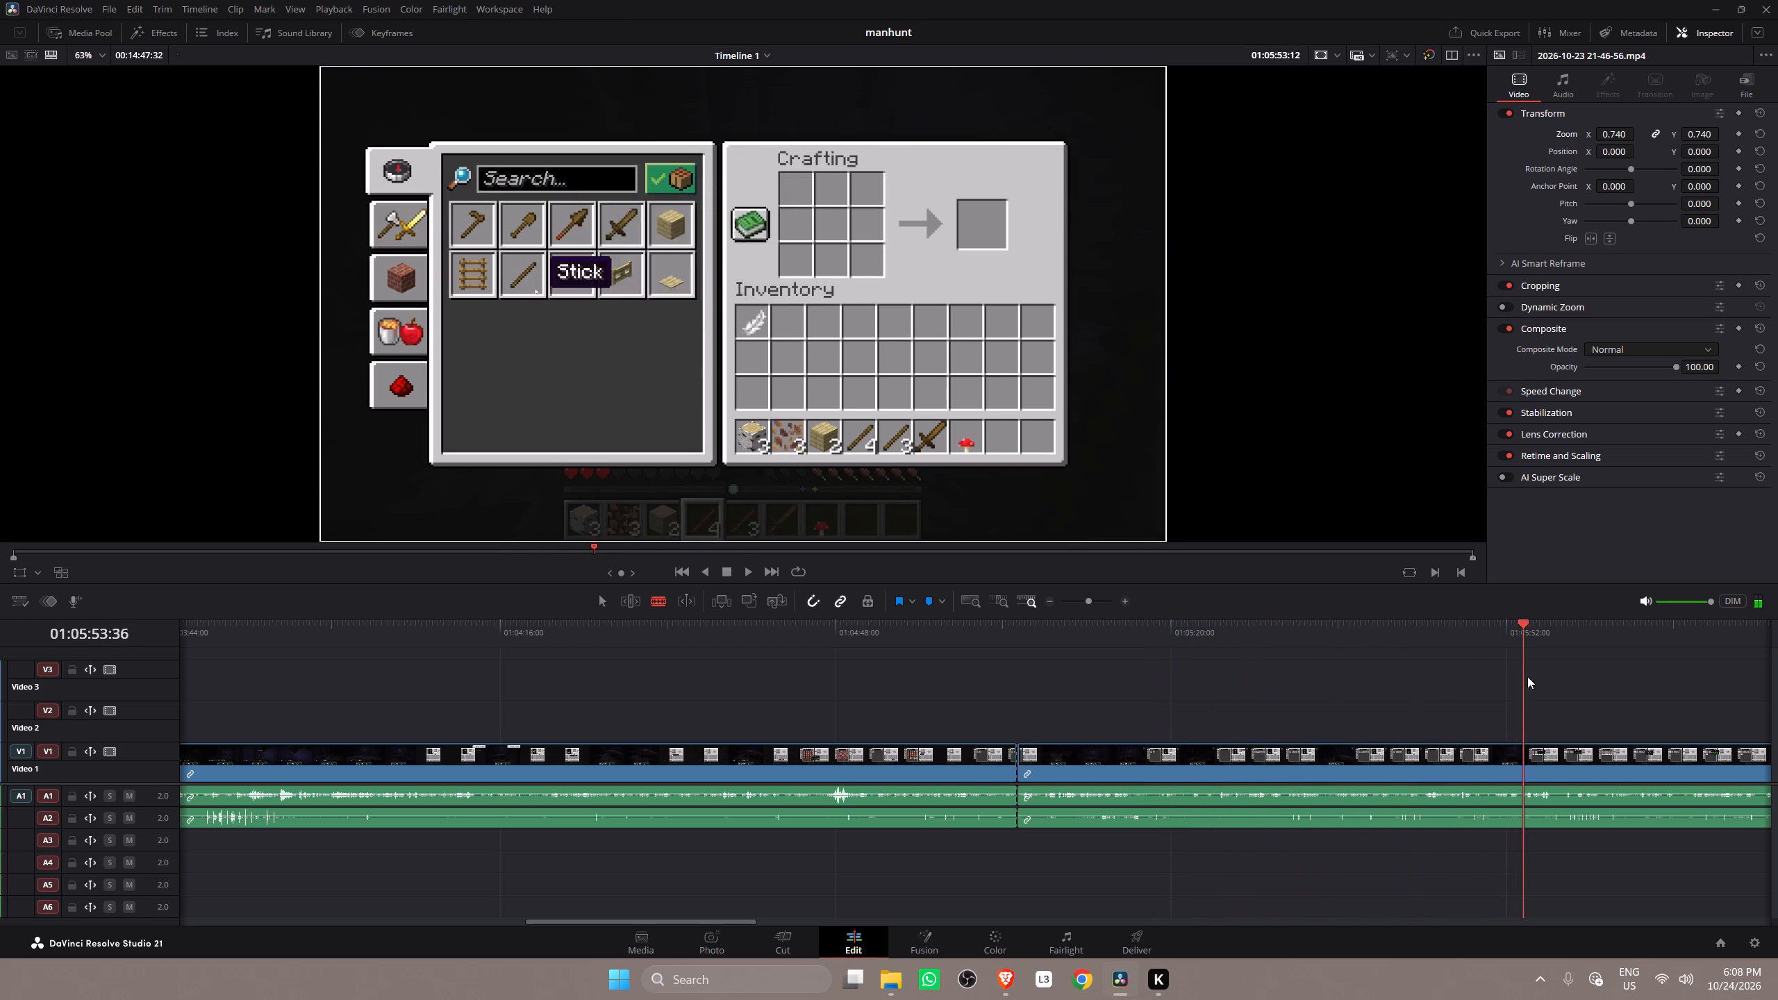
left_click_drag(1527, 676, 1754, 695)
scroll(1474, 741, "down", 2, "alt")
left_click_drag(1235, 633, 1288, 634)
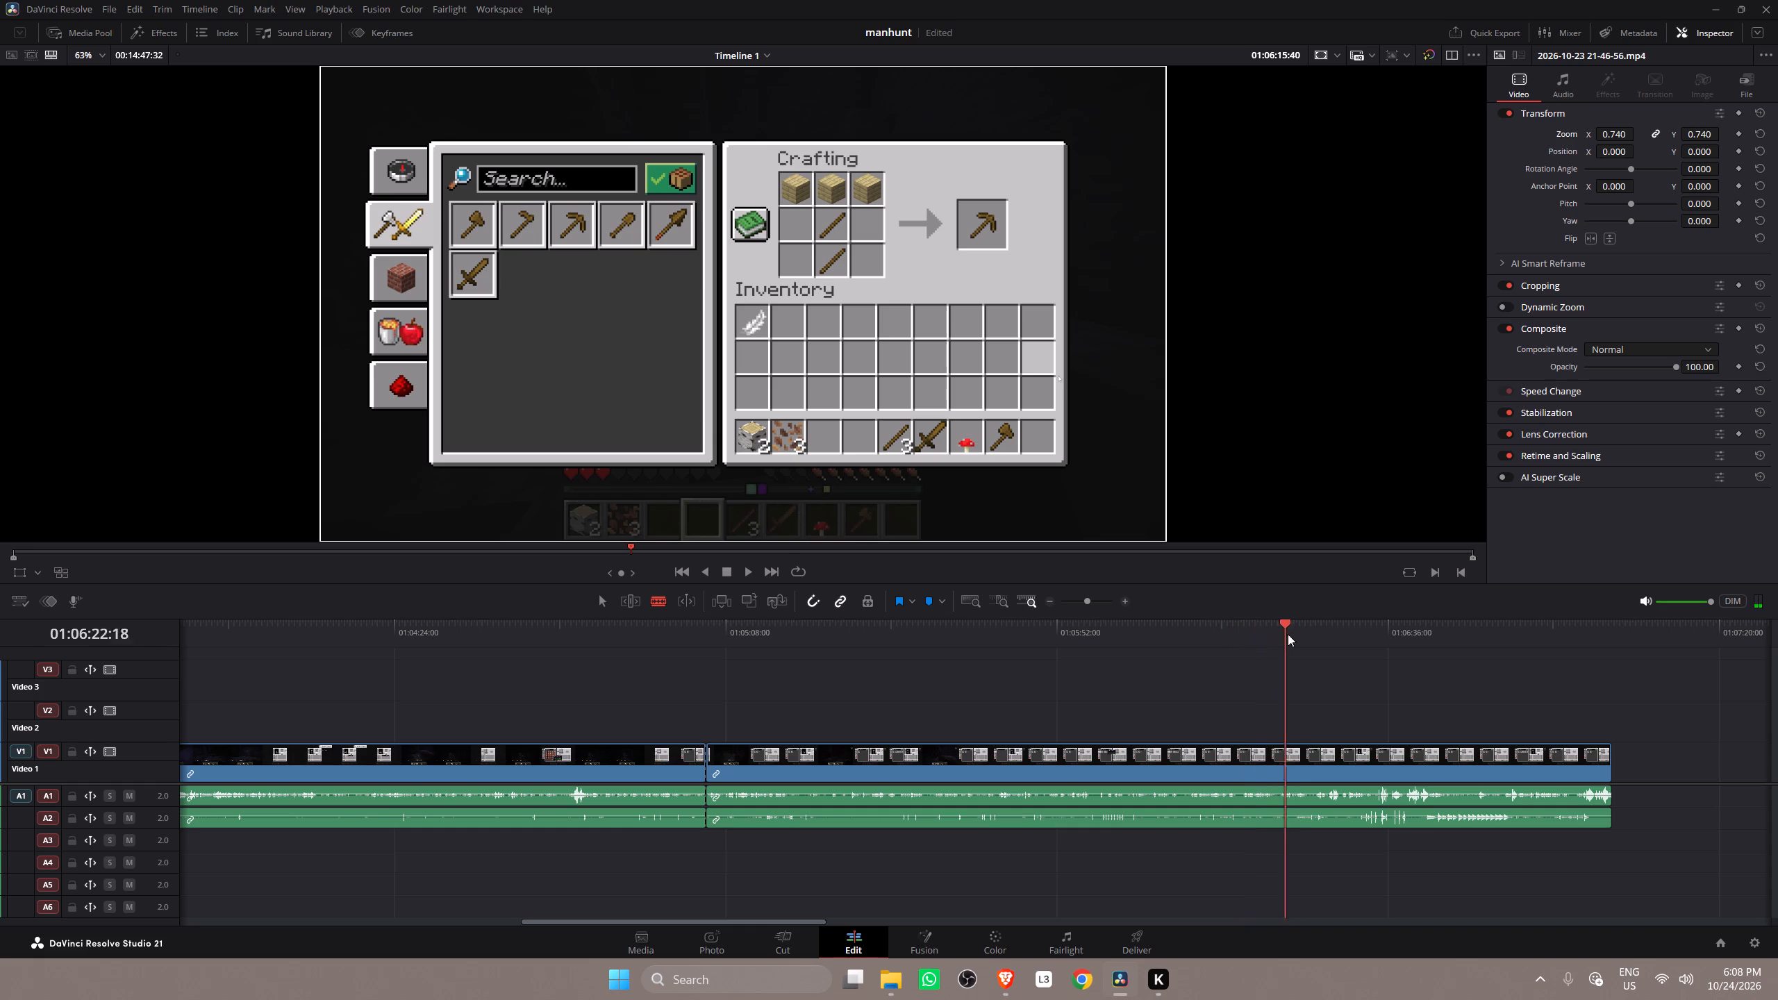
left_click_drag(1288, 634, 1404, 648)
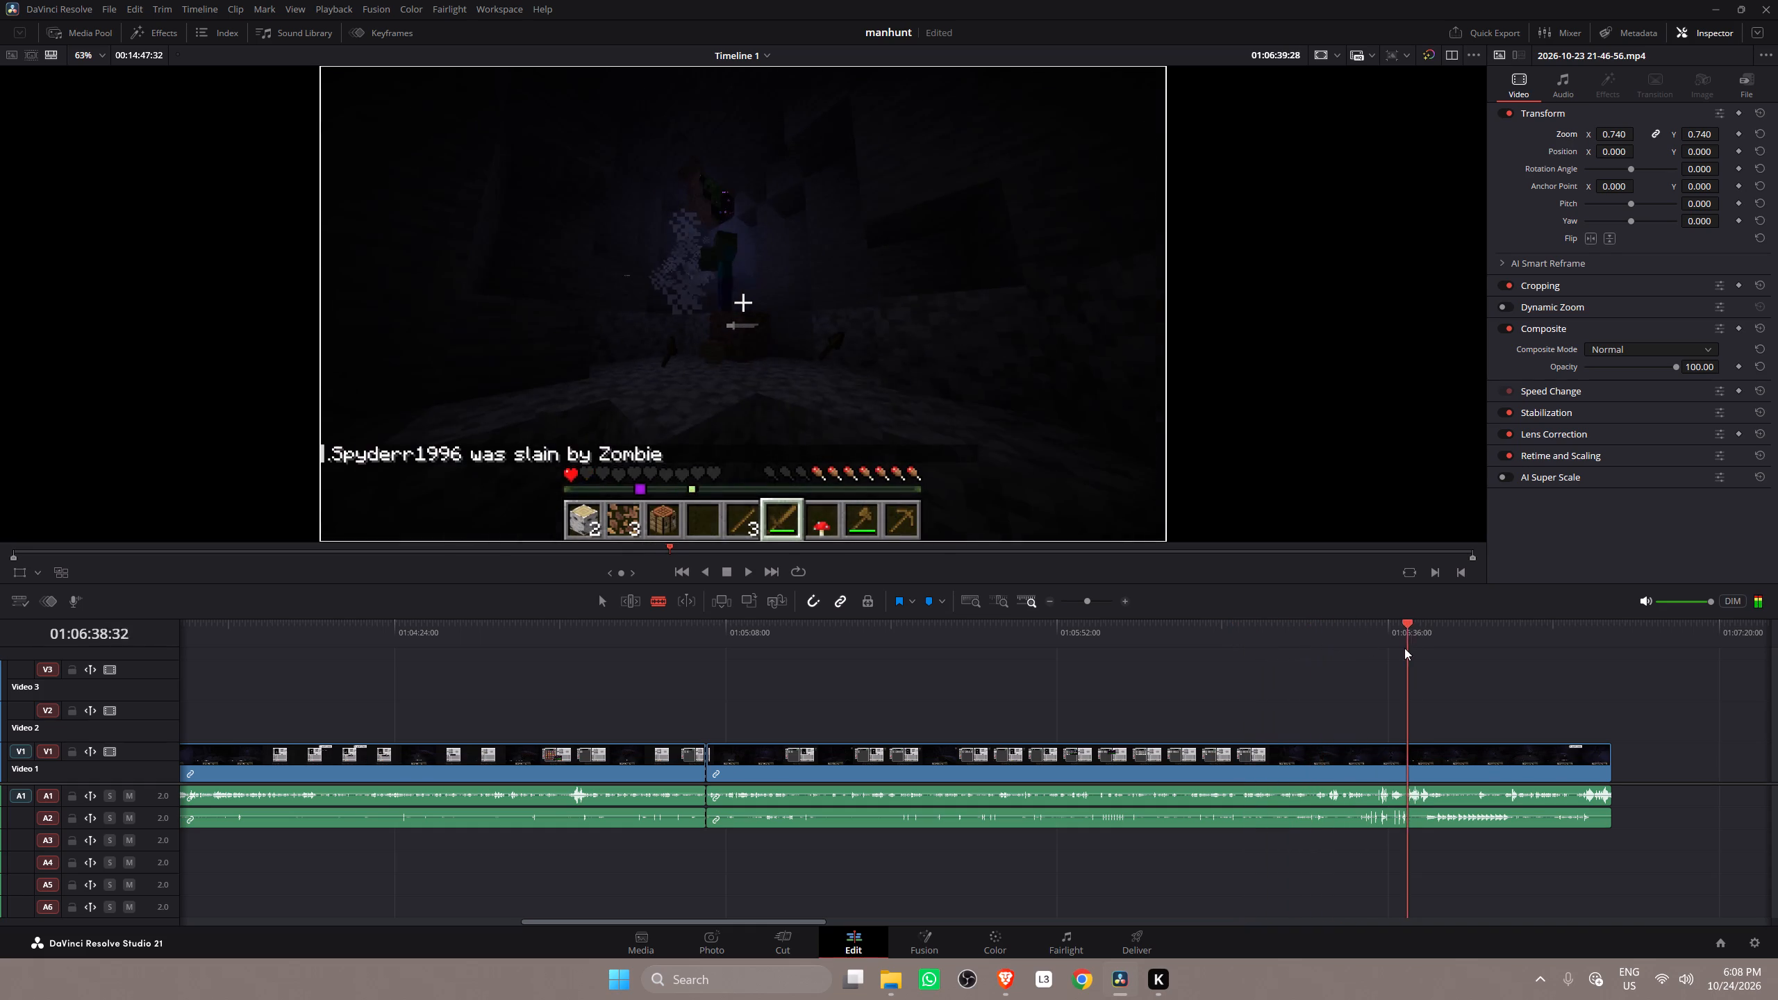
left_click_drag(1404, 648, 1324, 659)
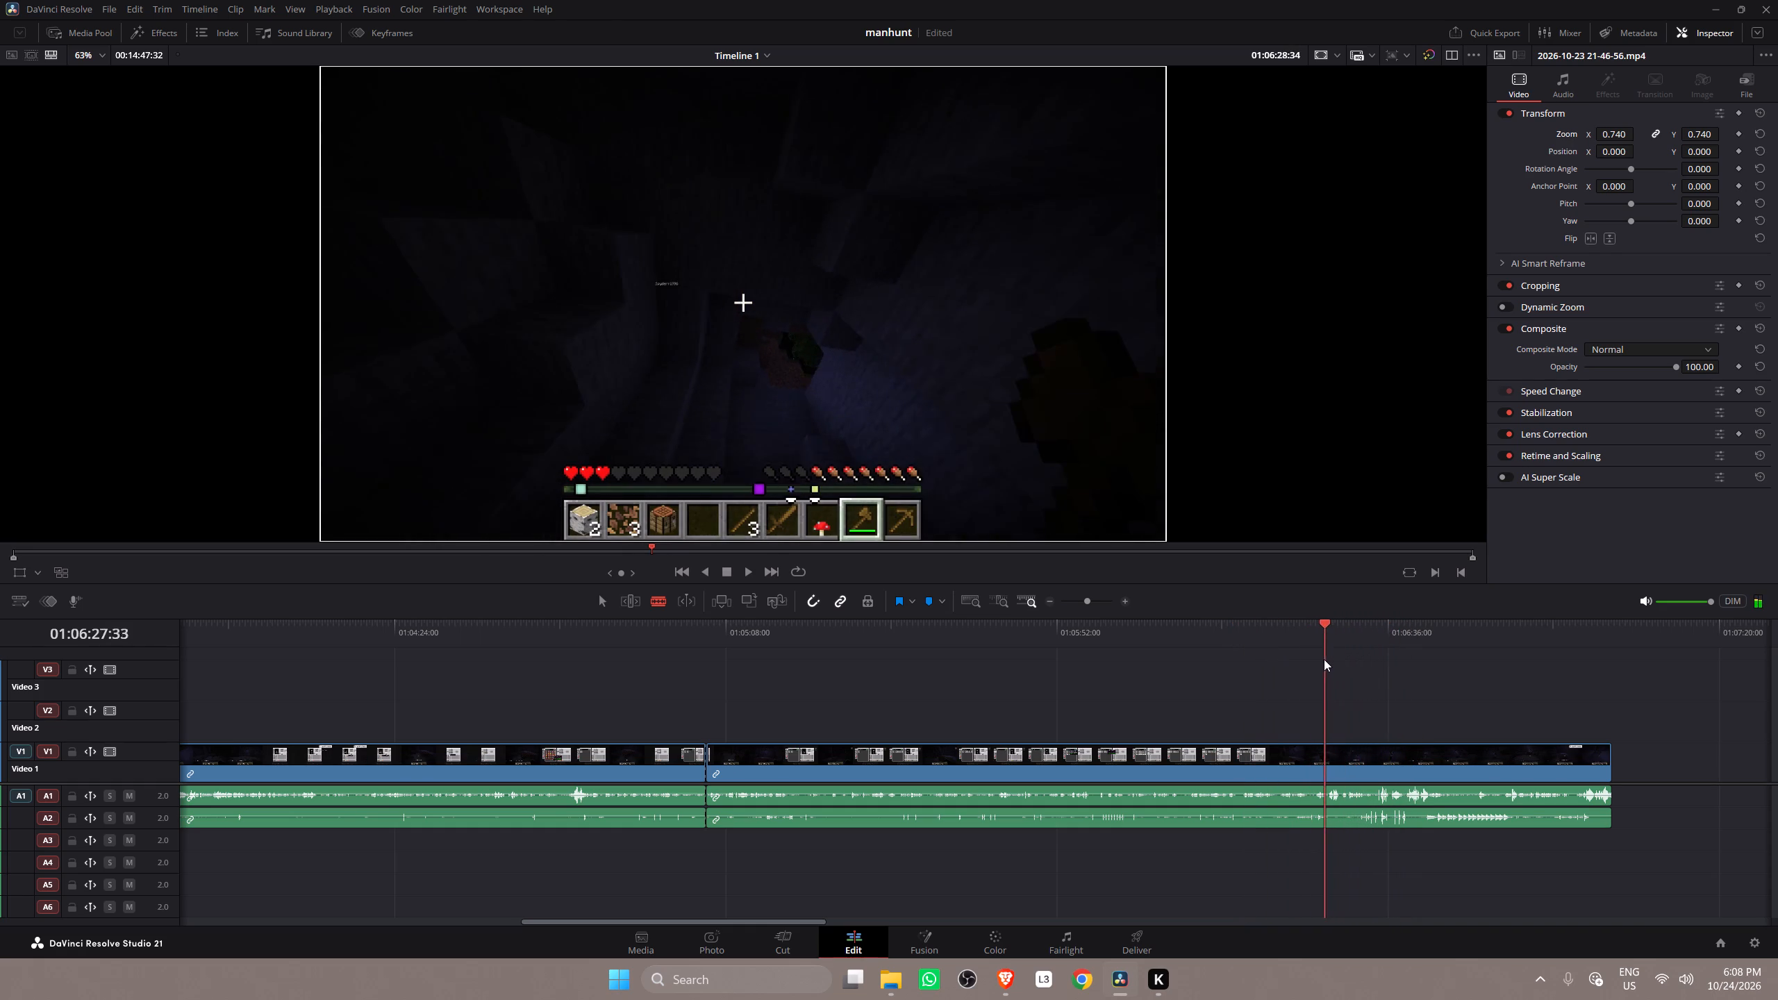
left_click_drag(1324, 659, 1297, 663)
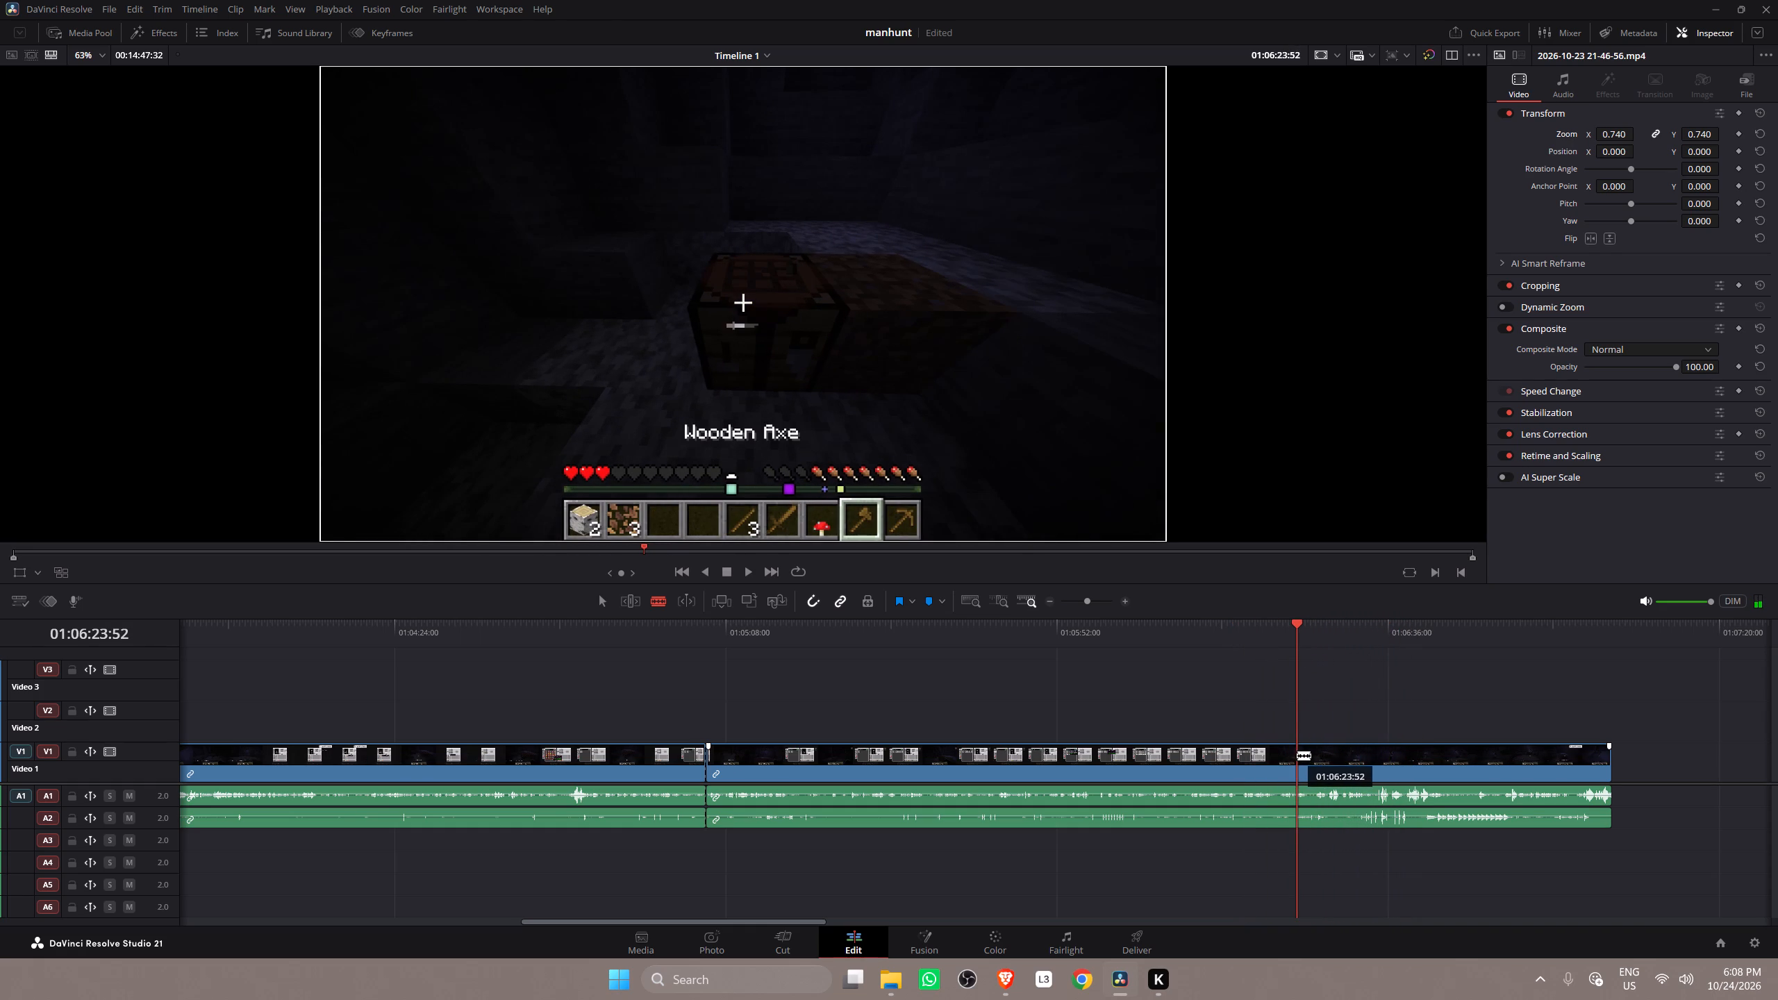
left_click(1280, 637)
key("space")
key("space")
left_click_drag(1278, 626, 1272, 630)
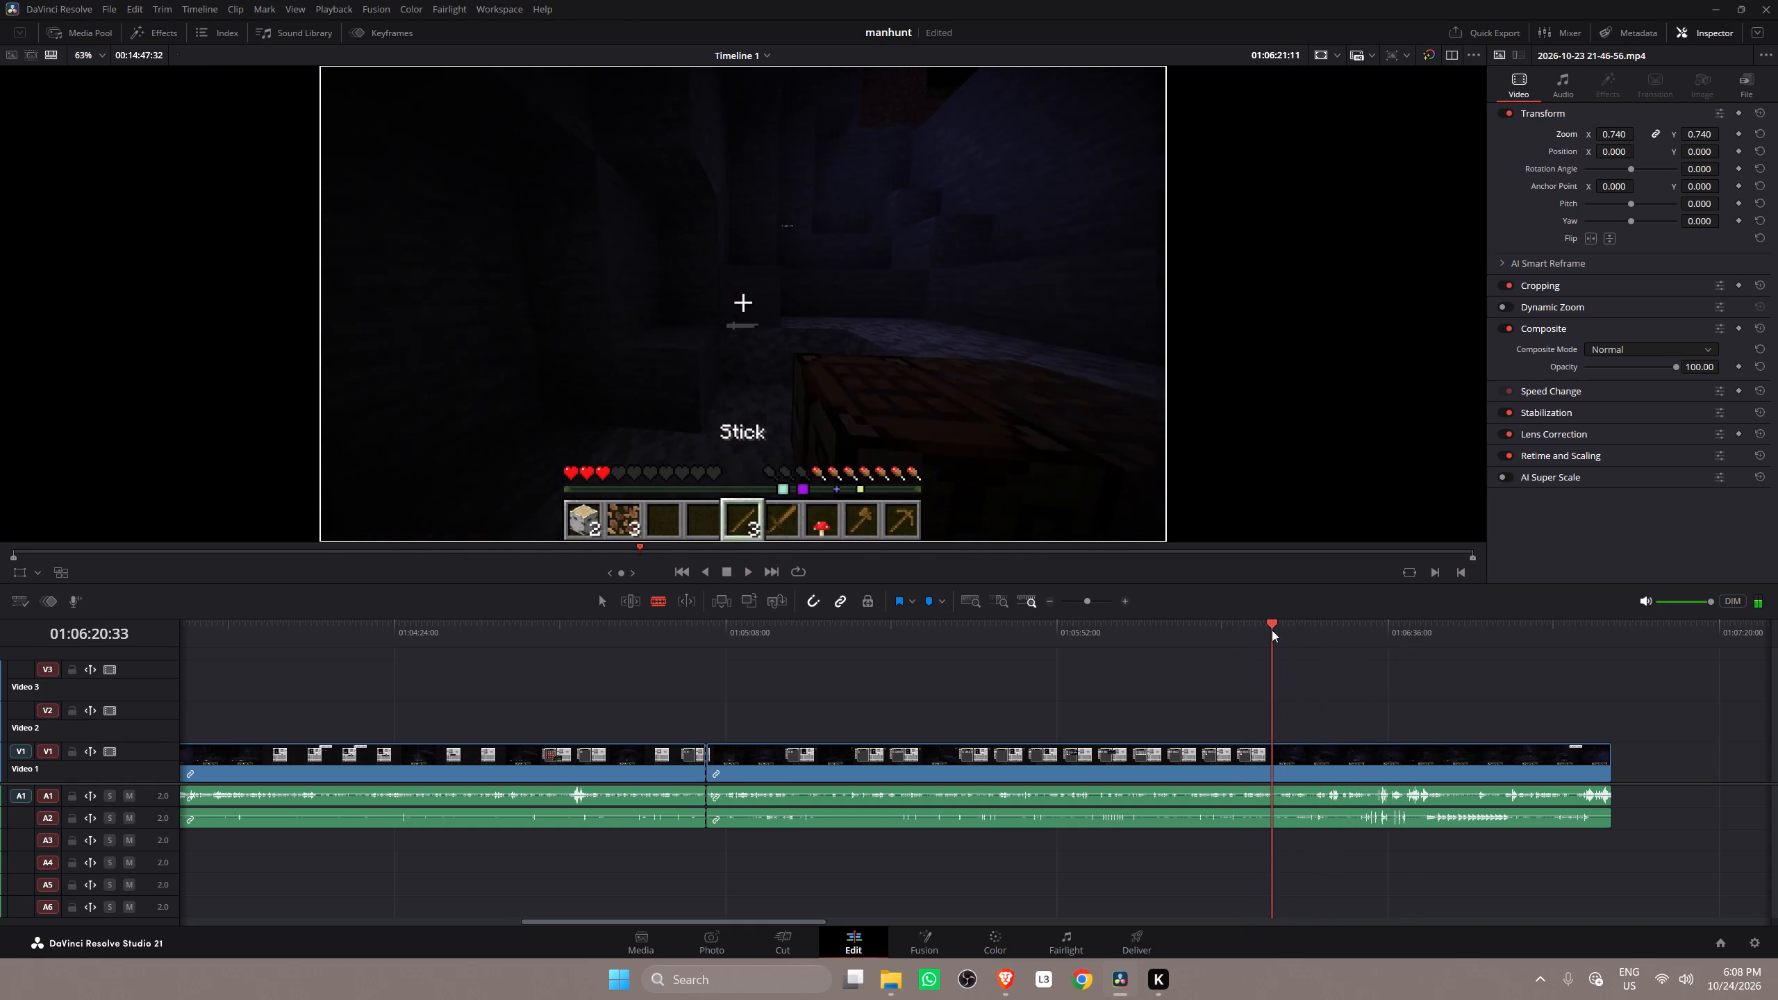
left_click_drag(1272, 630, 1275, 635)
left_click(1272, 769)
key("a")
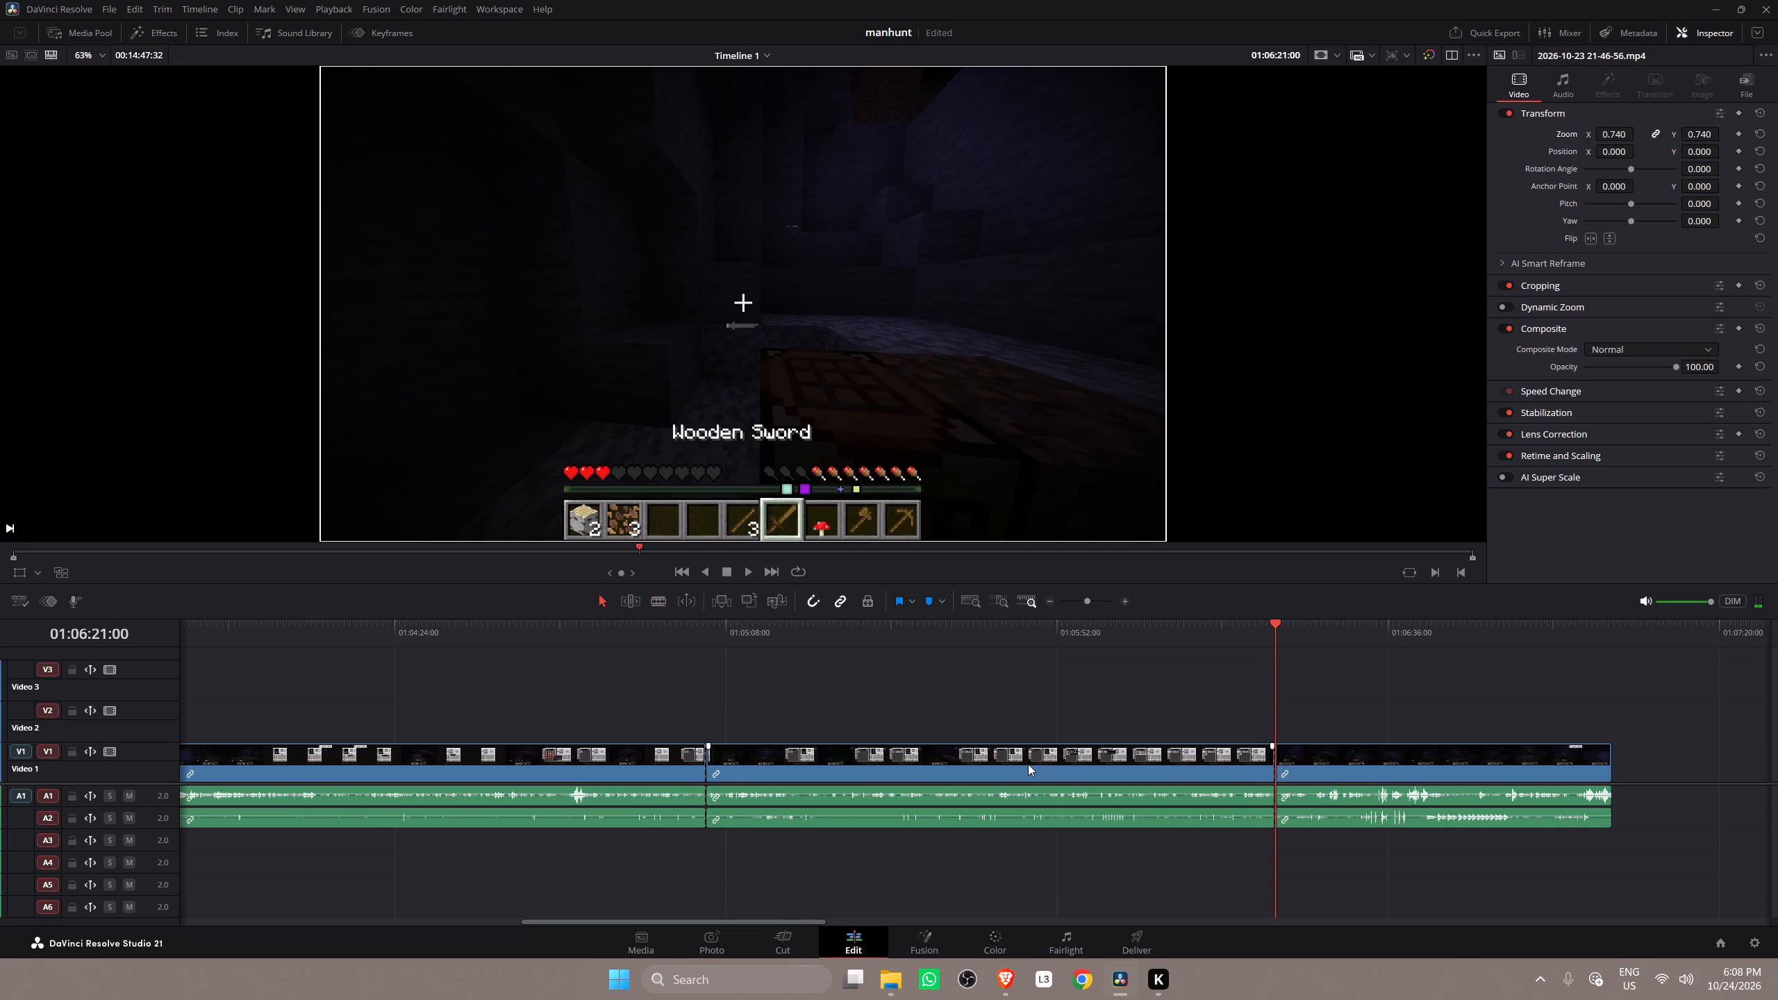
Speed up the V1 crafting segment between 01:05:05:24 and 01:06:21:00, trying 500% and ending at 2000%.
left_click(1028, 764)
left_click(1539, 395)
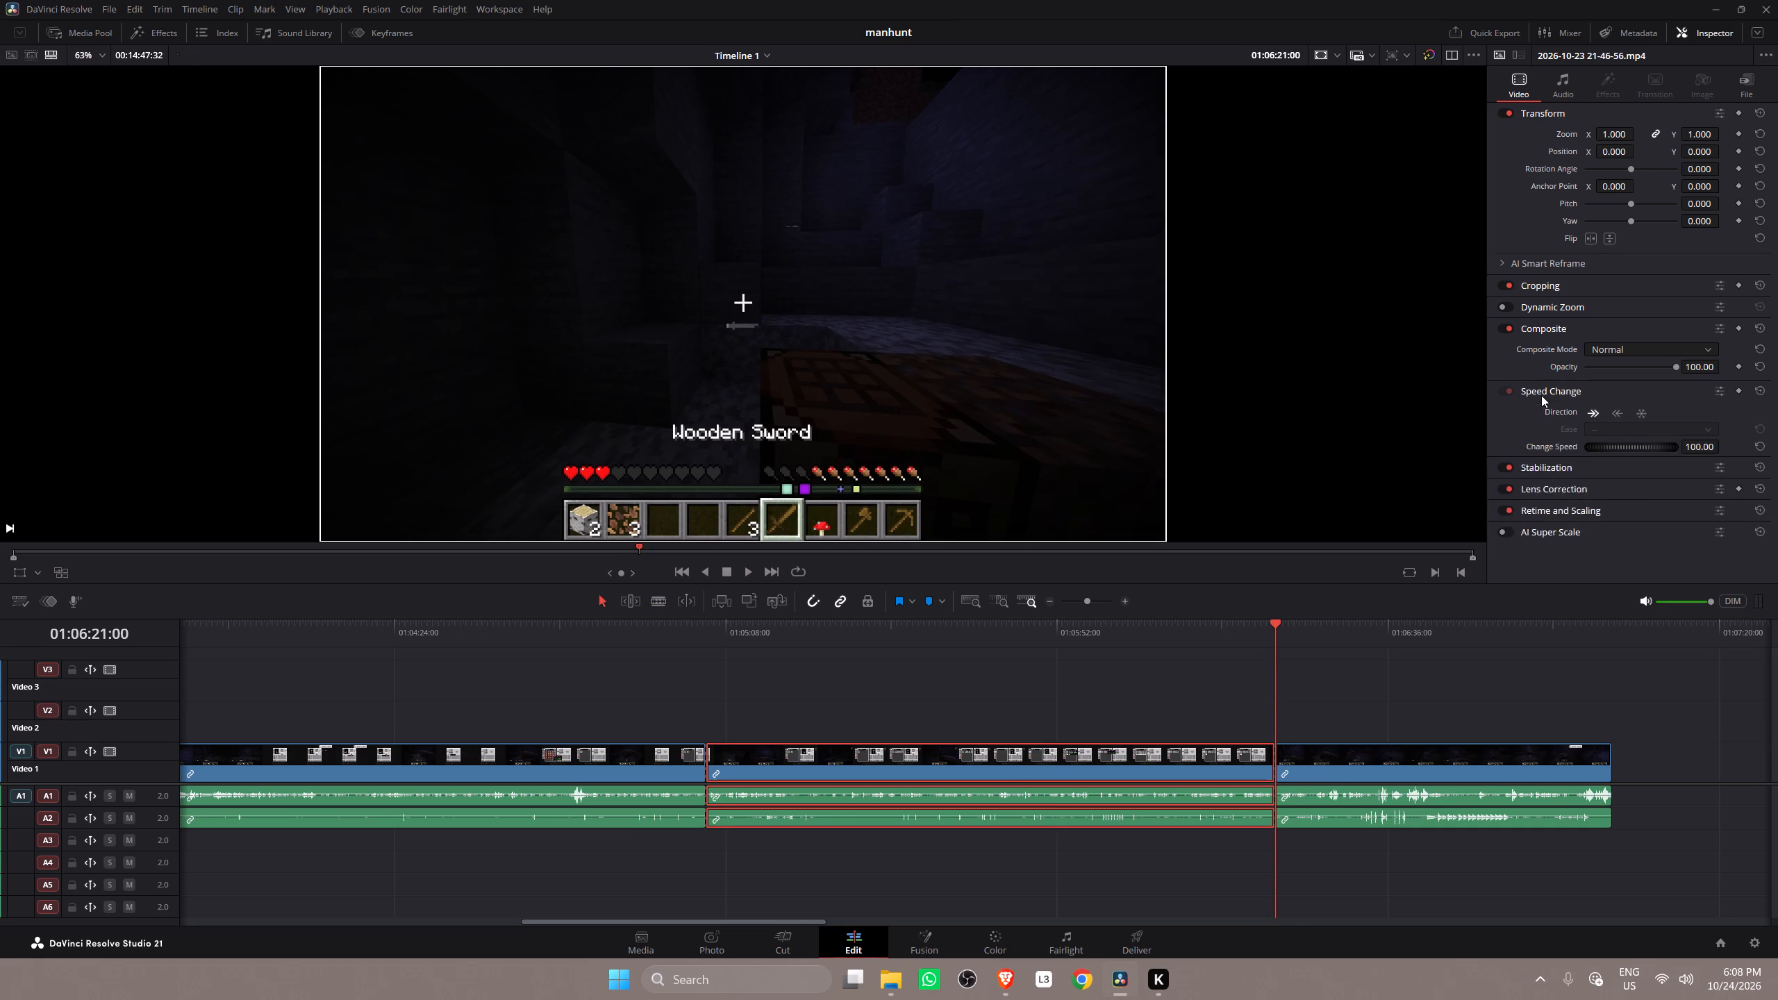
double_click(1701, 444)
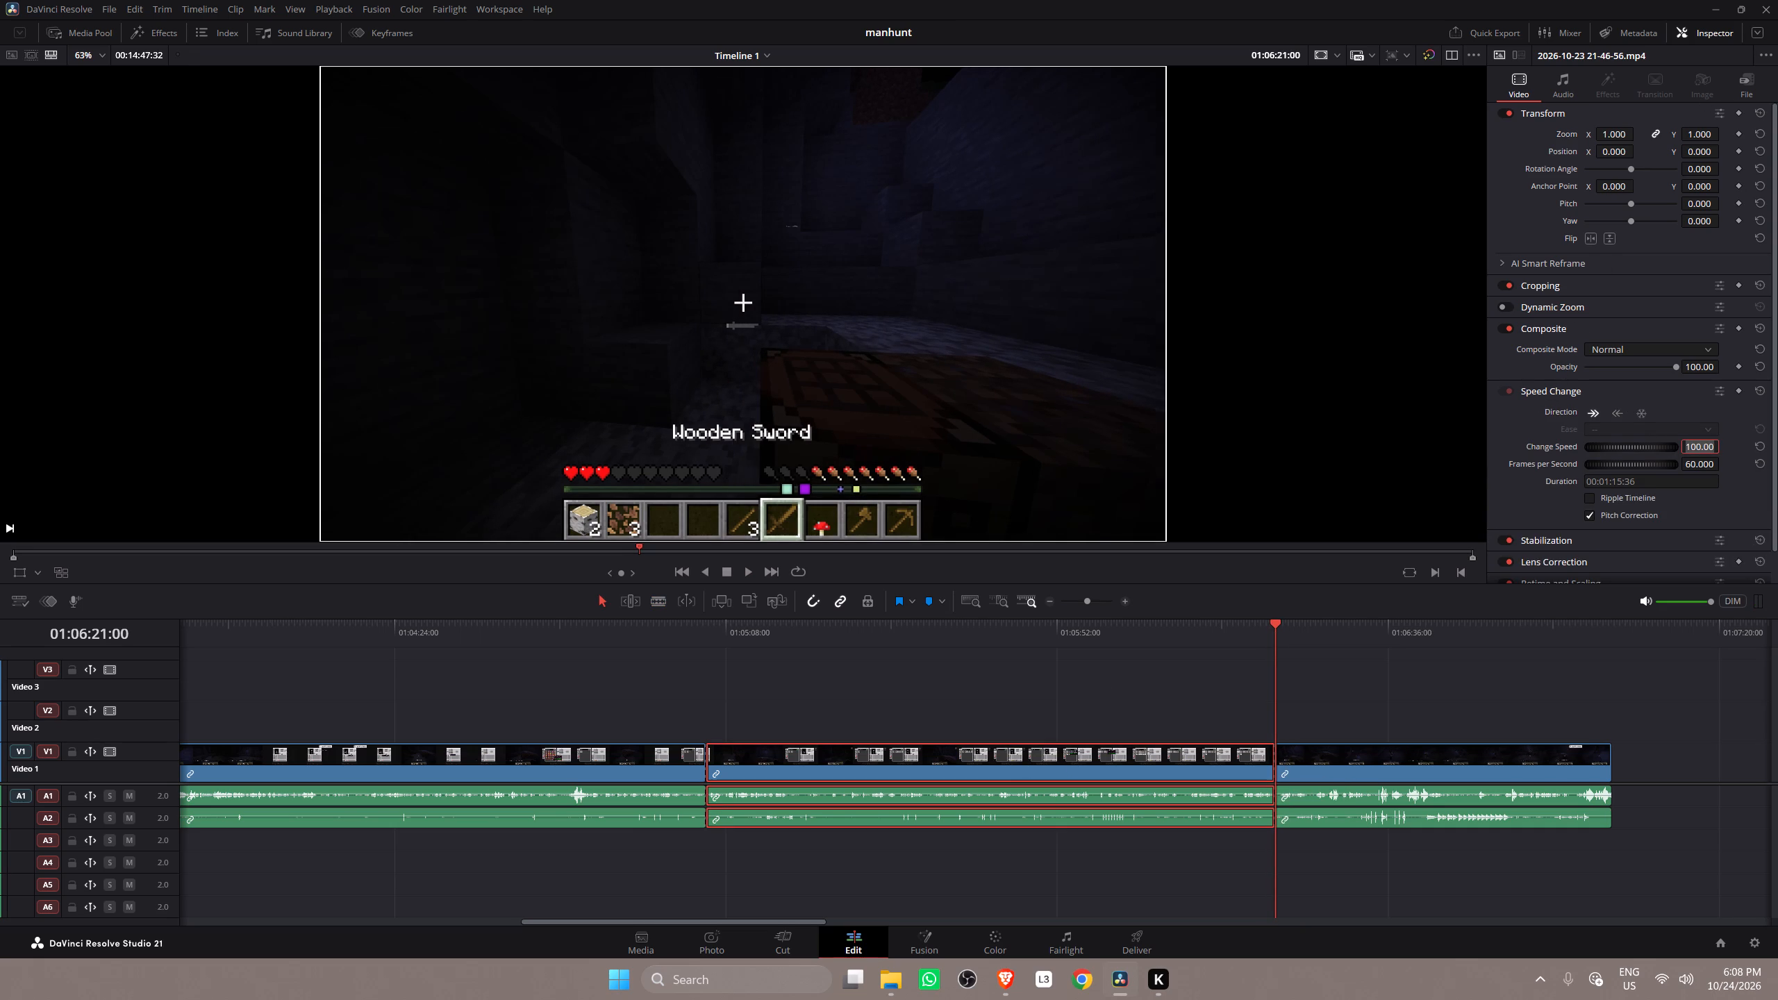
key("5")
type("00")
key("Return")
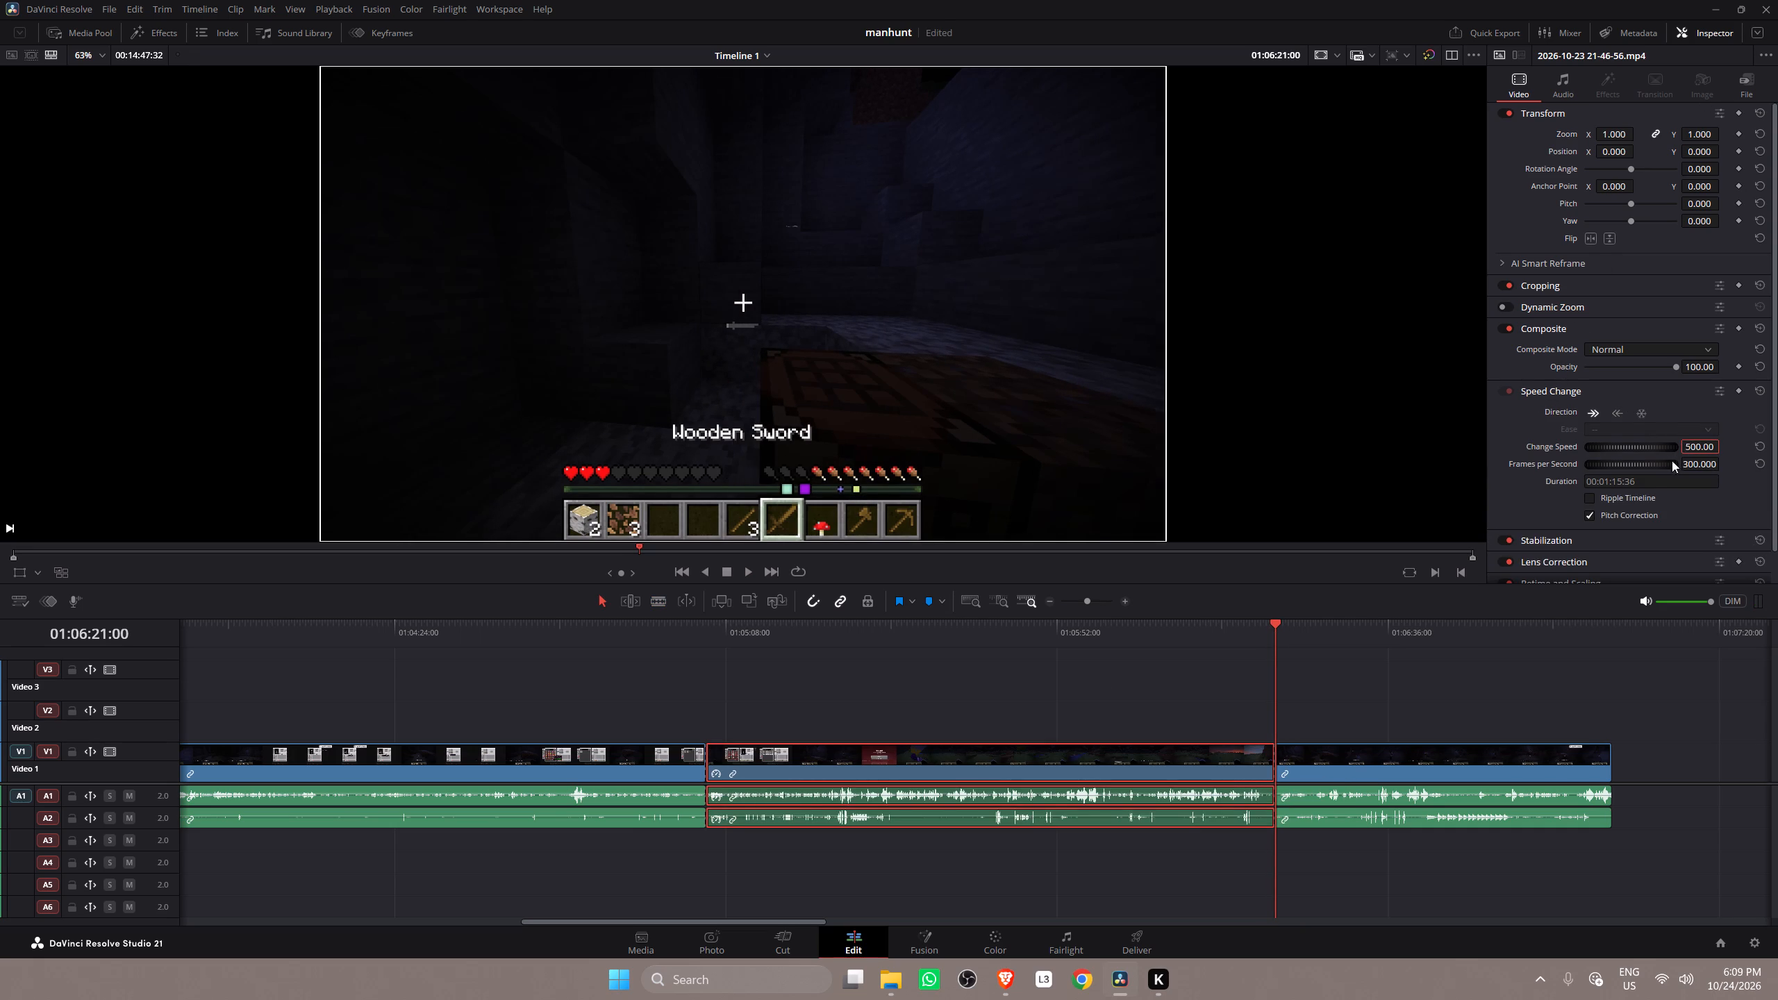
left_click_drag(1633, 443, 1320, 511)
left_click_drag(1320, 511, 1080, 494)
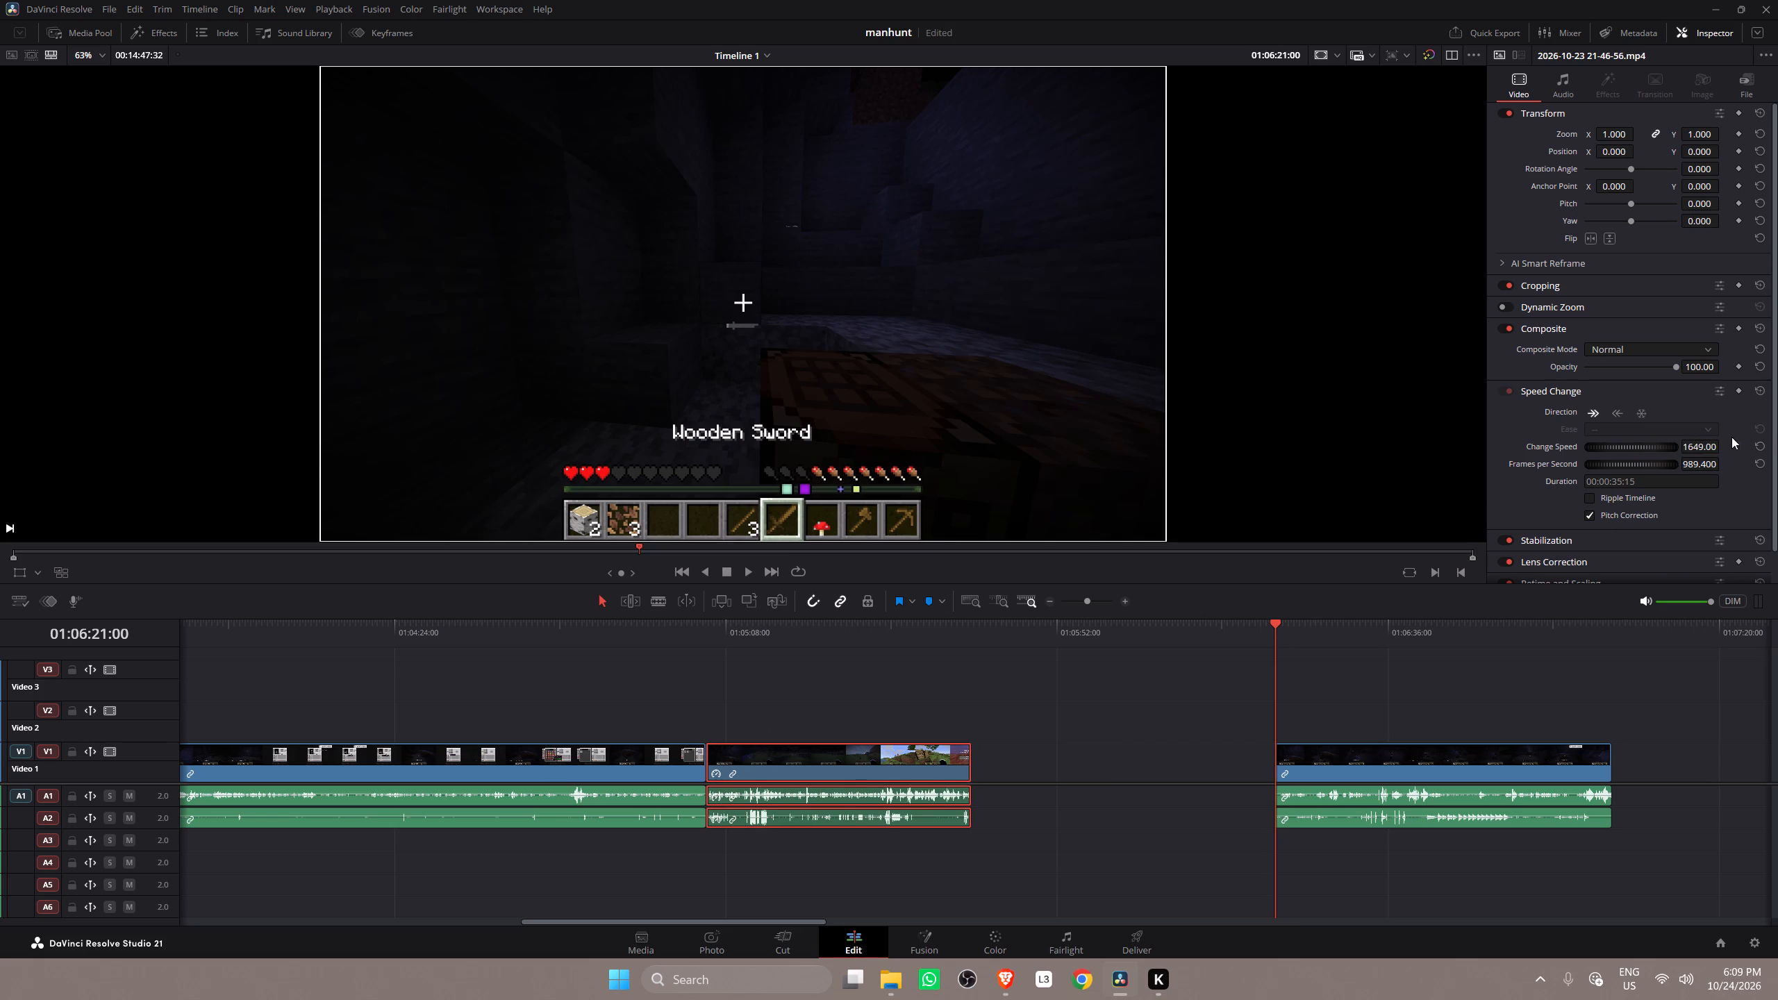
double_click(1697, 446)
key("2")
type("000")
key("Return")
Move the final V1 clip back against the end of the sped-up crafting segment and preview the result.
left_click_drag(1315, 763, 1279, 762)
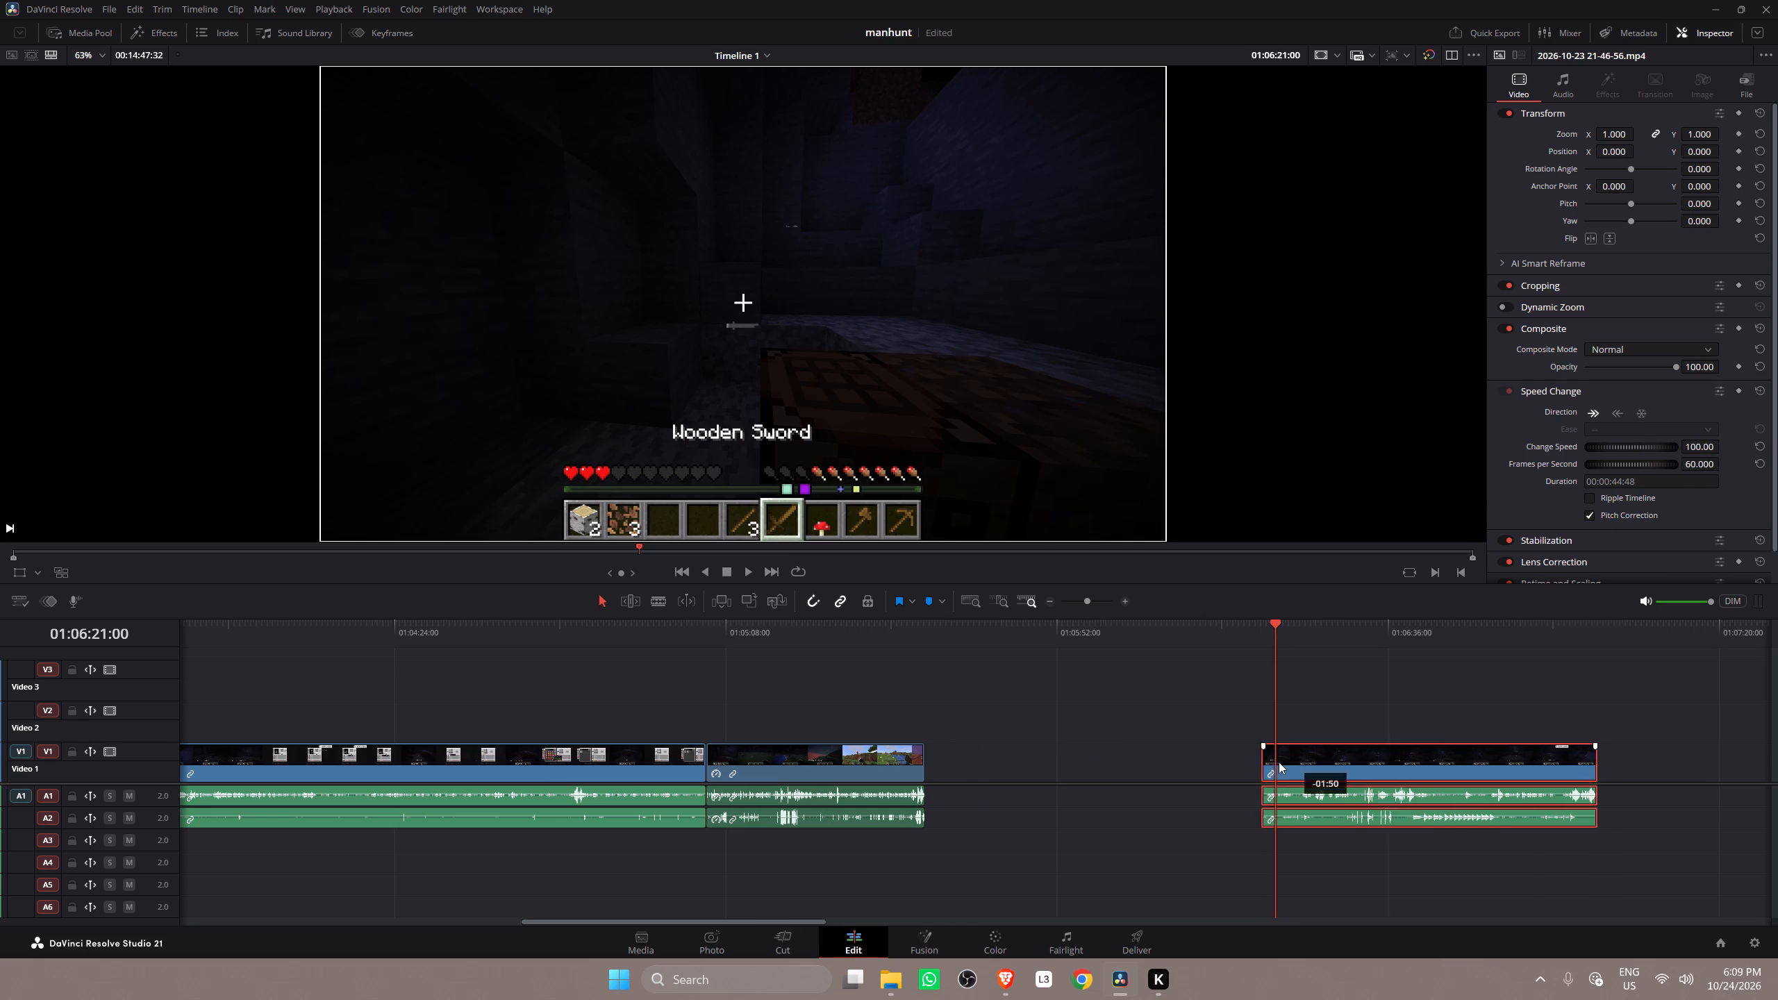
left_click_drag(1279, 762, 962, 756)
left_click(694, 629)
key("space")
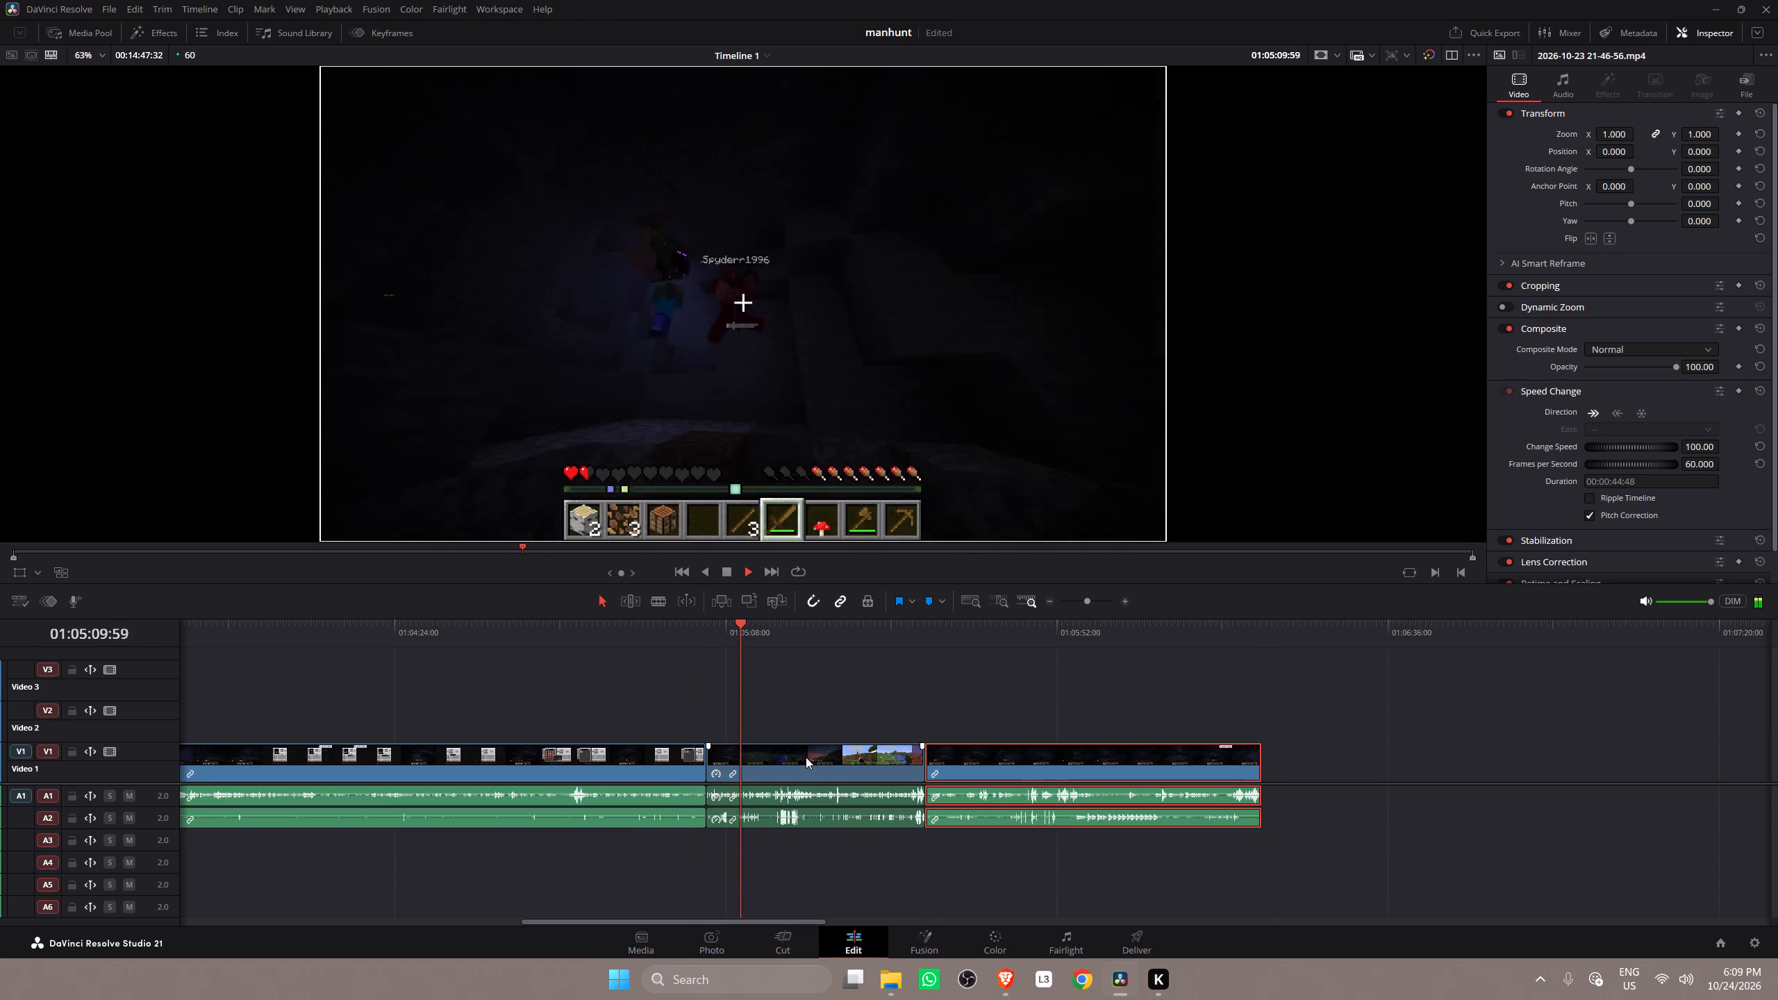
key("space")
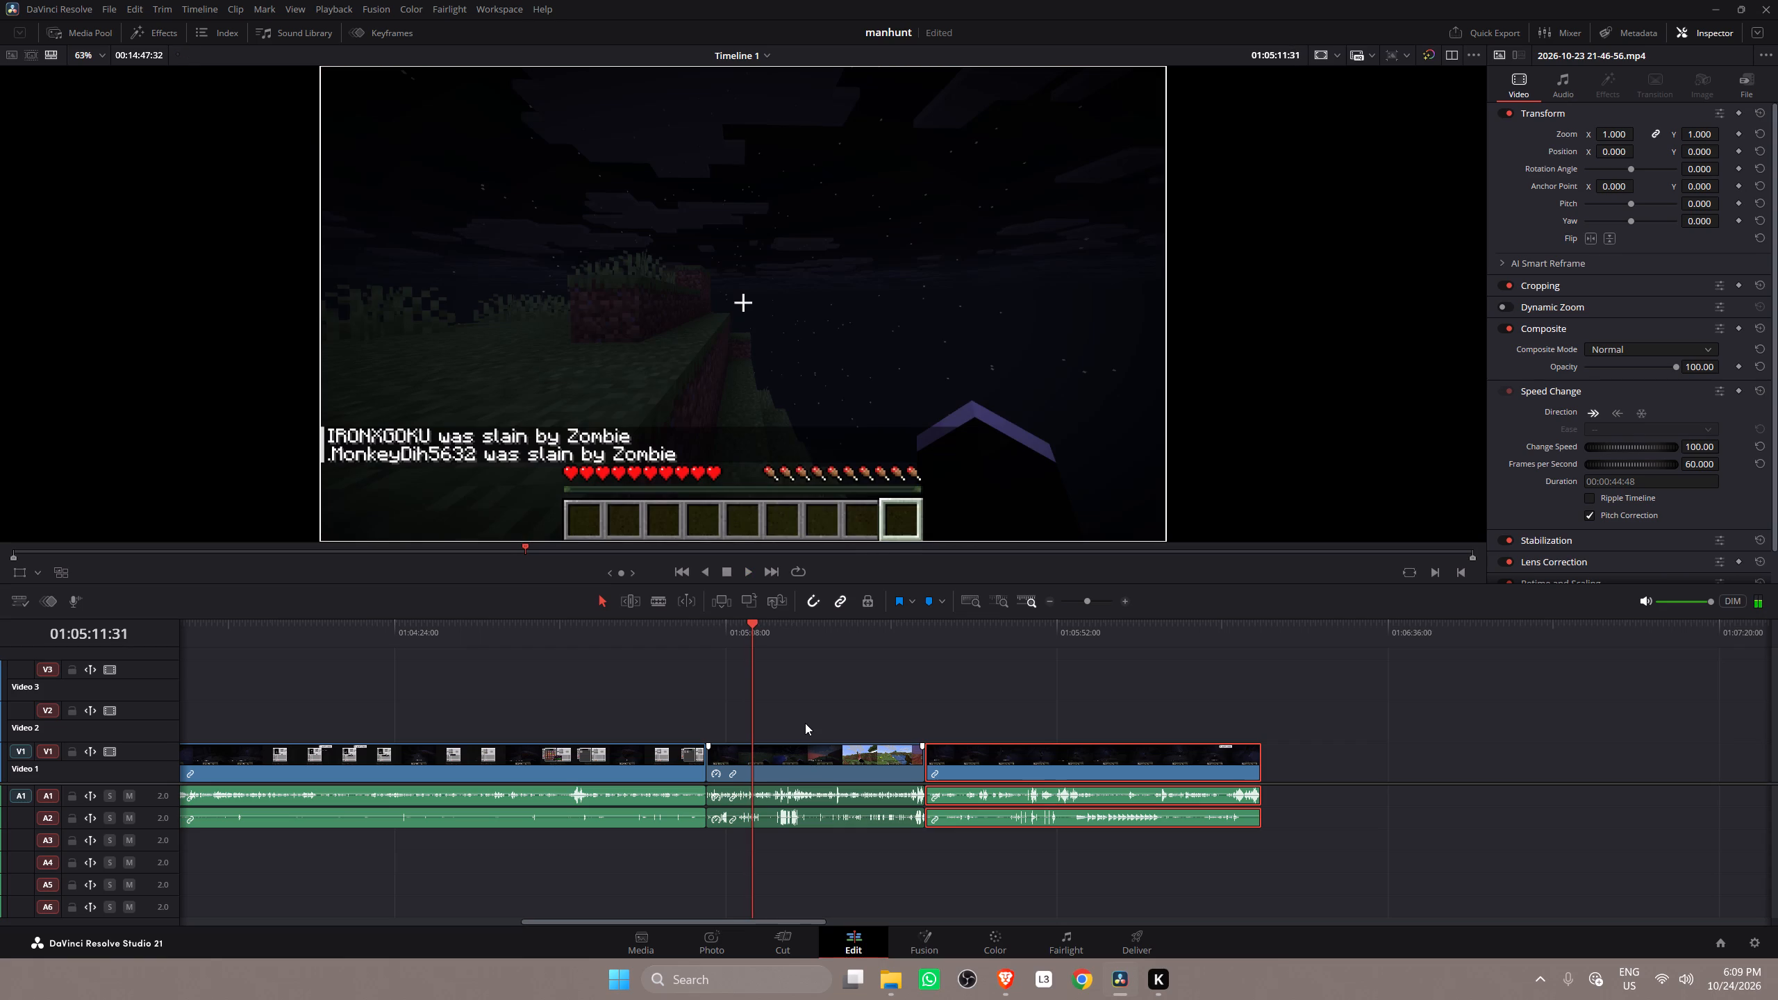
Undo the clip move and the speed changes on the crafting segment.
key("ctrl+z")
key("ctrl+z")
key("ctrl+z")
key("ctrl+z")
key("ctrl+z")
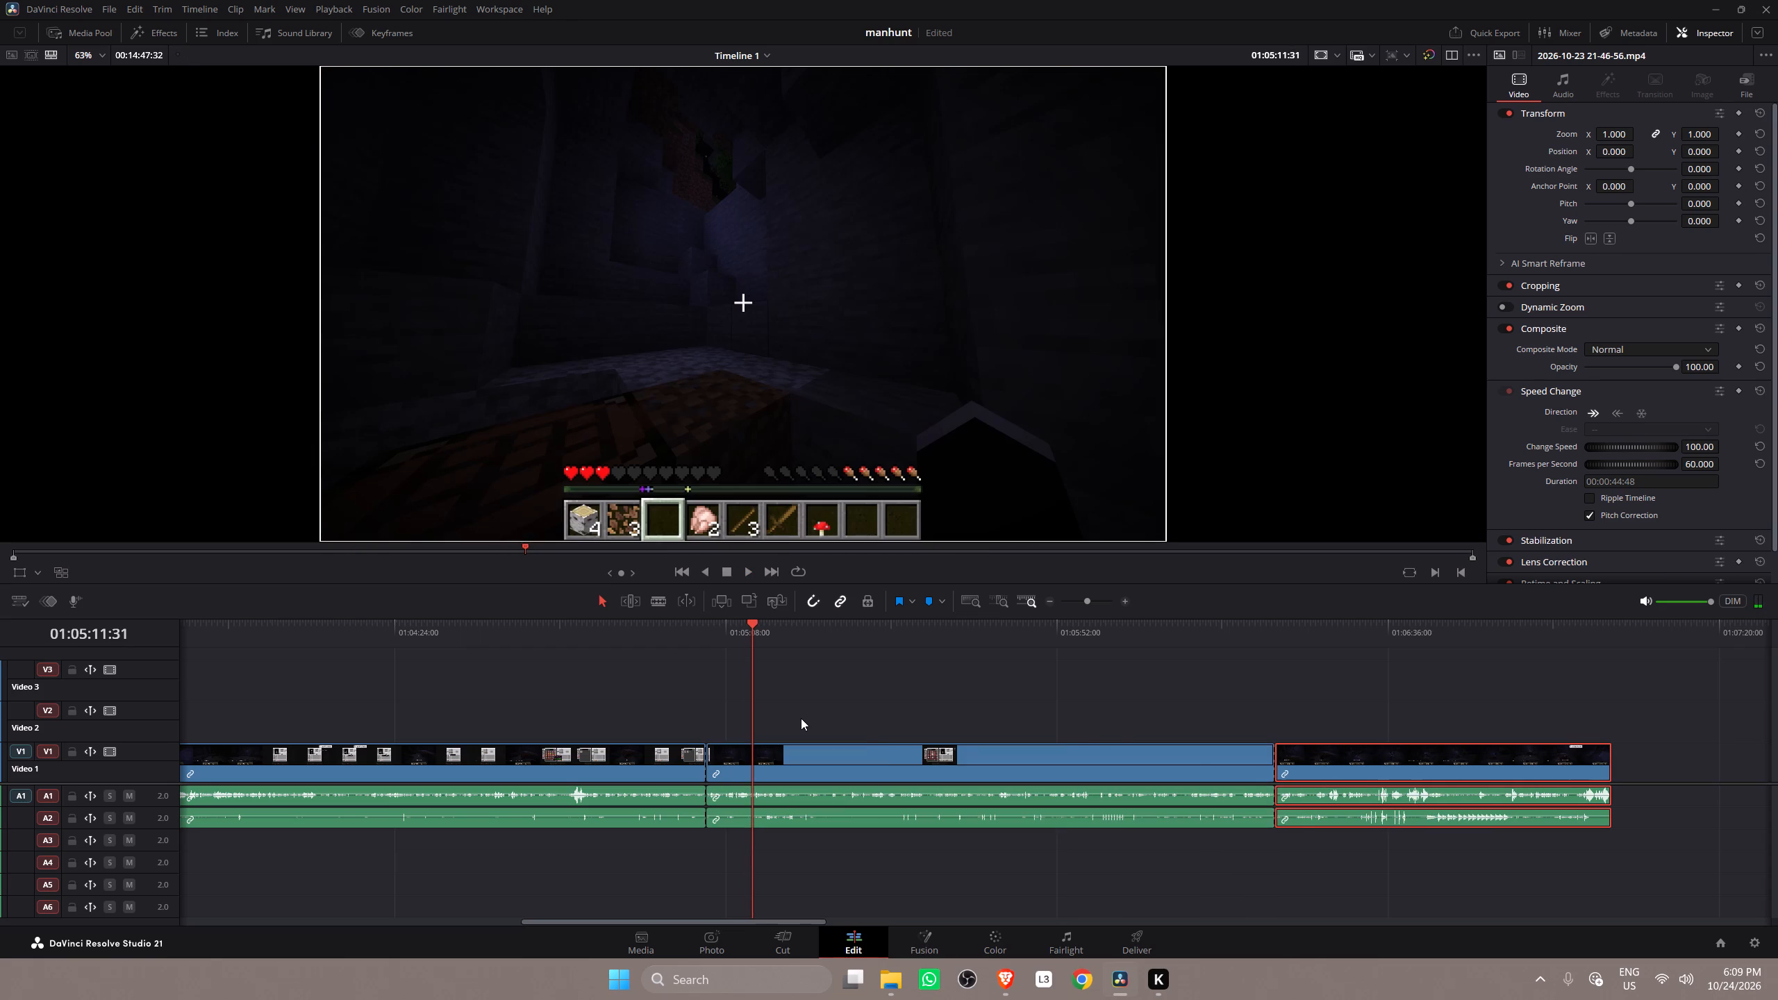
Review the crafting segment at normal speed and the zombie fight in the clip after it.
key("space")
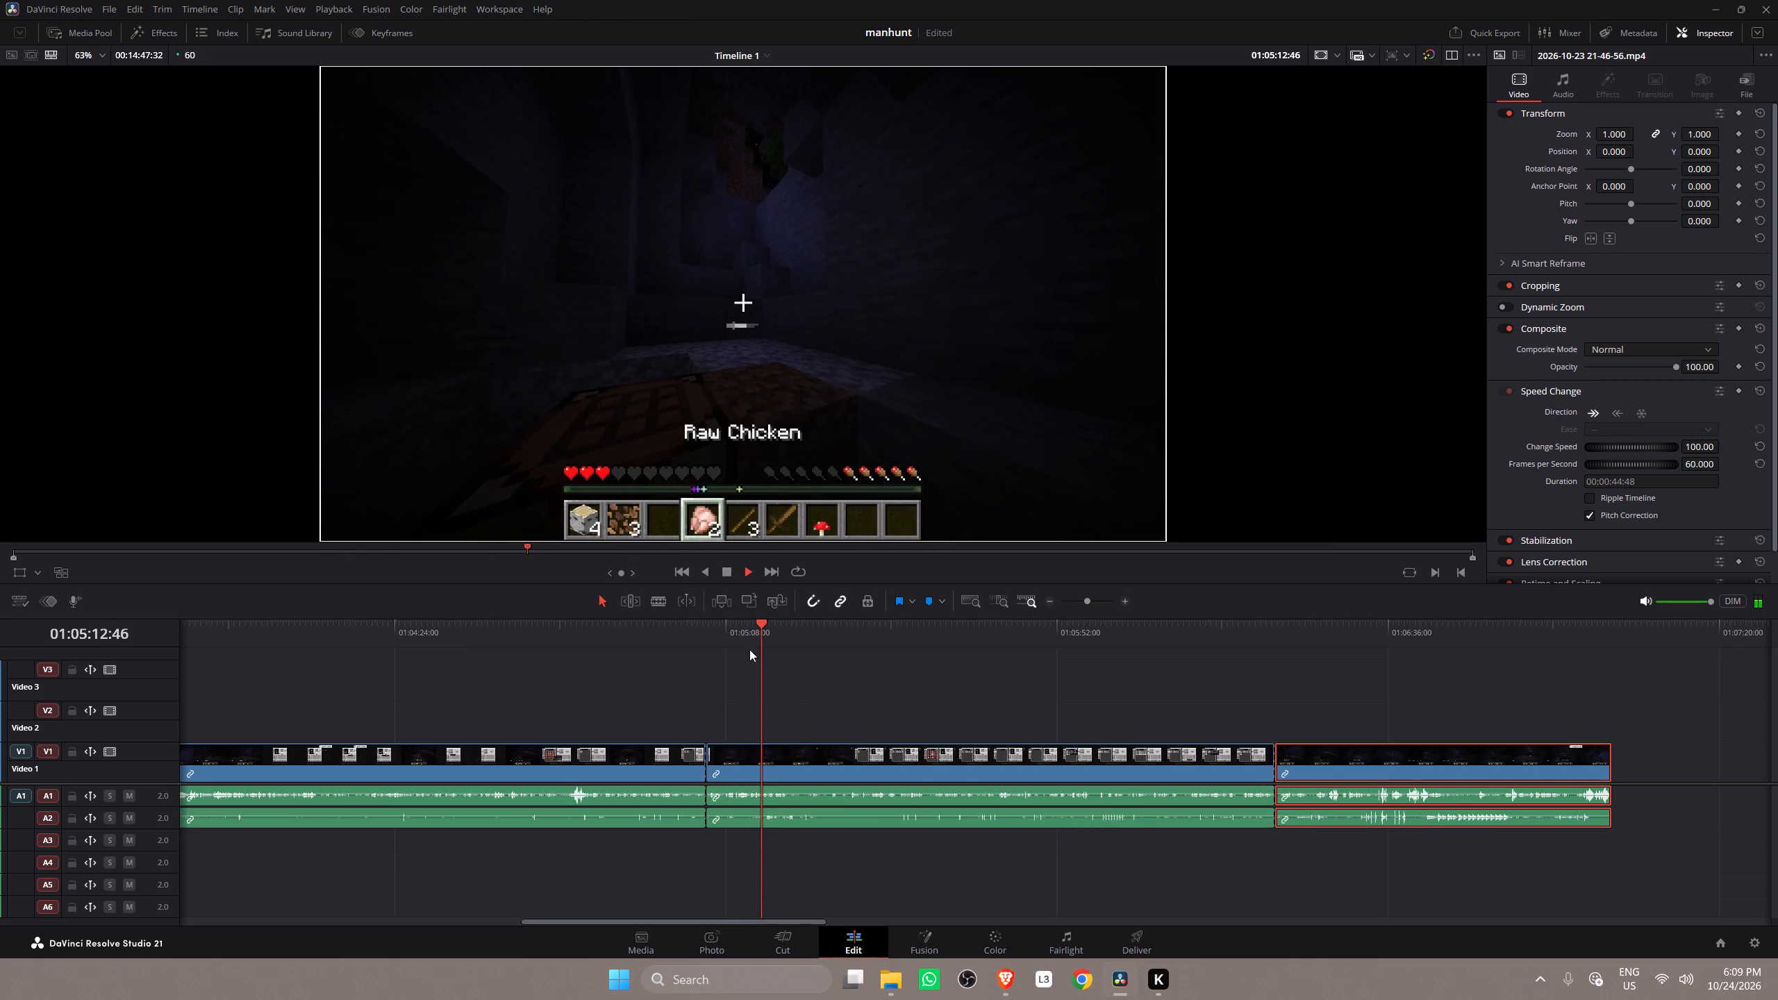
key("space")
left_click(743, 626)
key("space")
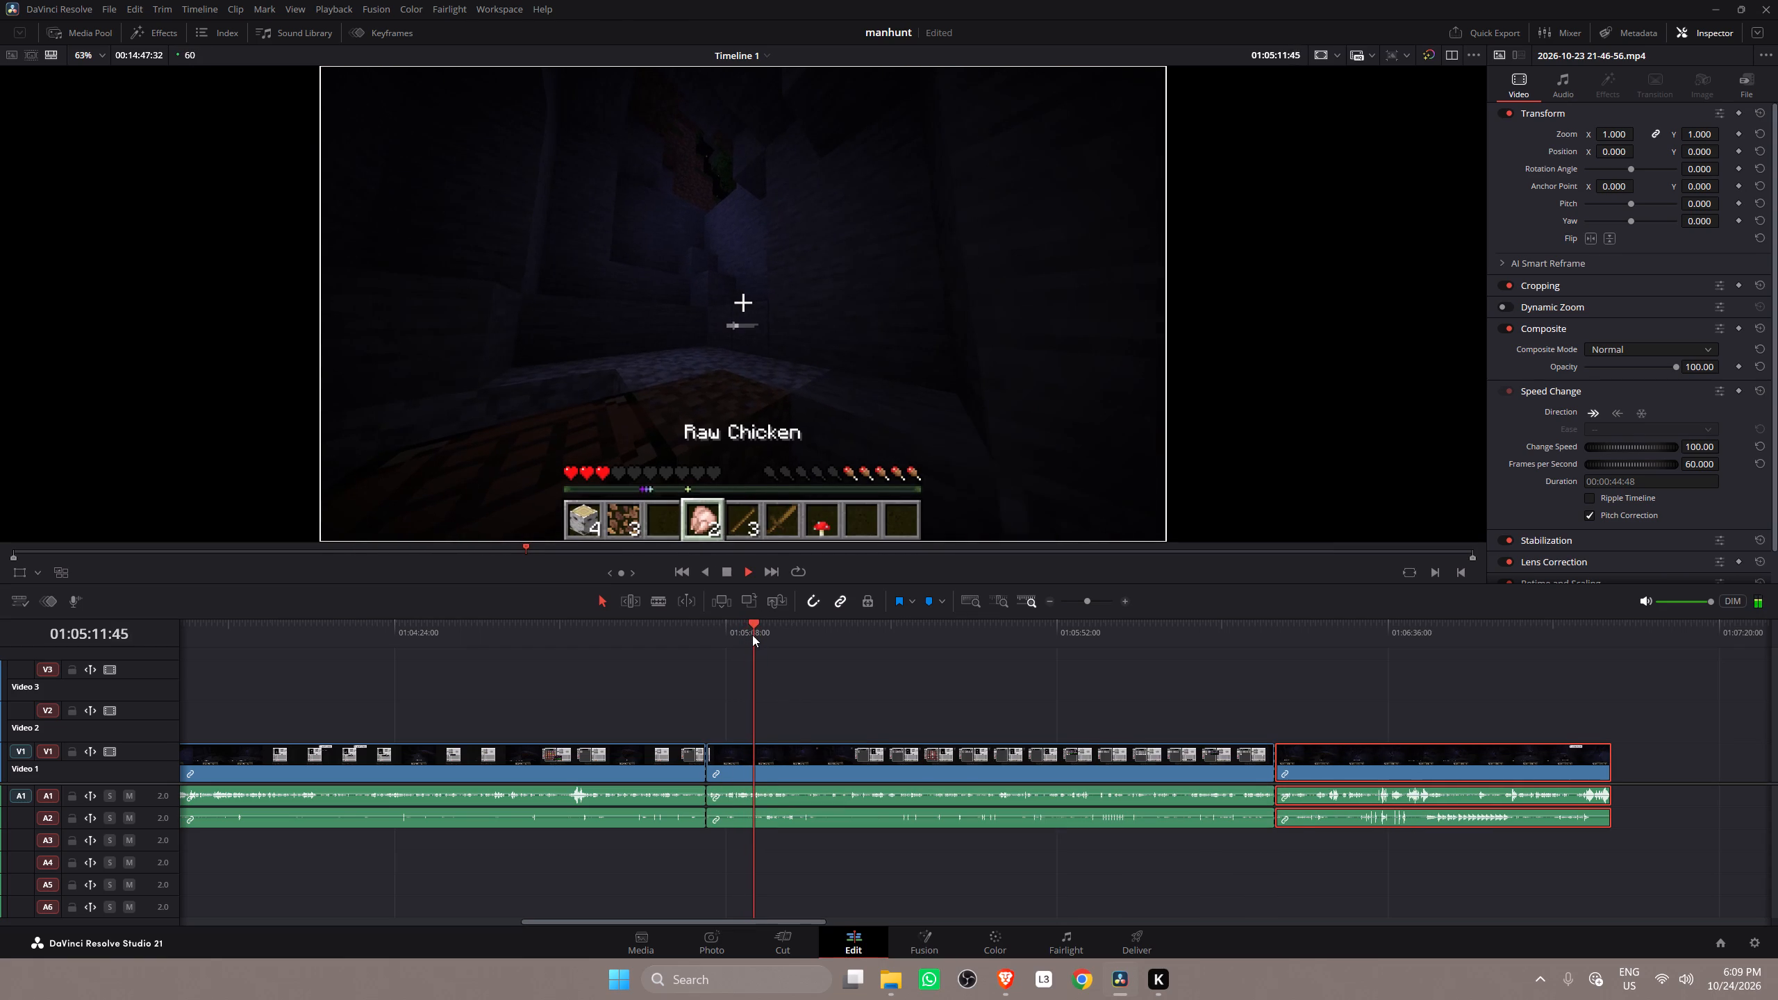
key("space")
left_click_drag(757, 631, 922, 644)
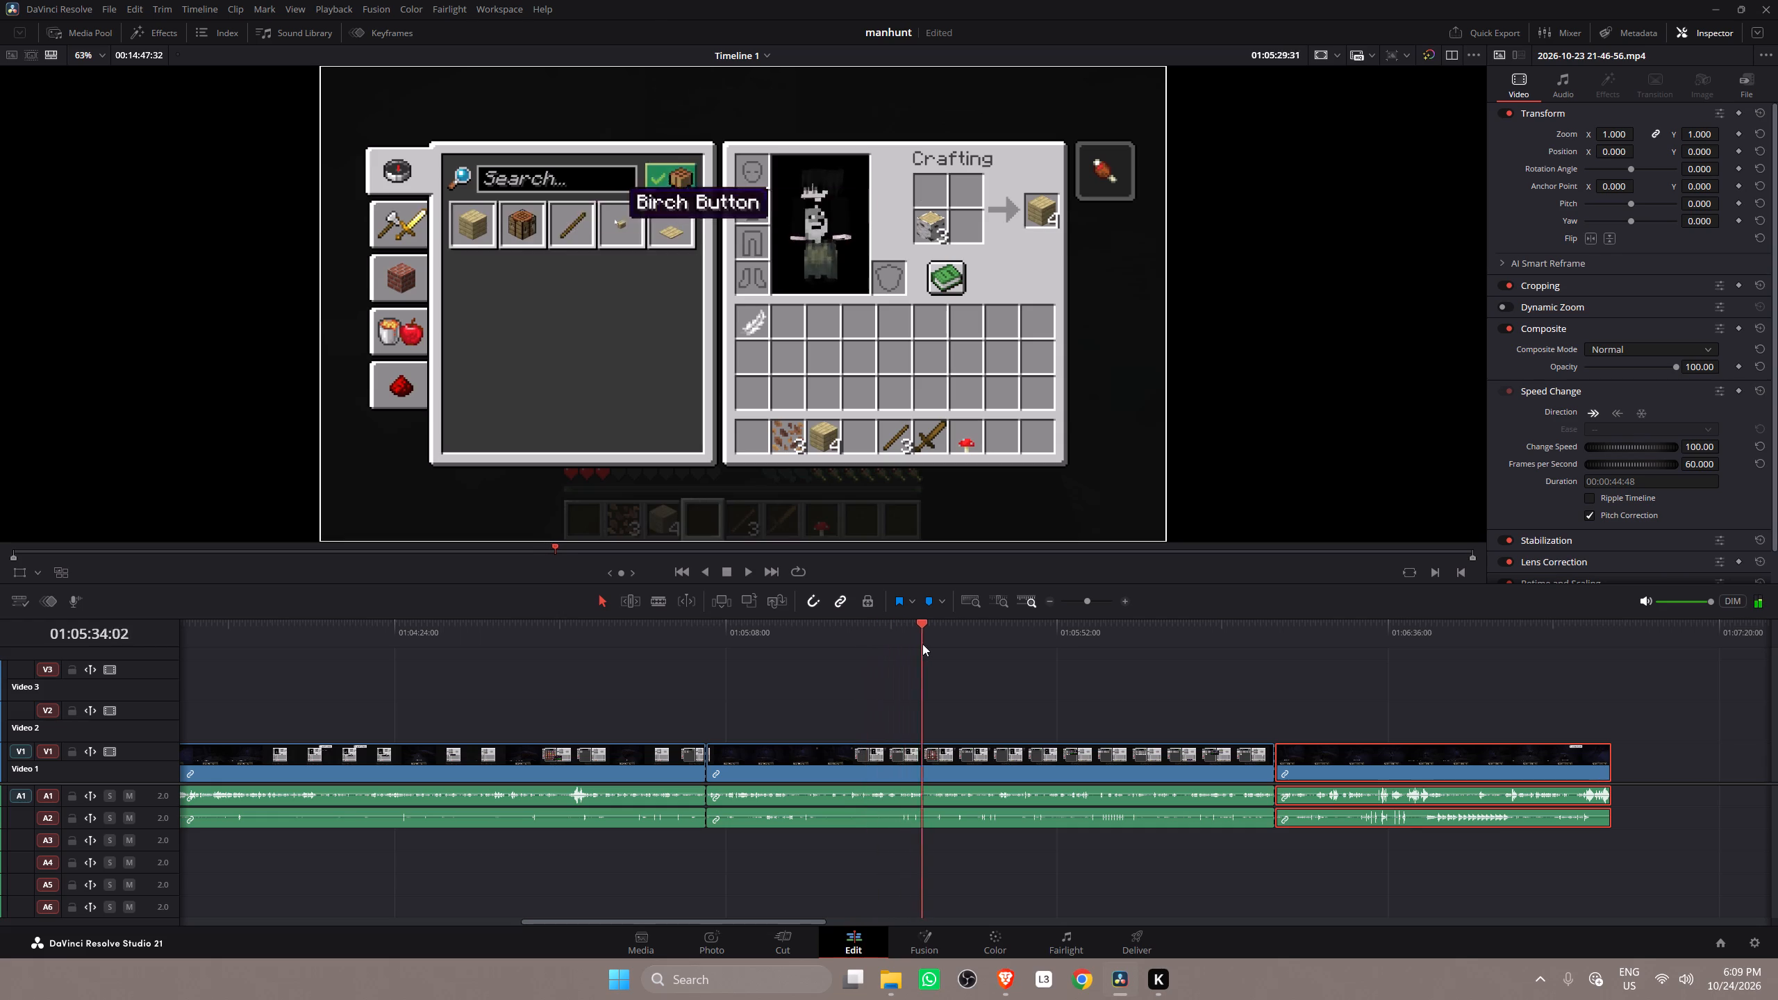
left_click_drag(922, 644, 900, 644)
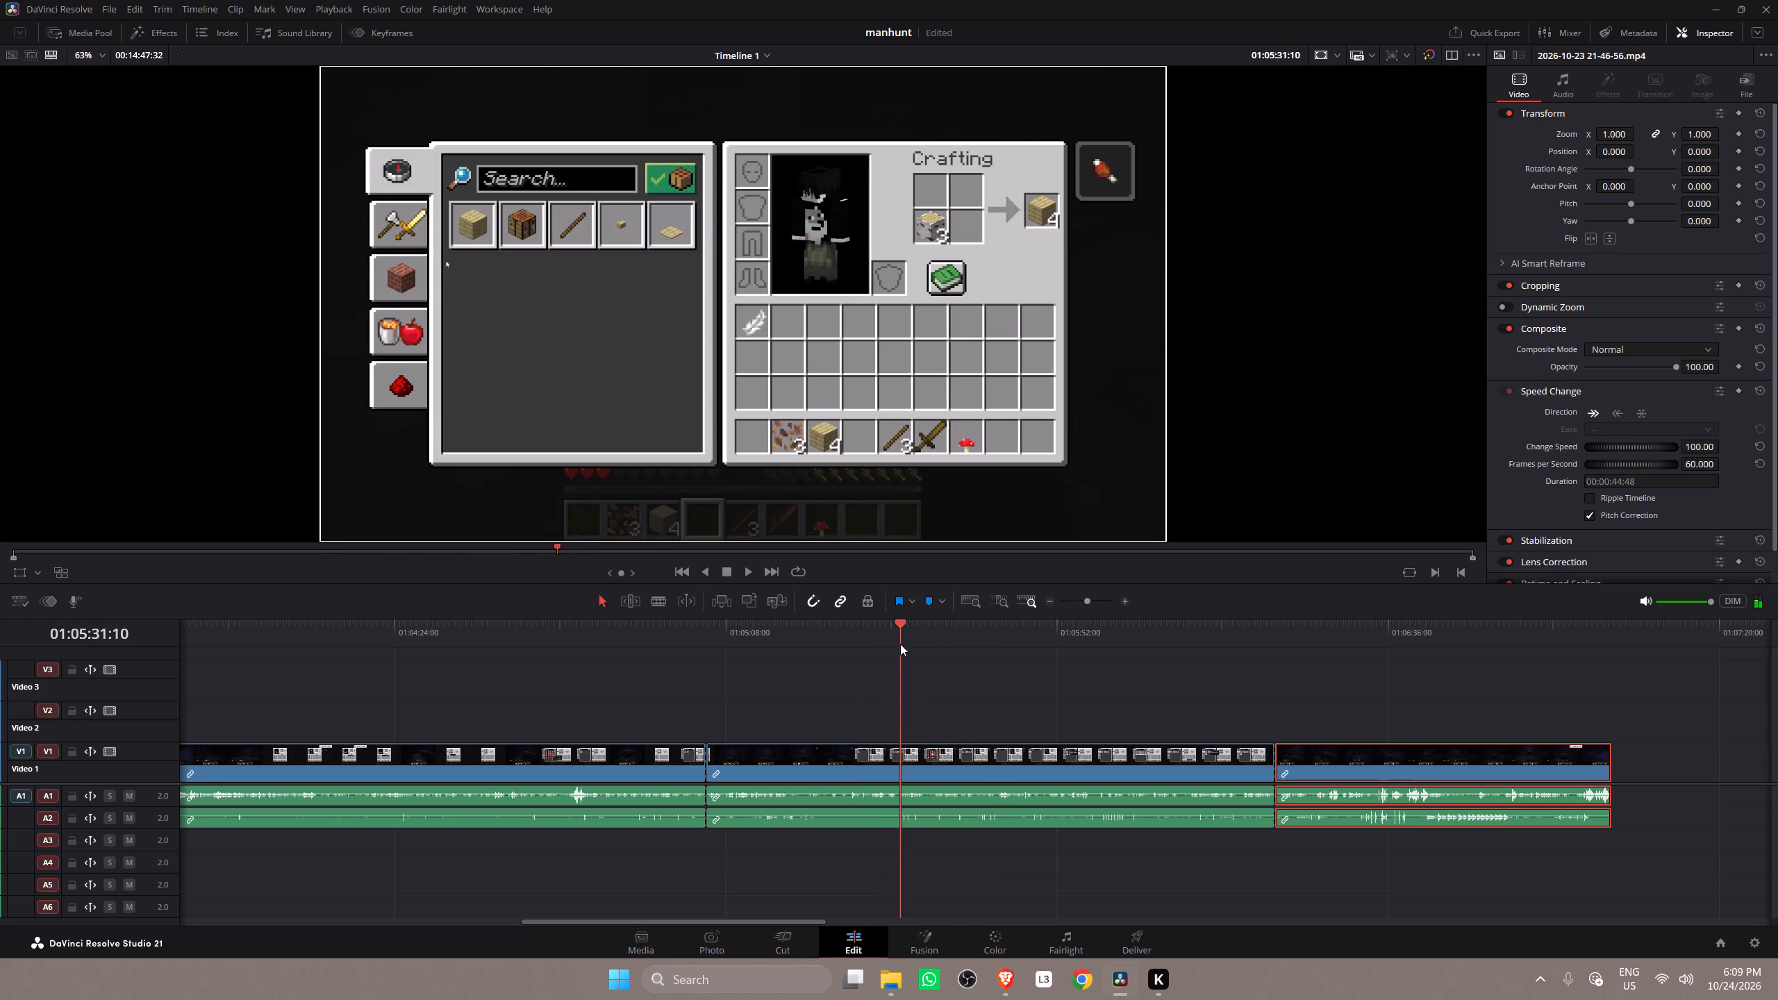
left_click_drag(900, 644, 1078, 647)
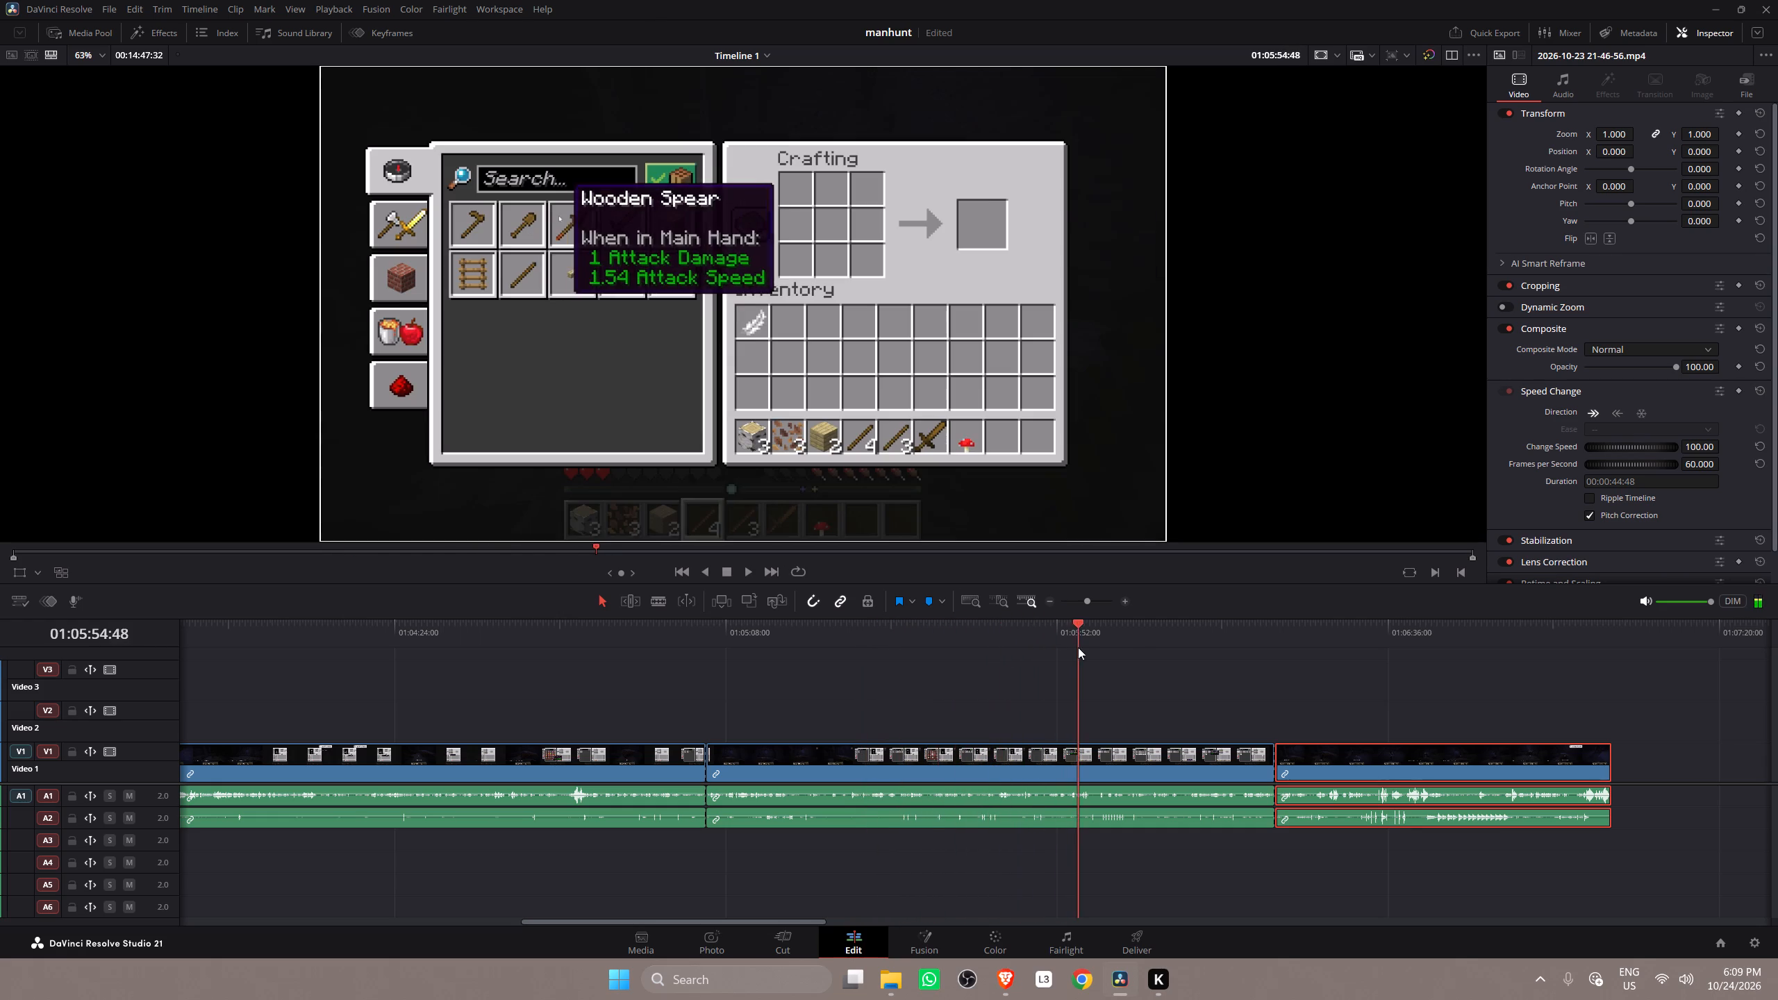
left_click_drag(1078, 647, 949, 649)
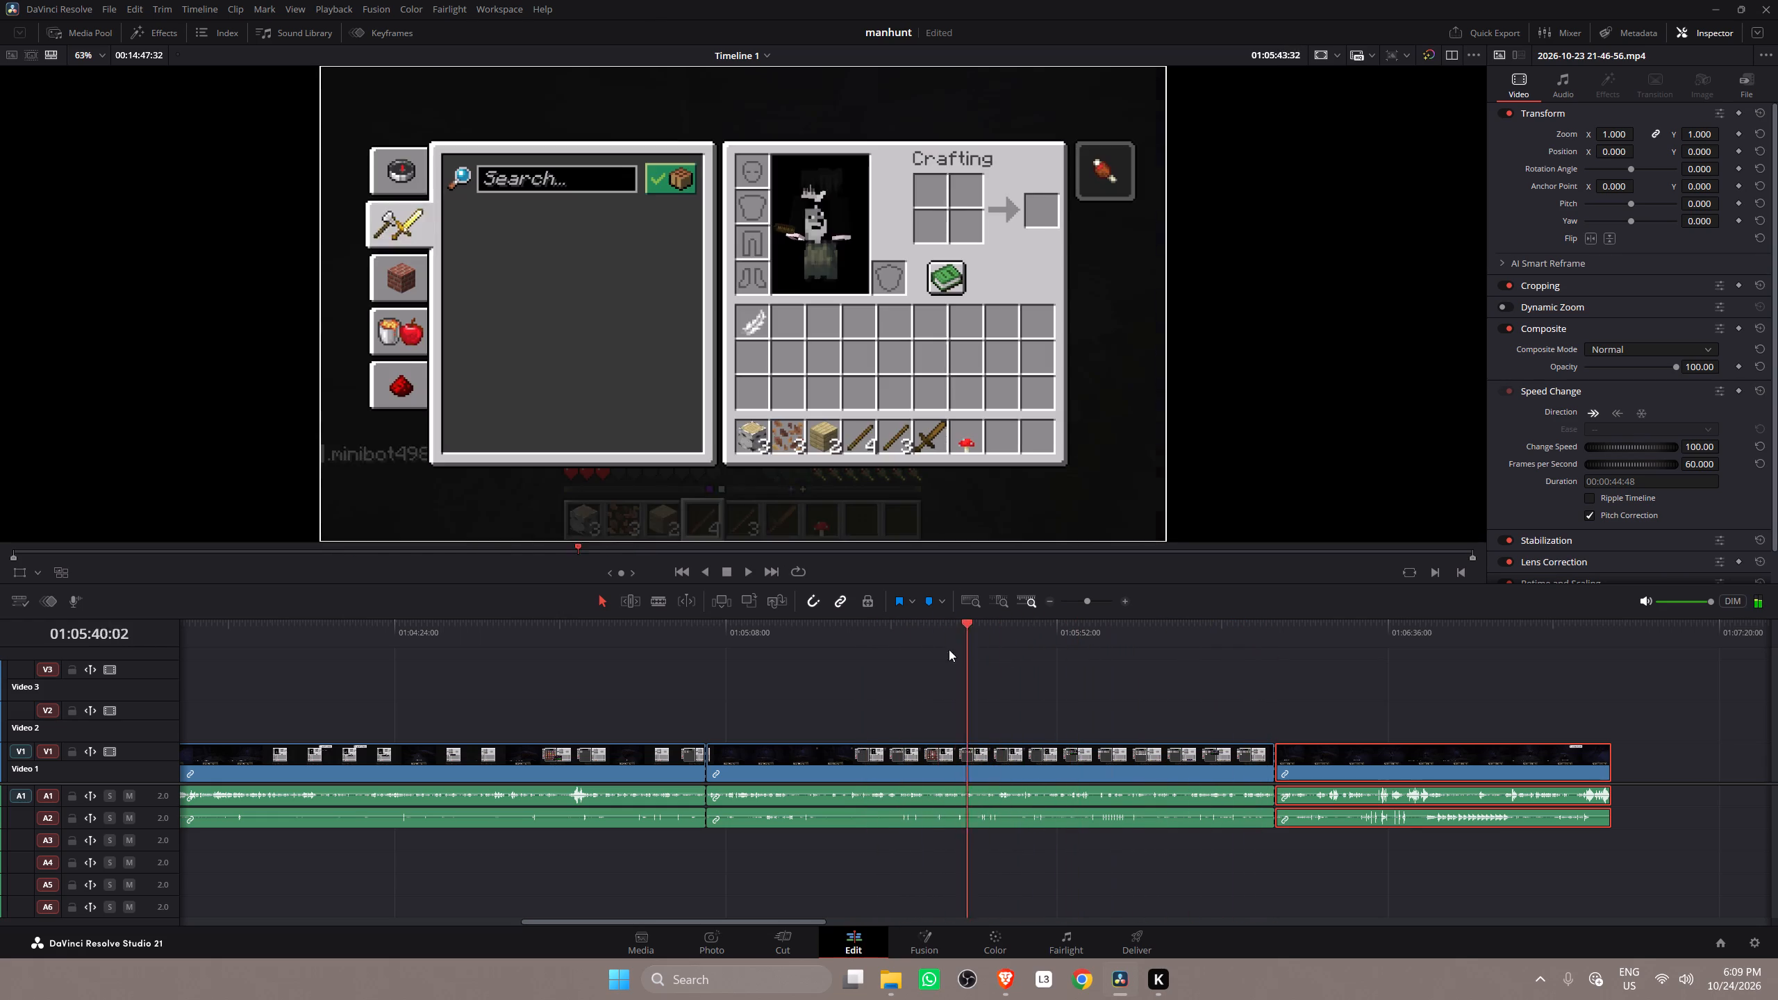
left_click_drag(949, 649, 724, 646)
key("space")
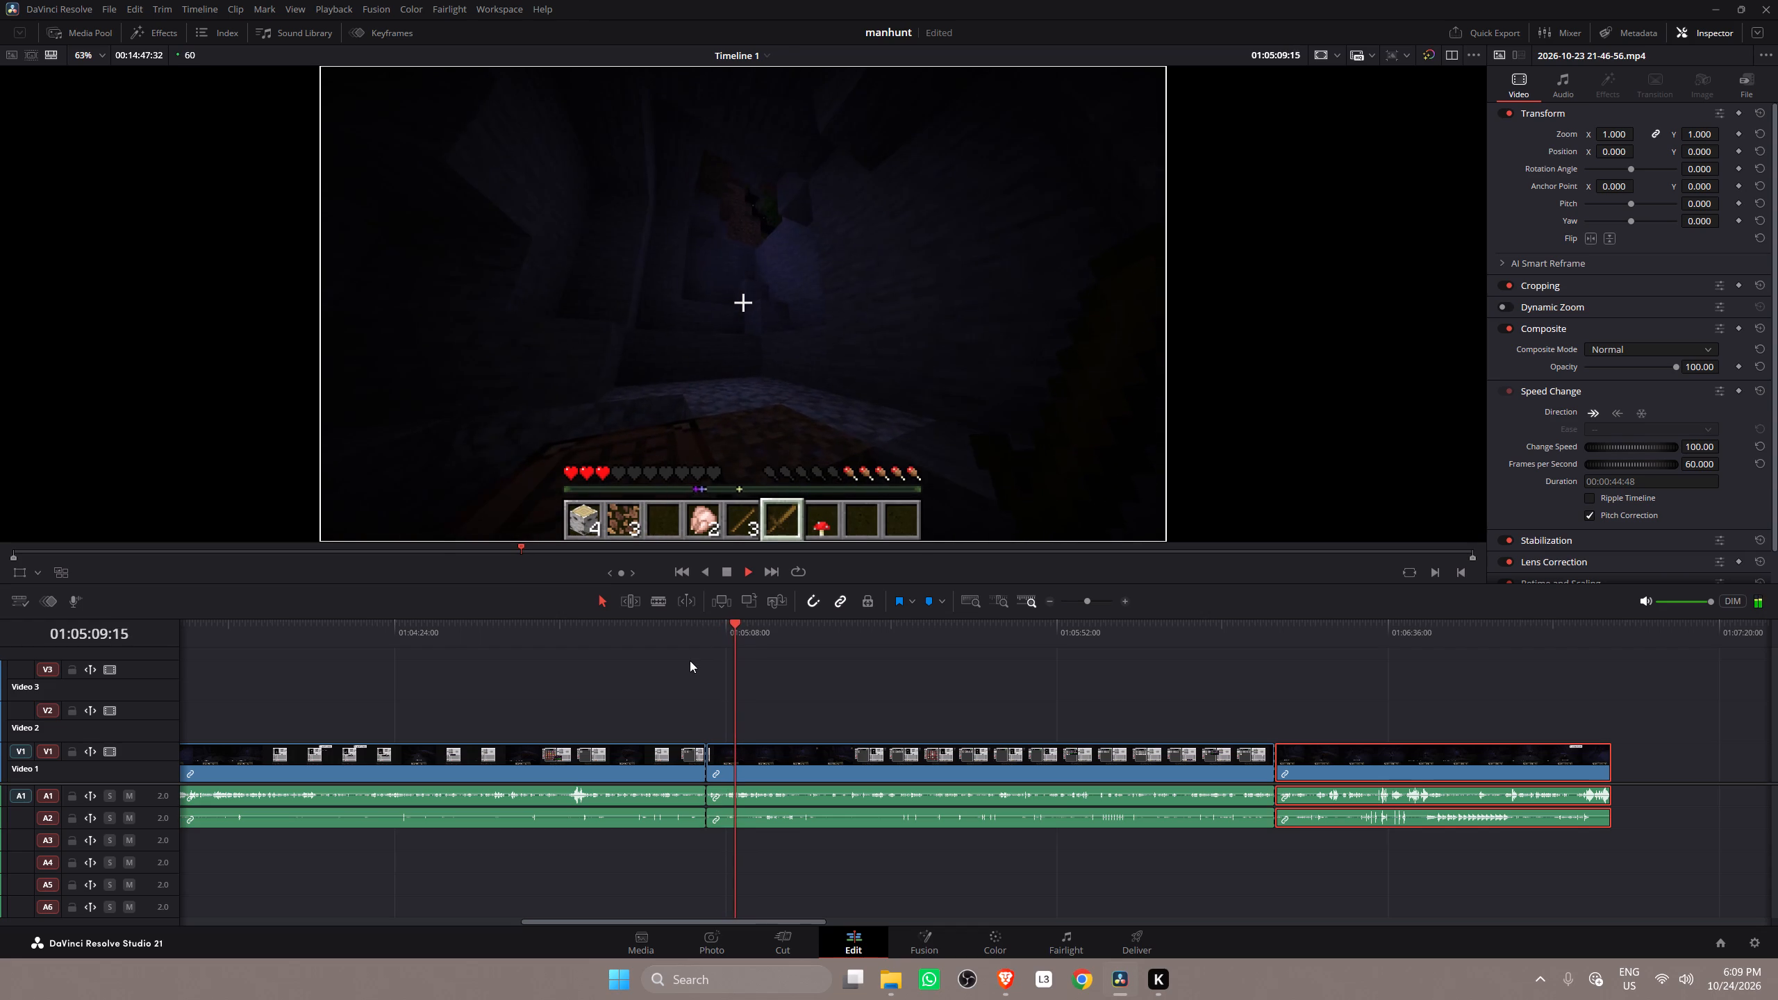
key("space")
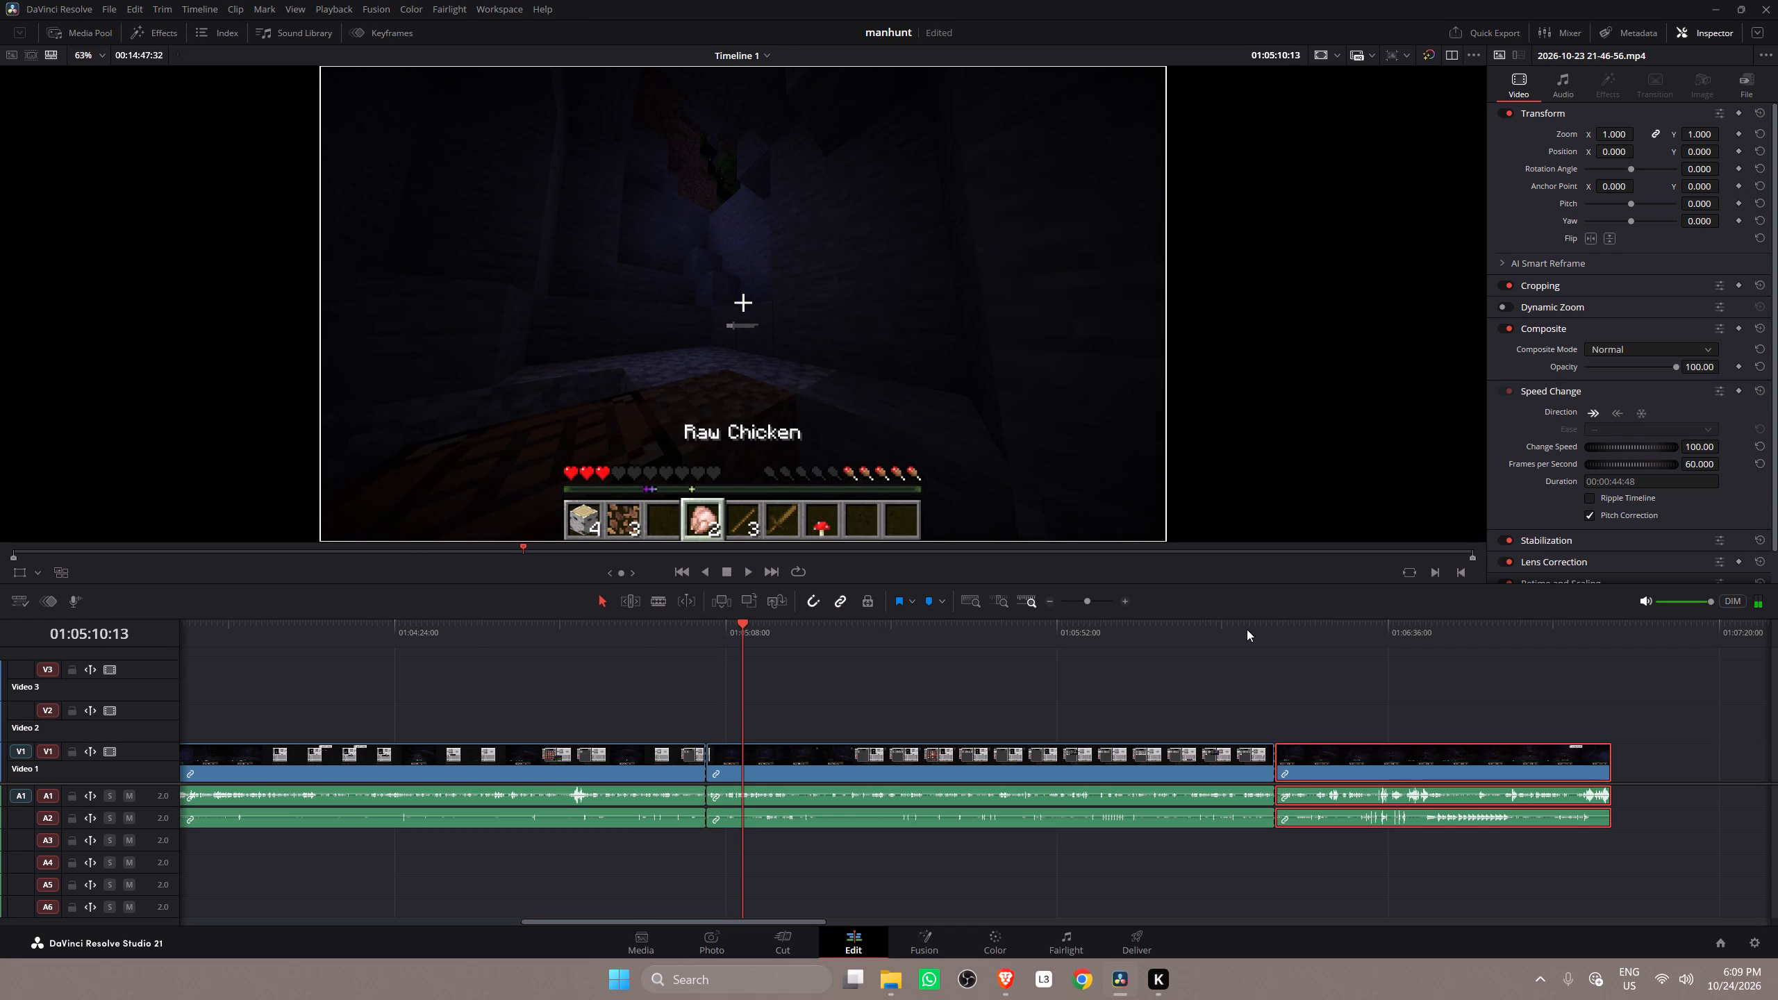
left_click_drag(1291, 631, 1396, 644)
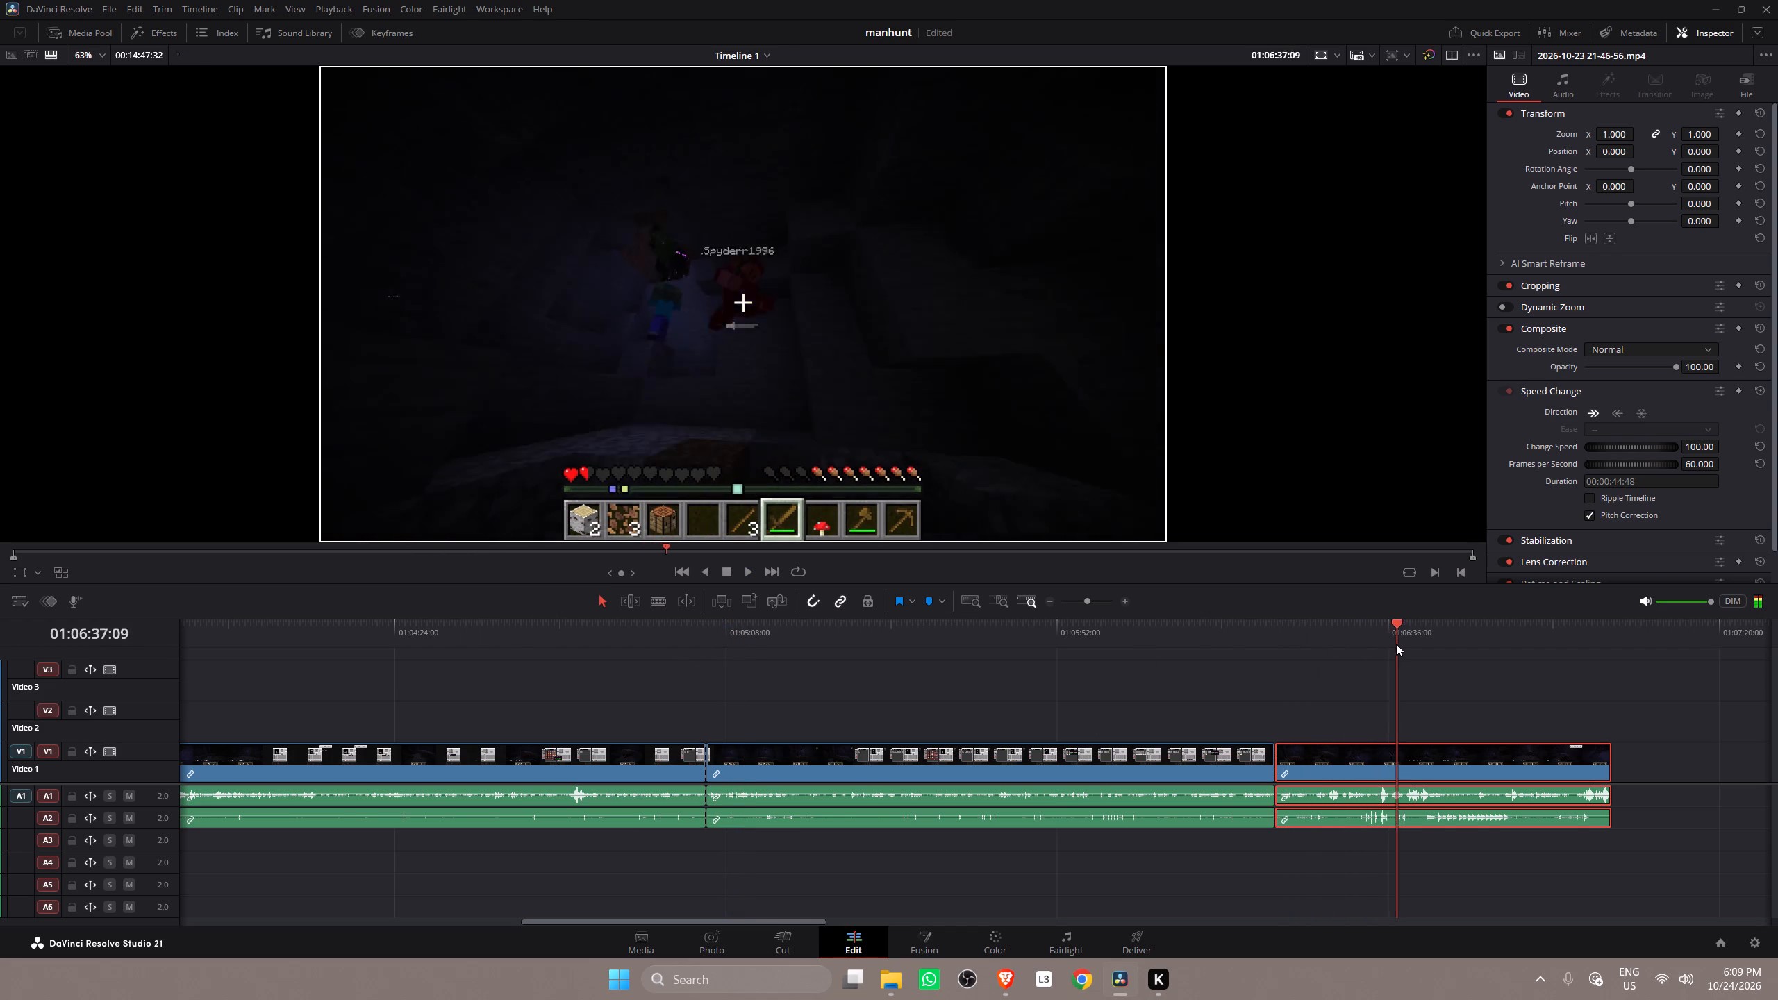
left_click_drag(1396, 644, 1147, 692)
Set the speed of the V1 crafting segment between 01:05:05:24 and 01:06:21:00 to 4000%.
left_click(1077, 761)
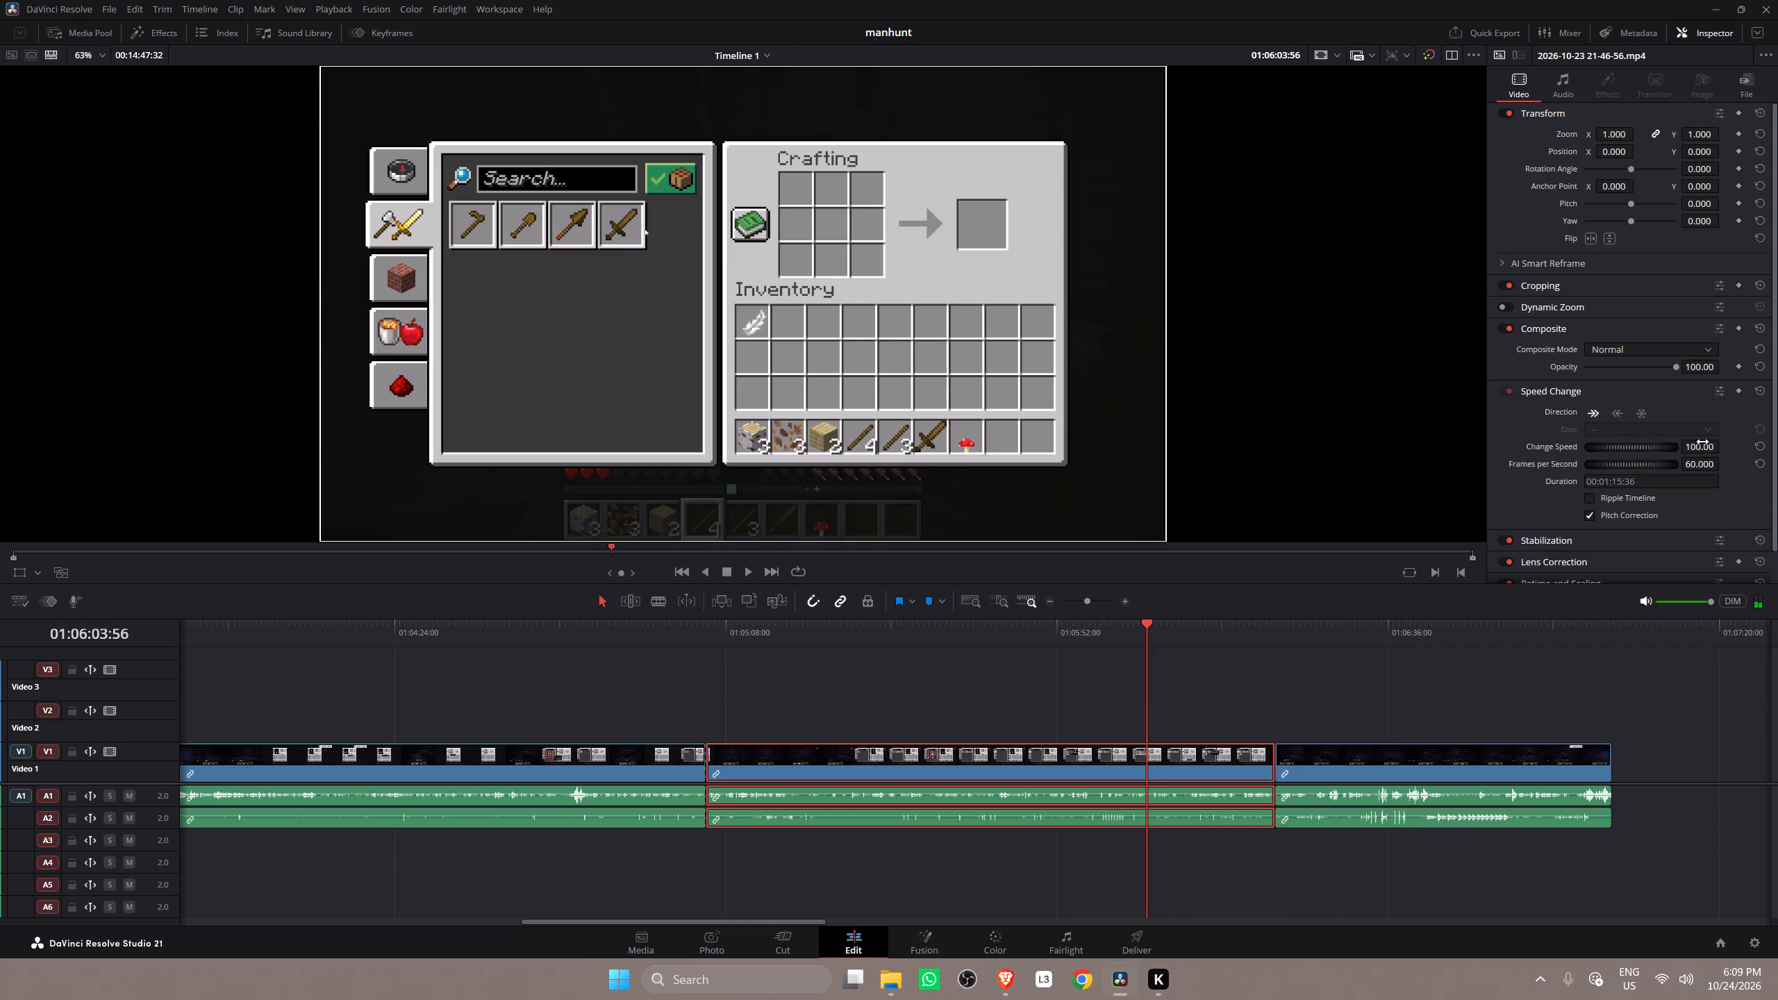
double_click(1699, 450)
type("4000")
key("Return")
Close the gap by moving the final V1 clip against the end of the sped-up segment, and preview that segment.
left_click_drag(1370, 744, 1364, 745)
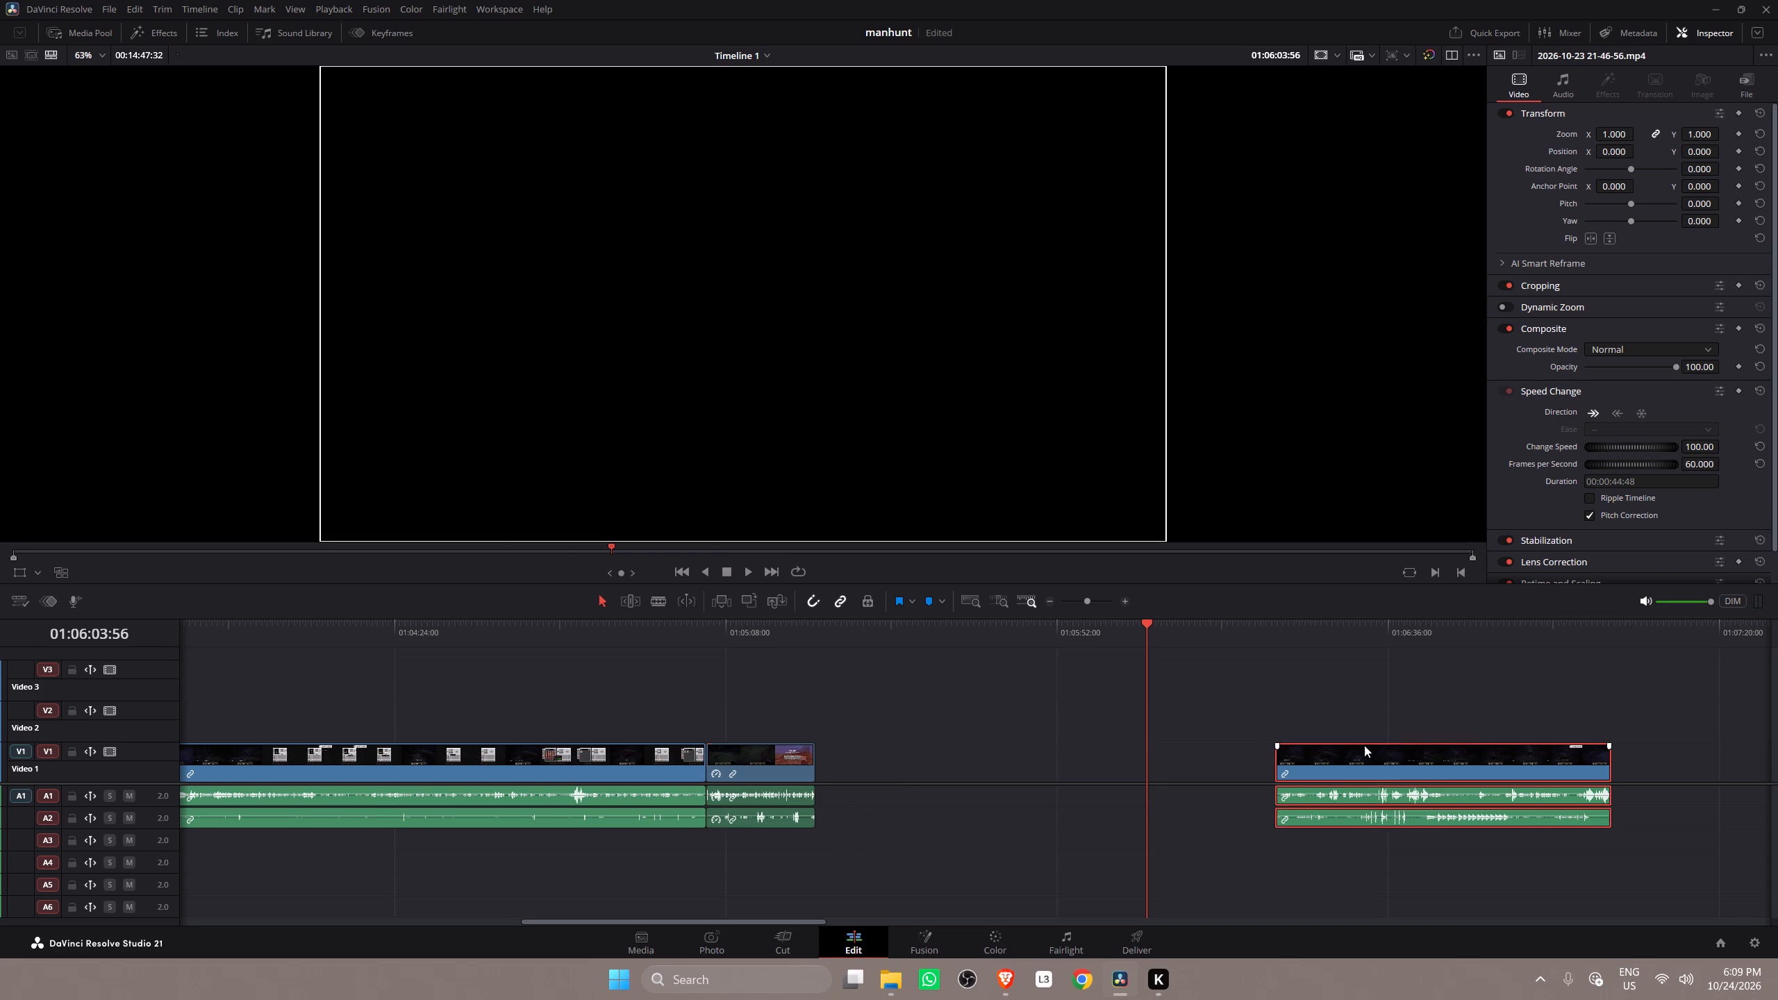
left_click_drag(1364, 745, 911, 742)
left_click(713, 638)
key("space")
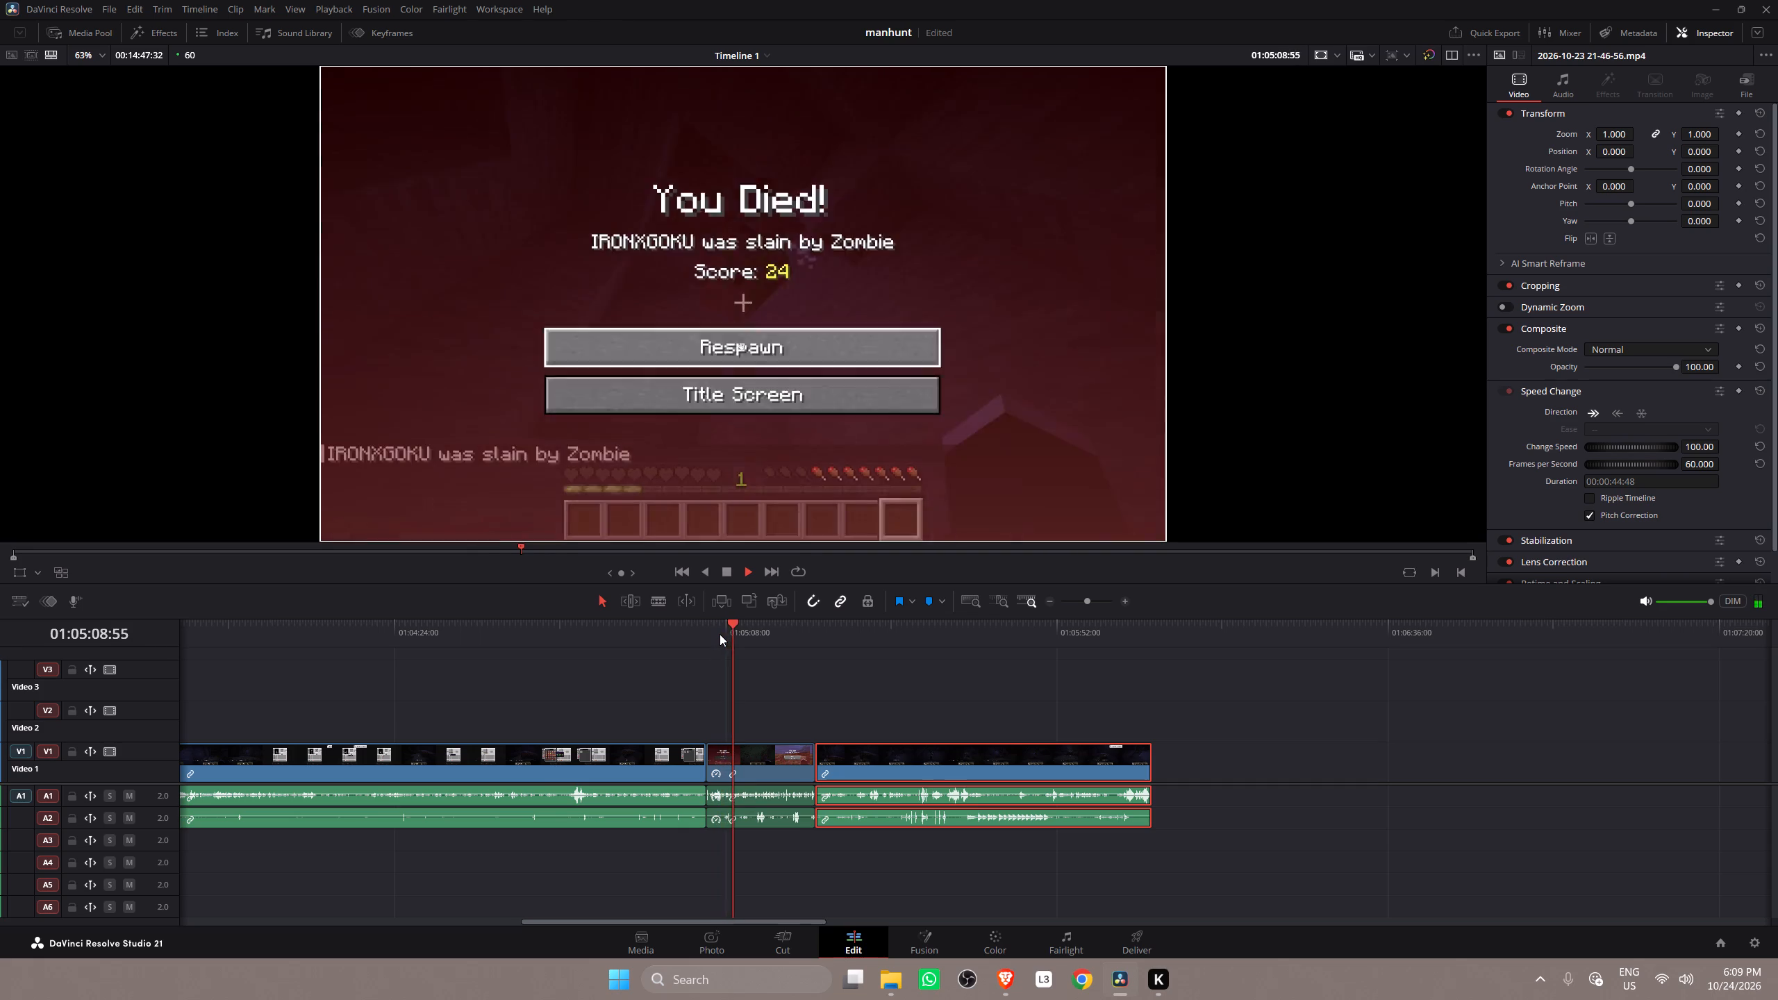
key("space")
scroll(796, 801, "up", 3, "alt")
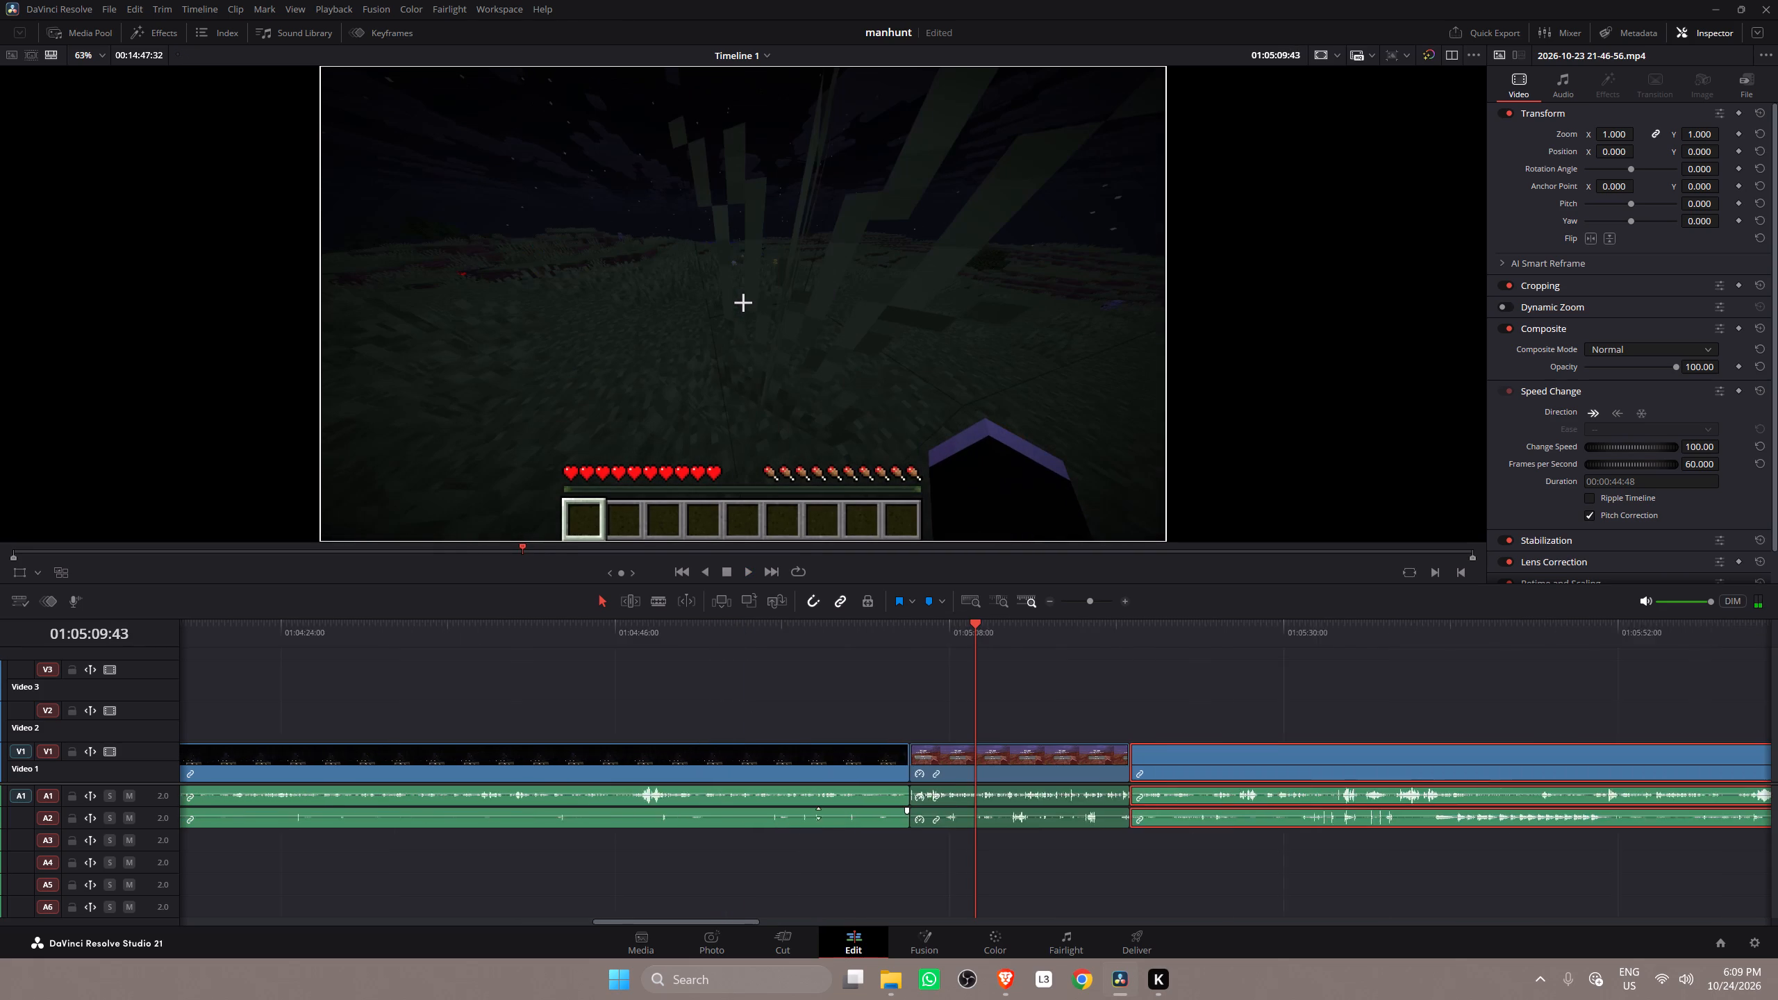
Trim the end of the 4000% crafting segment on V1 back to 01:05:07:18, where the crafting screen closes.
scroll(818, 813, "up", 6, "alt")
left_click_drag(948, 624, 938, 624)
left_click(918, 628)
key("space")
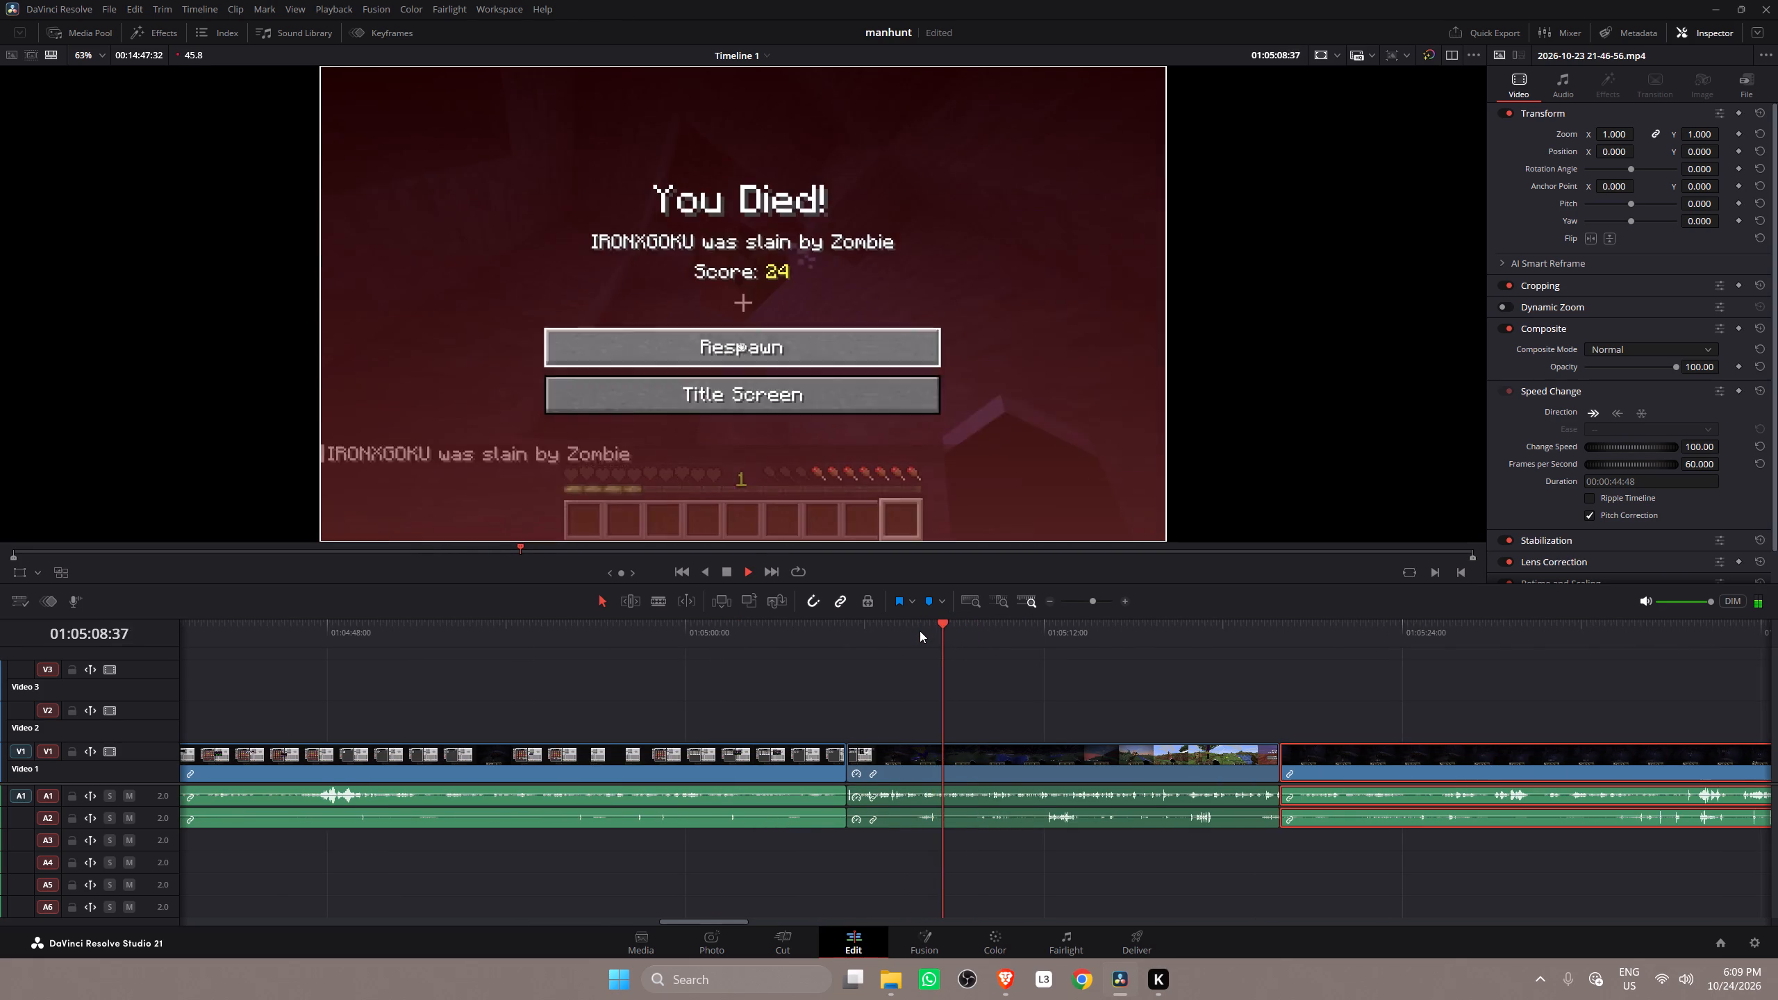
key("space")
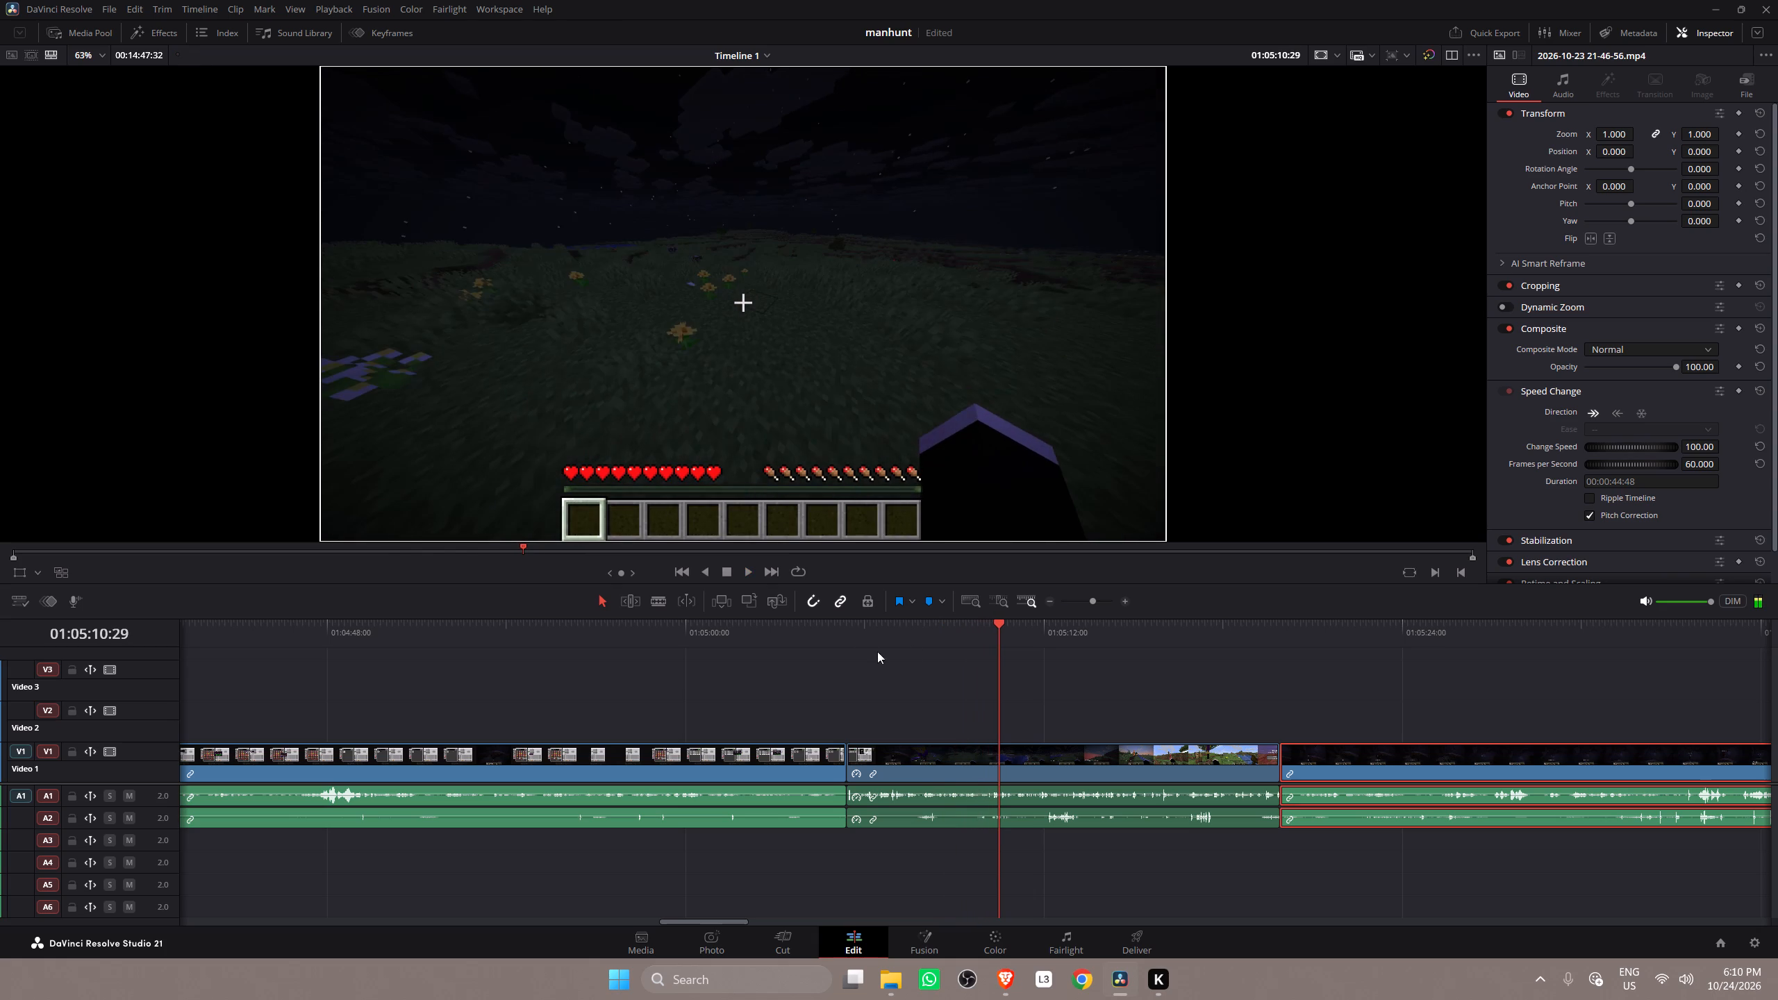
left_click(863, 637)
key("space")
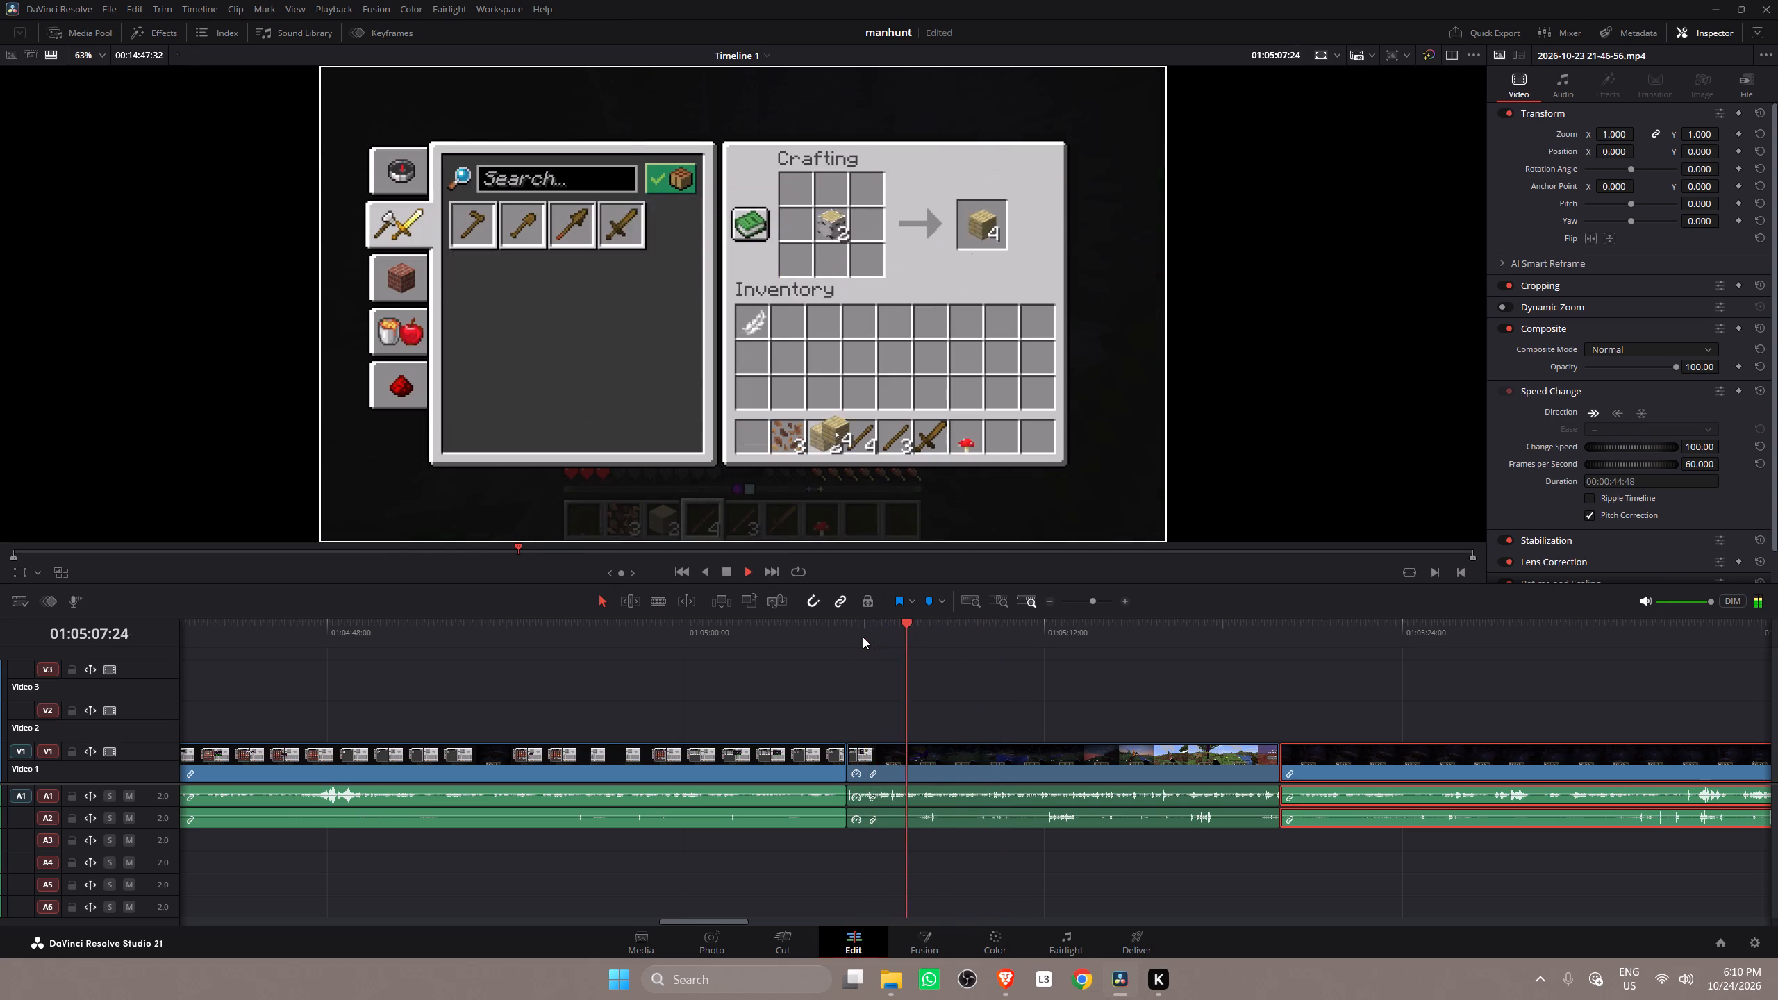
key("space")
left_click_drag(926, 631, 923, 631)
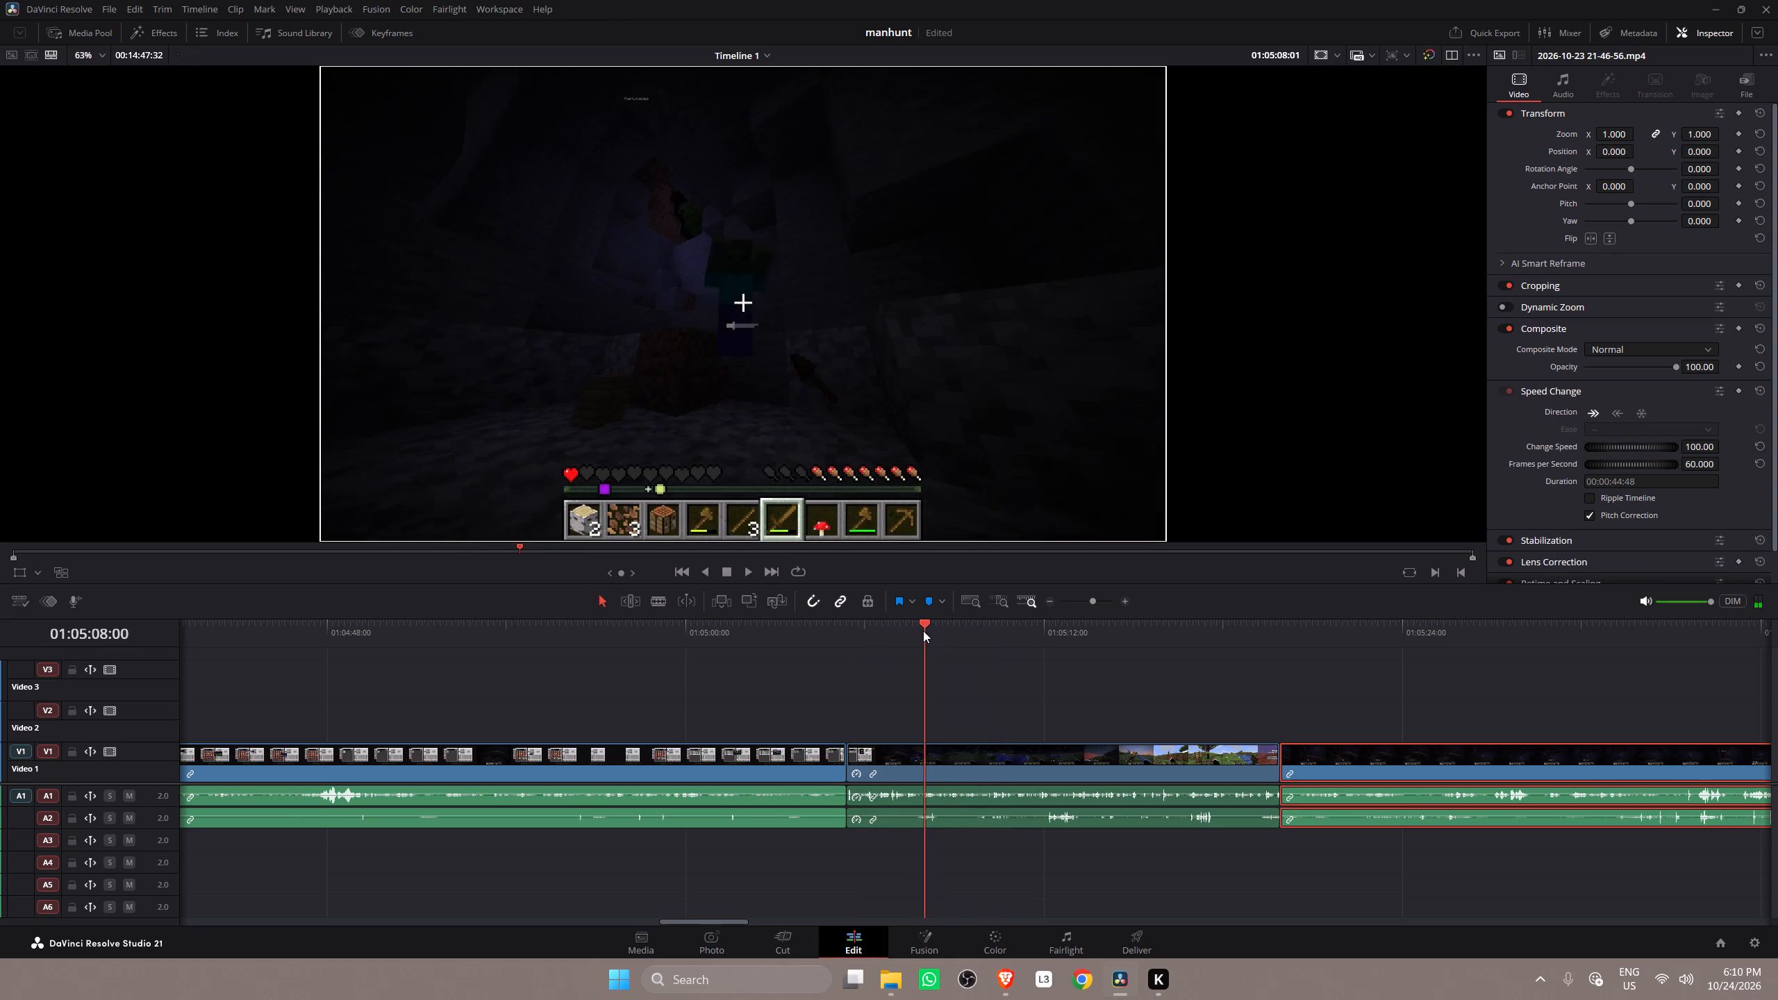
left_click_drag(923, 631, 897, 635)
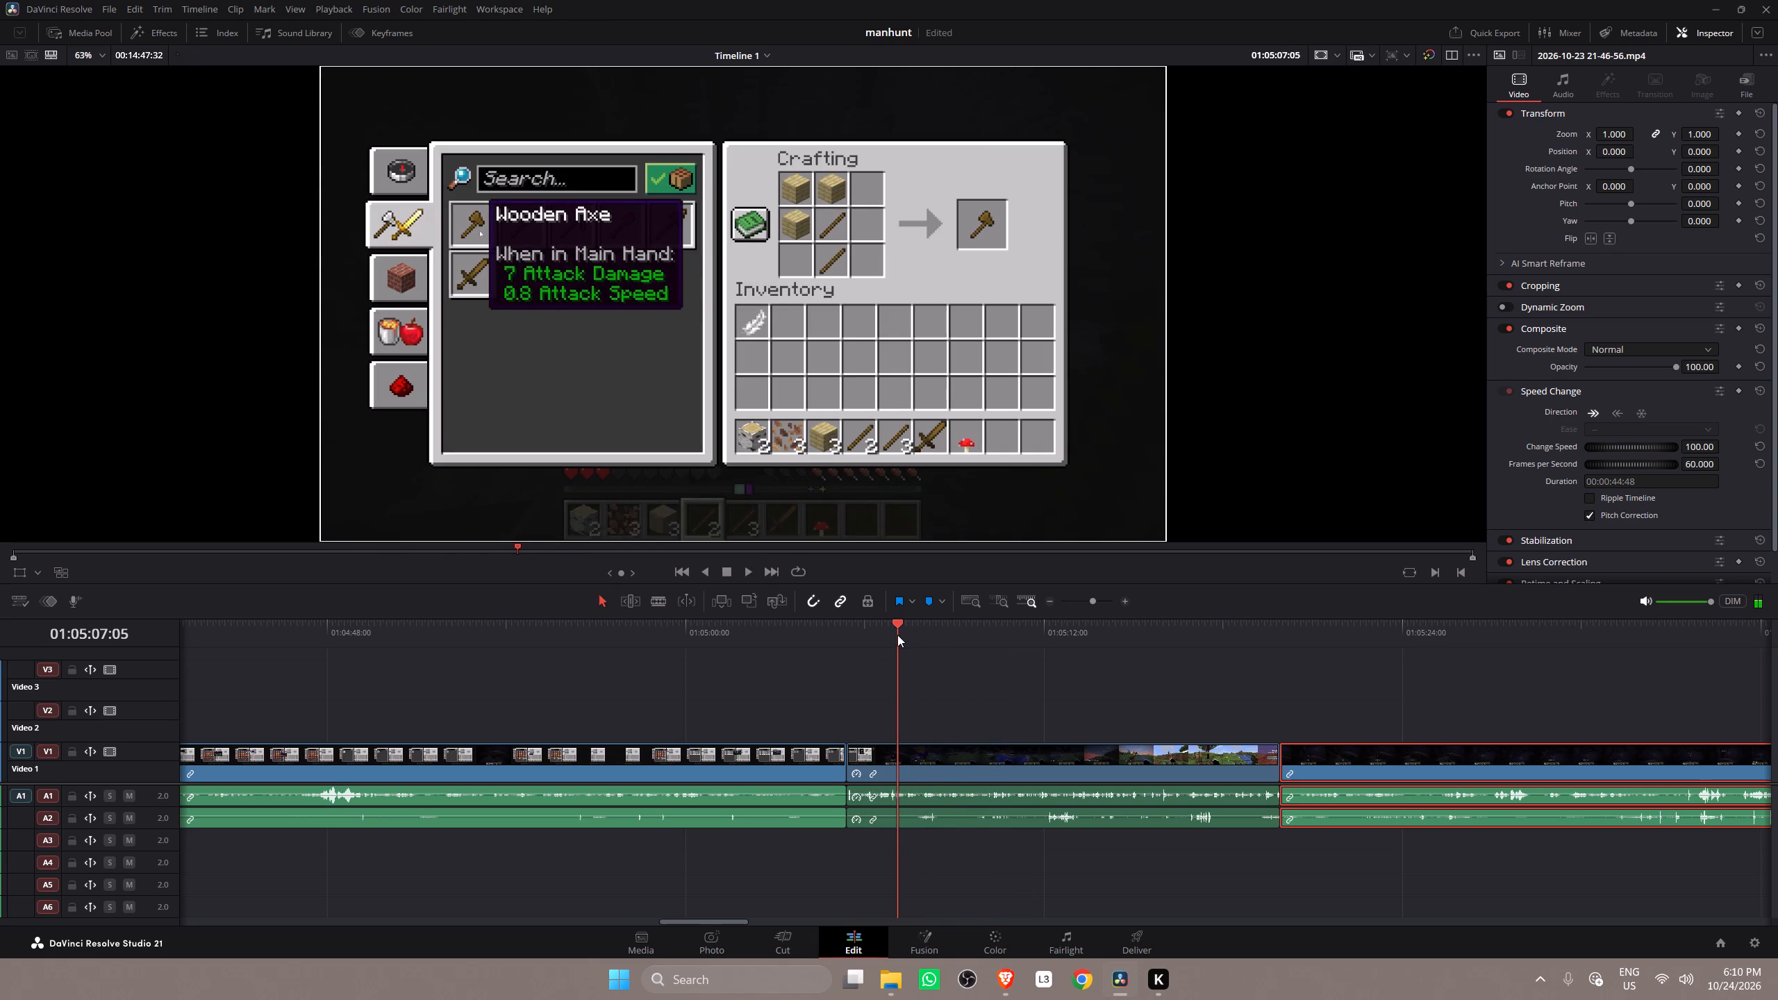
left_click_drag(897, 635, 904, 636)
left_click_drag(1273, 757, 1217, 765)
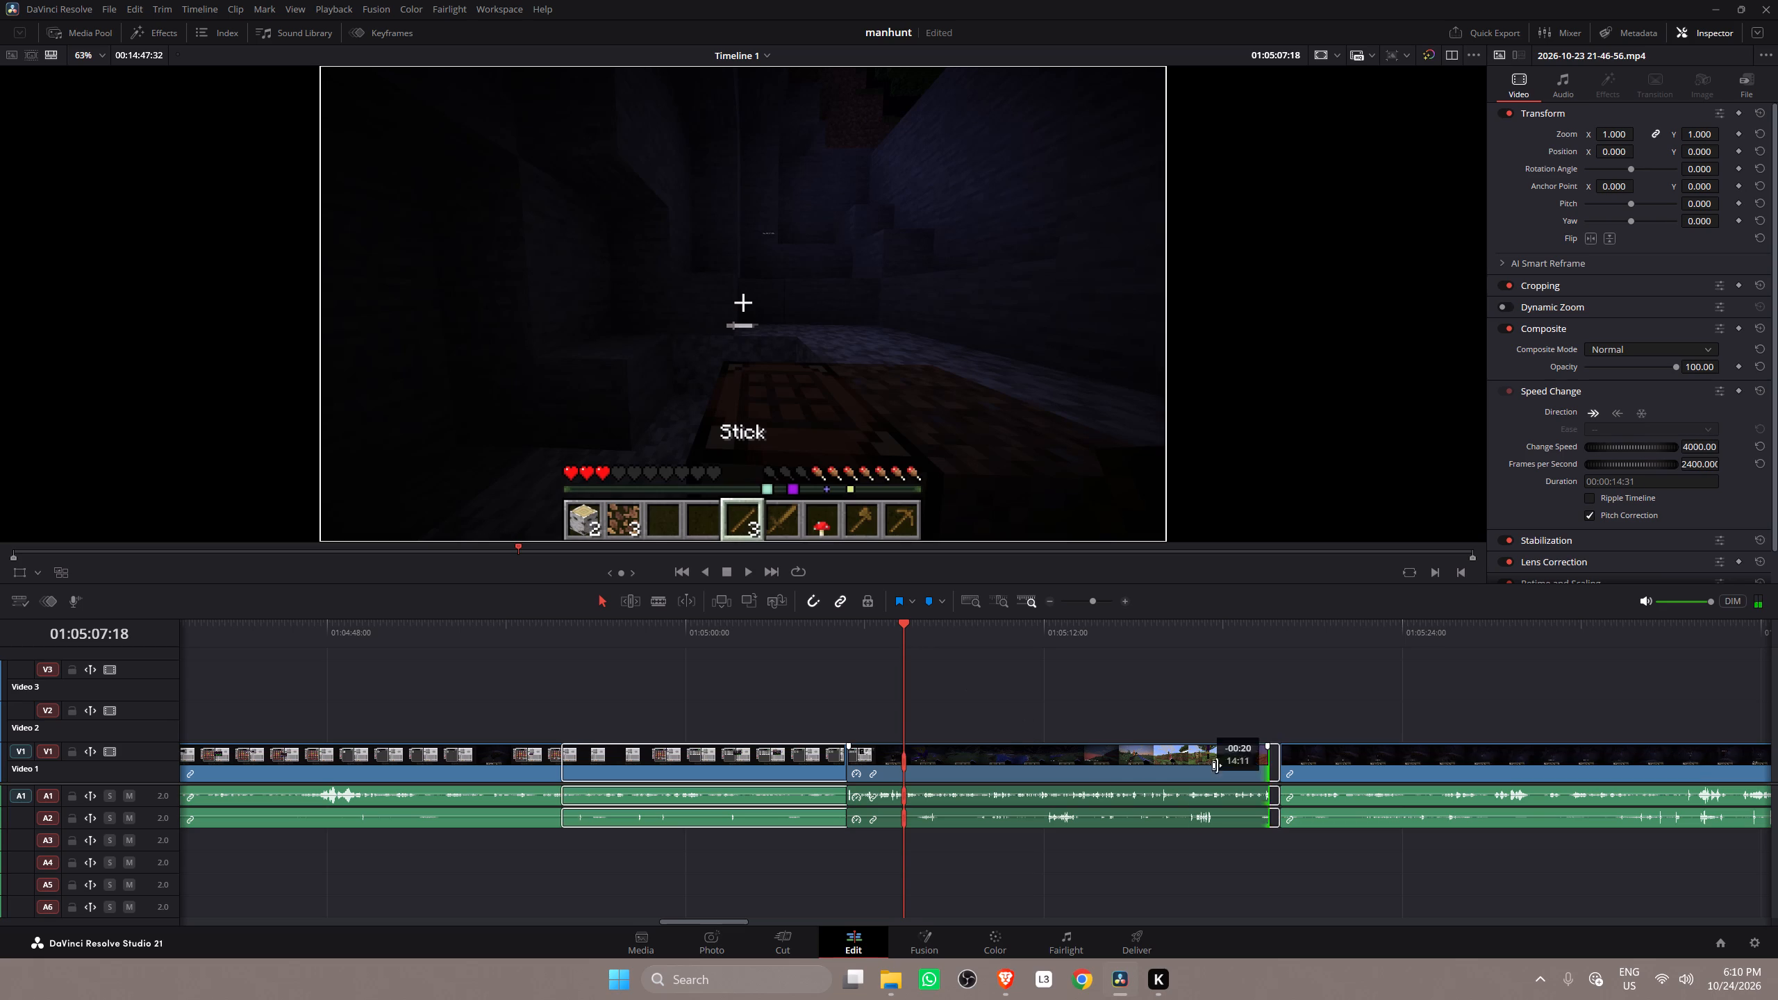
left_click_drag(1217, 765, 897, 778)
Move the following zombie-fight clip against the trimmed segment's end, review it through to the death screen, and save the project.
left_click_drag(1356, 753, 1024, 759)
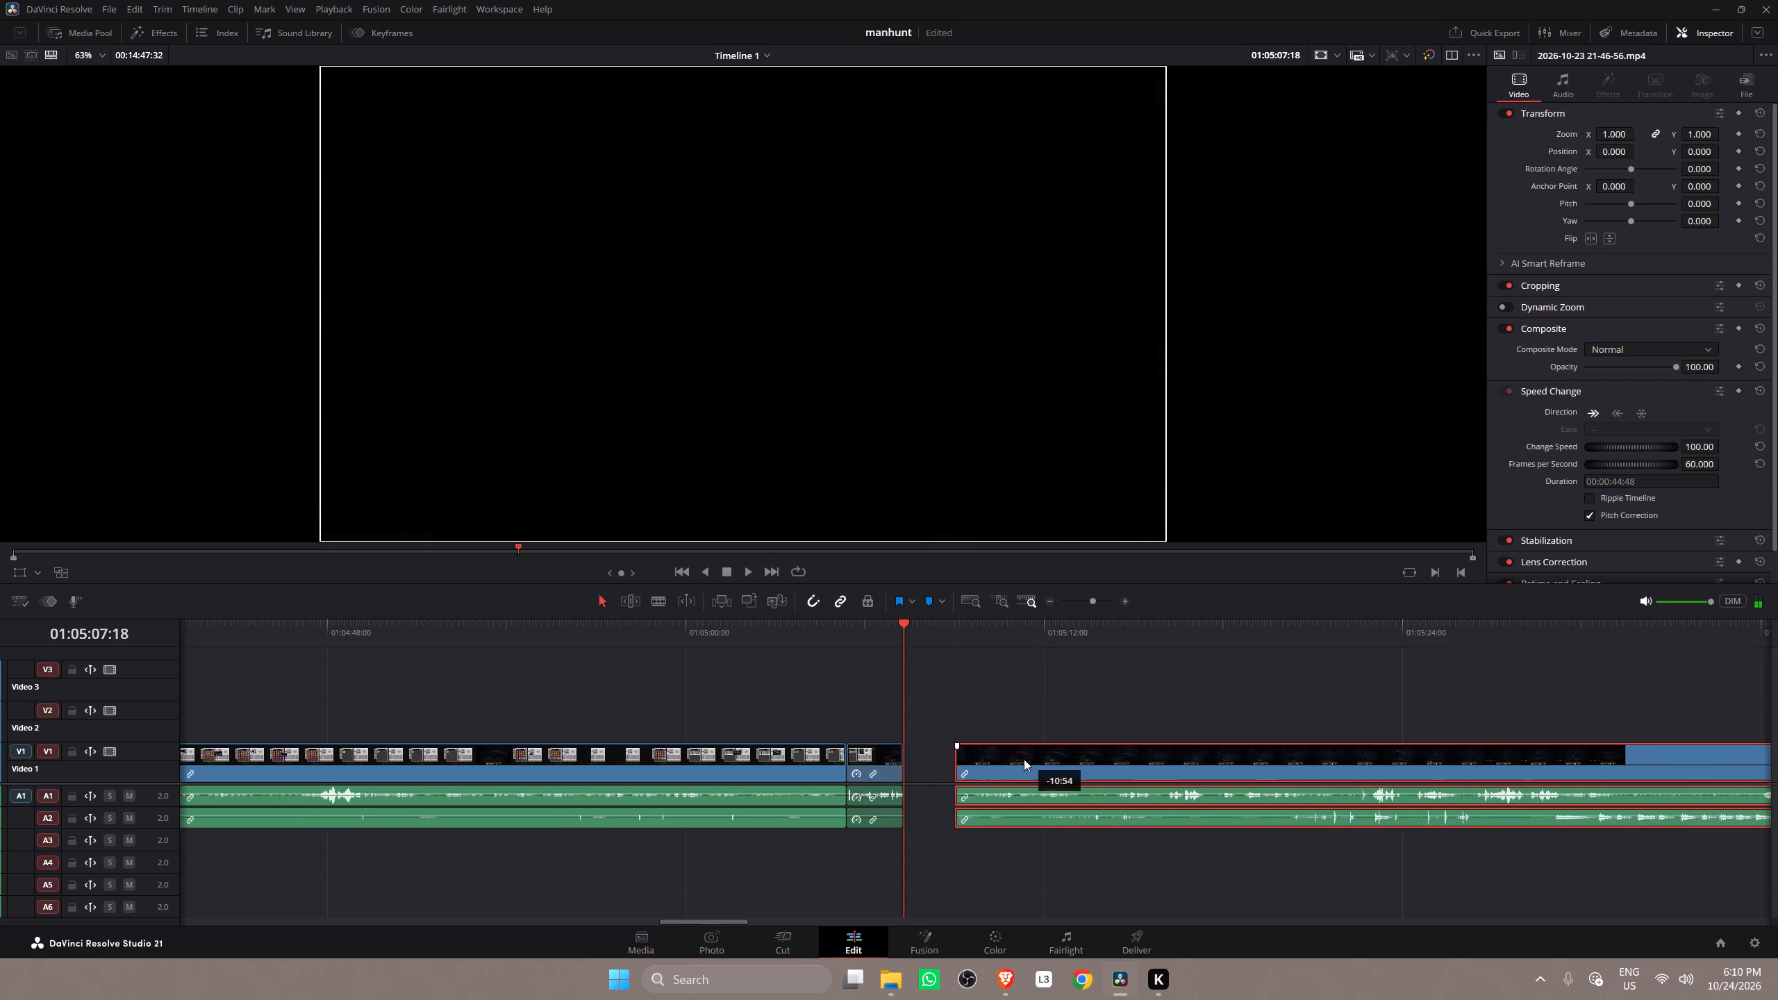
left_click_drag(1024, 759, 984, 760)
key("space")
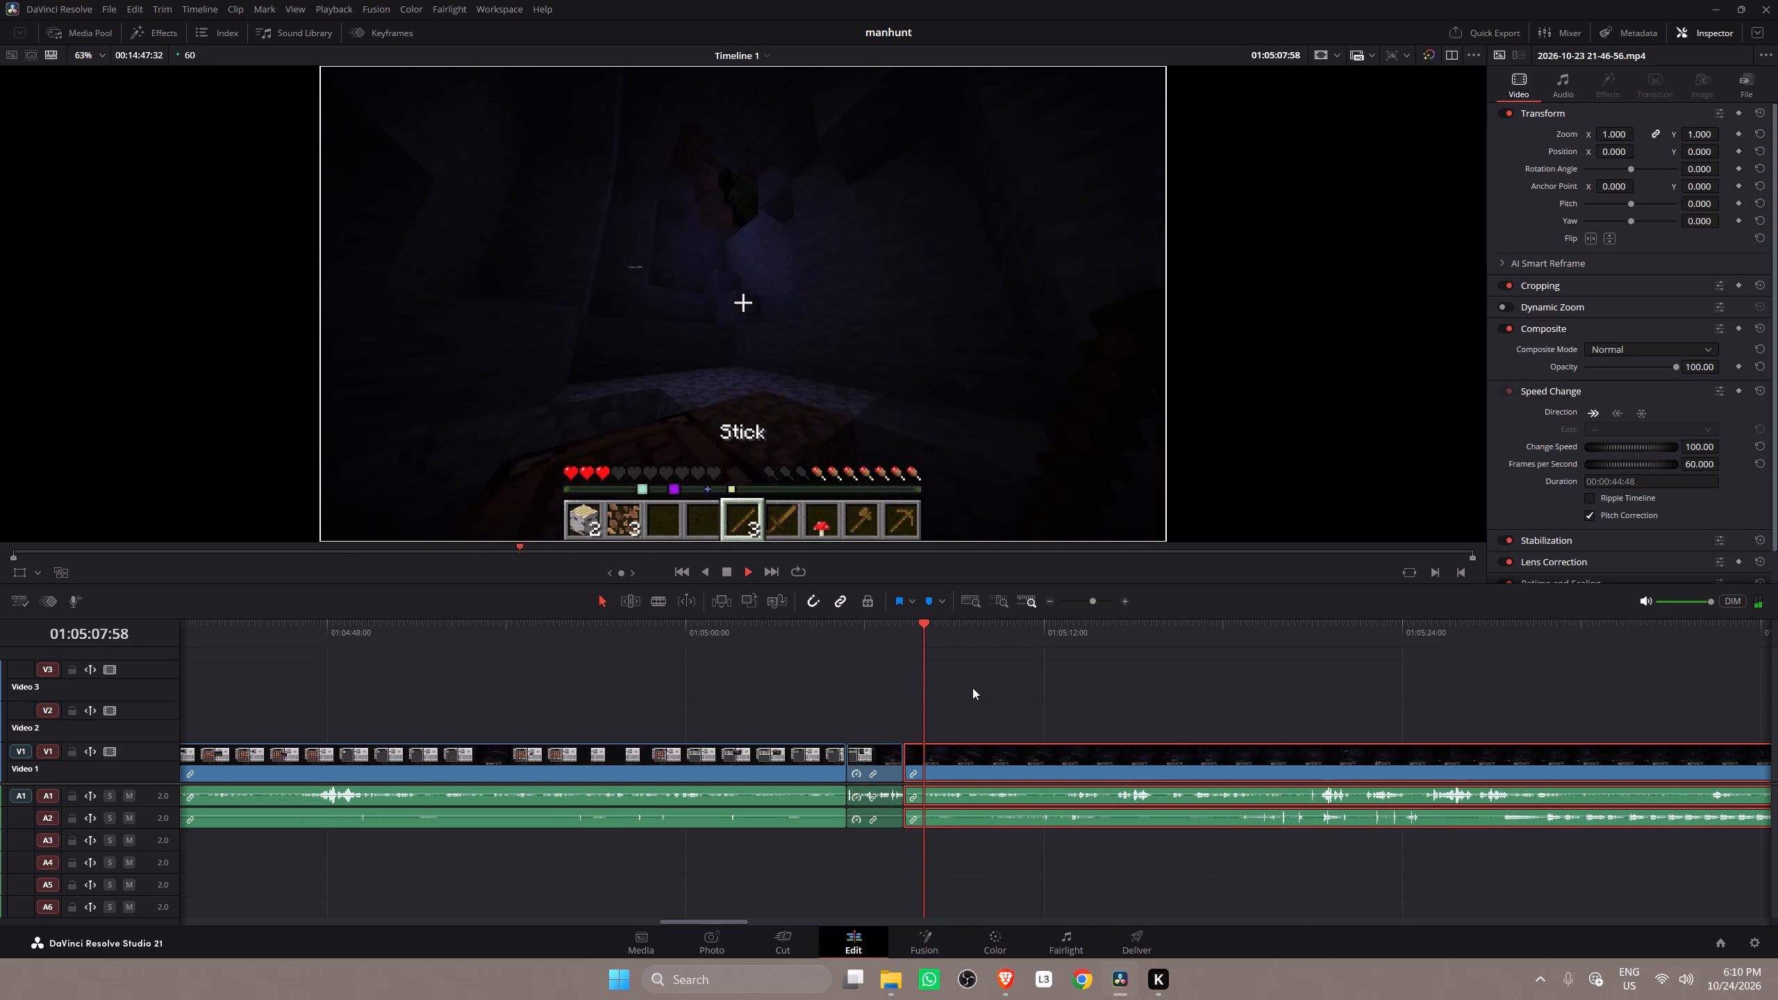
key("space")
left_click(888, 630)
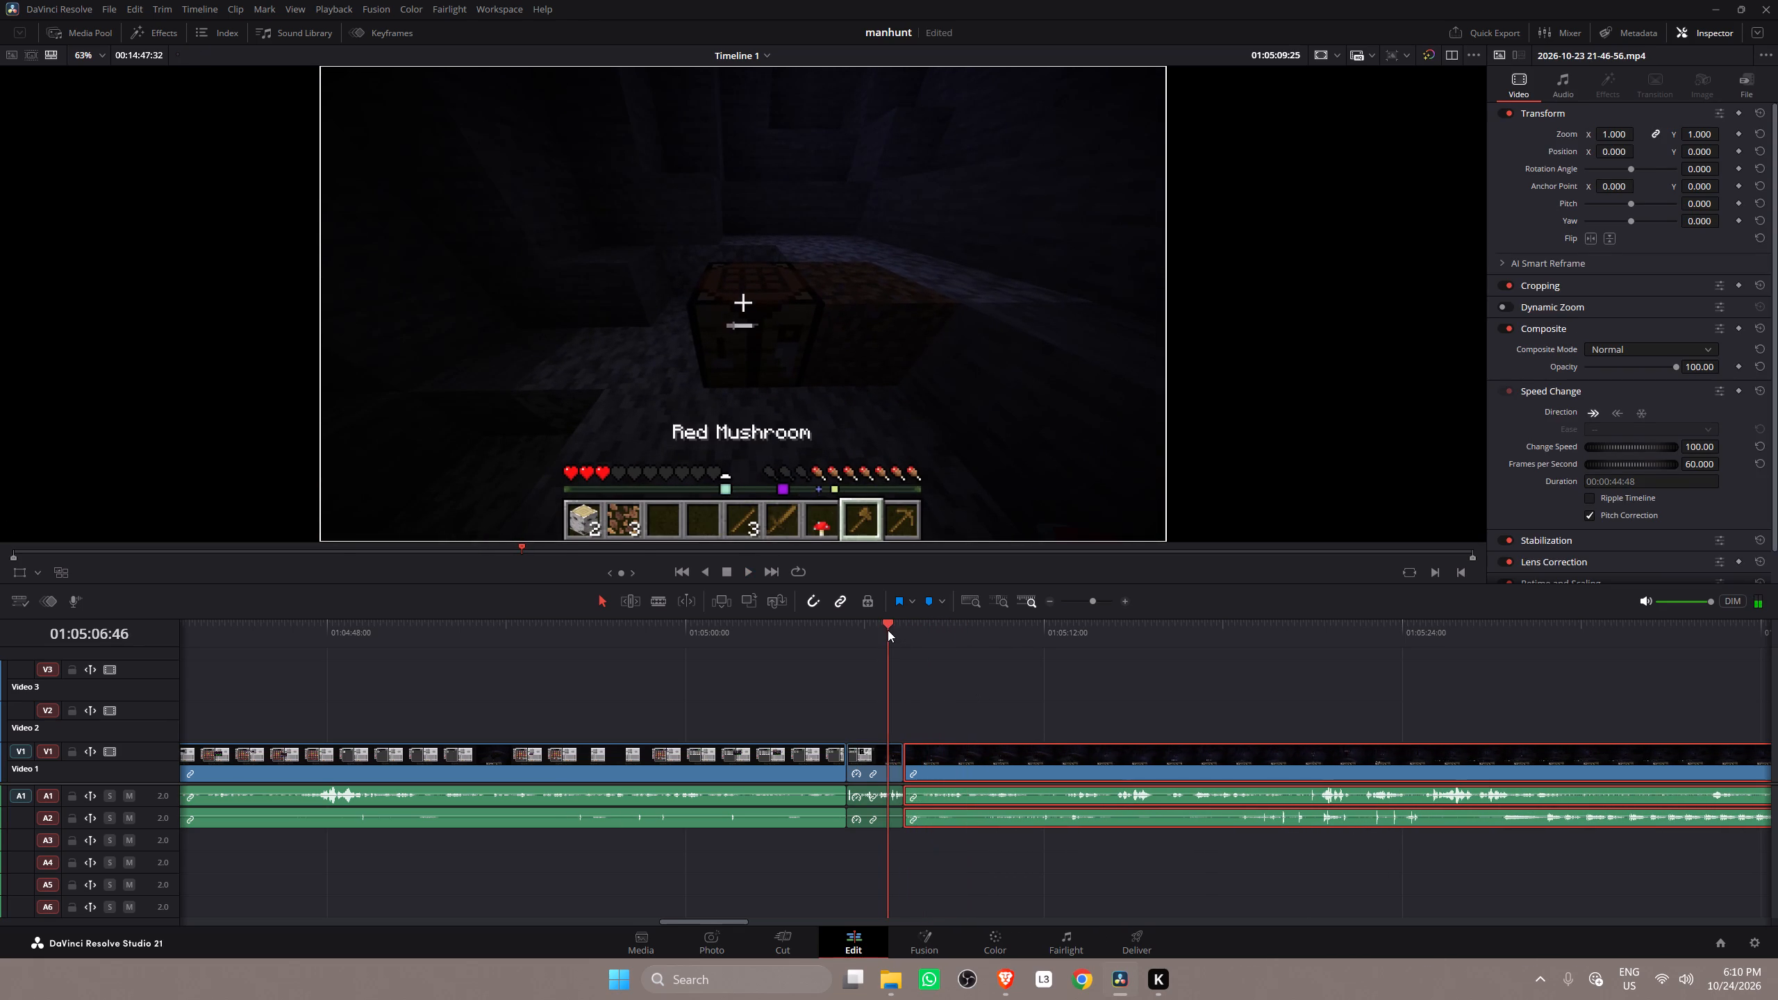
key("space")
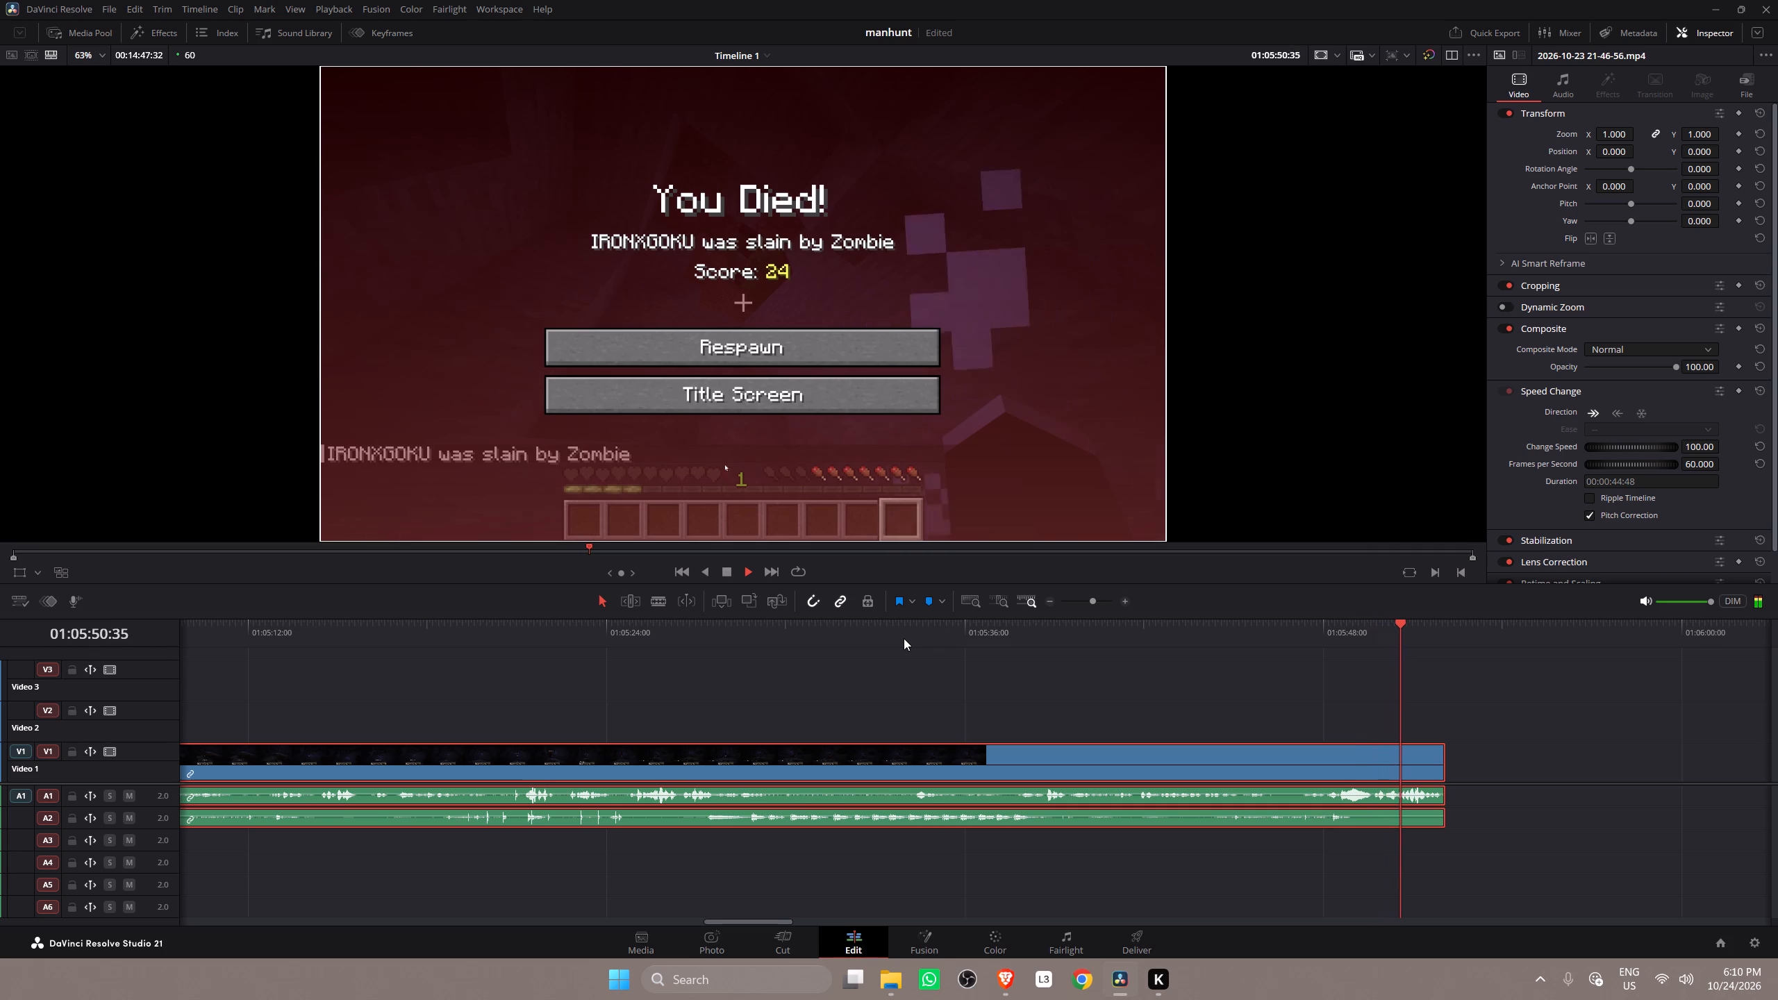
key("space")
key("ctrl+s")
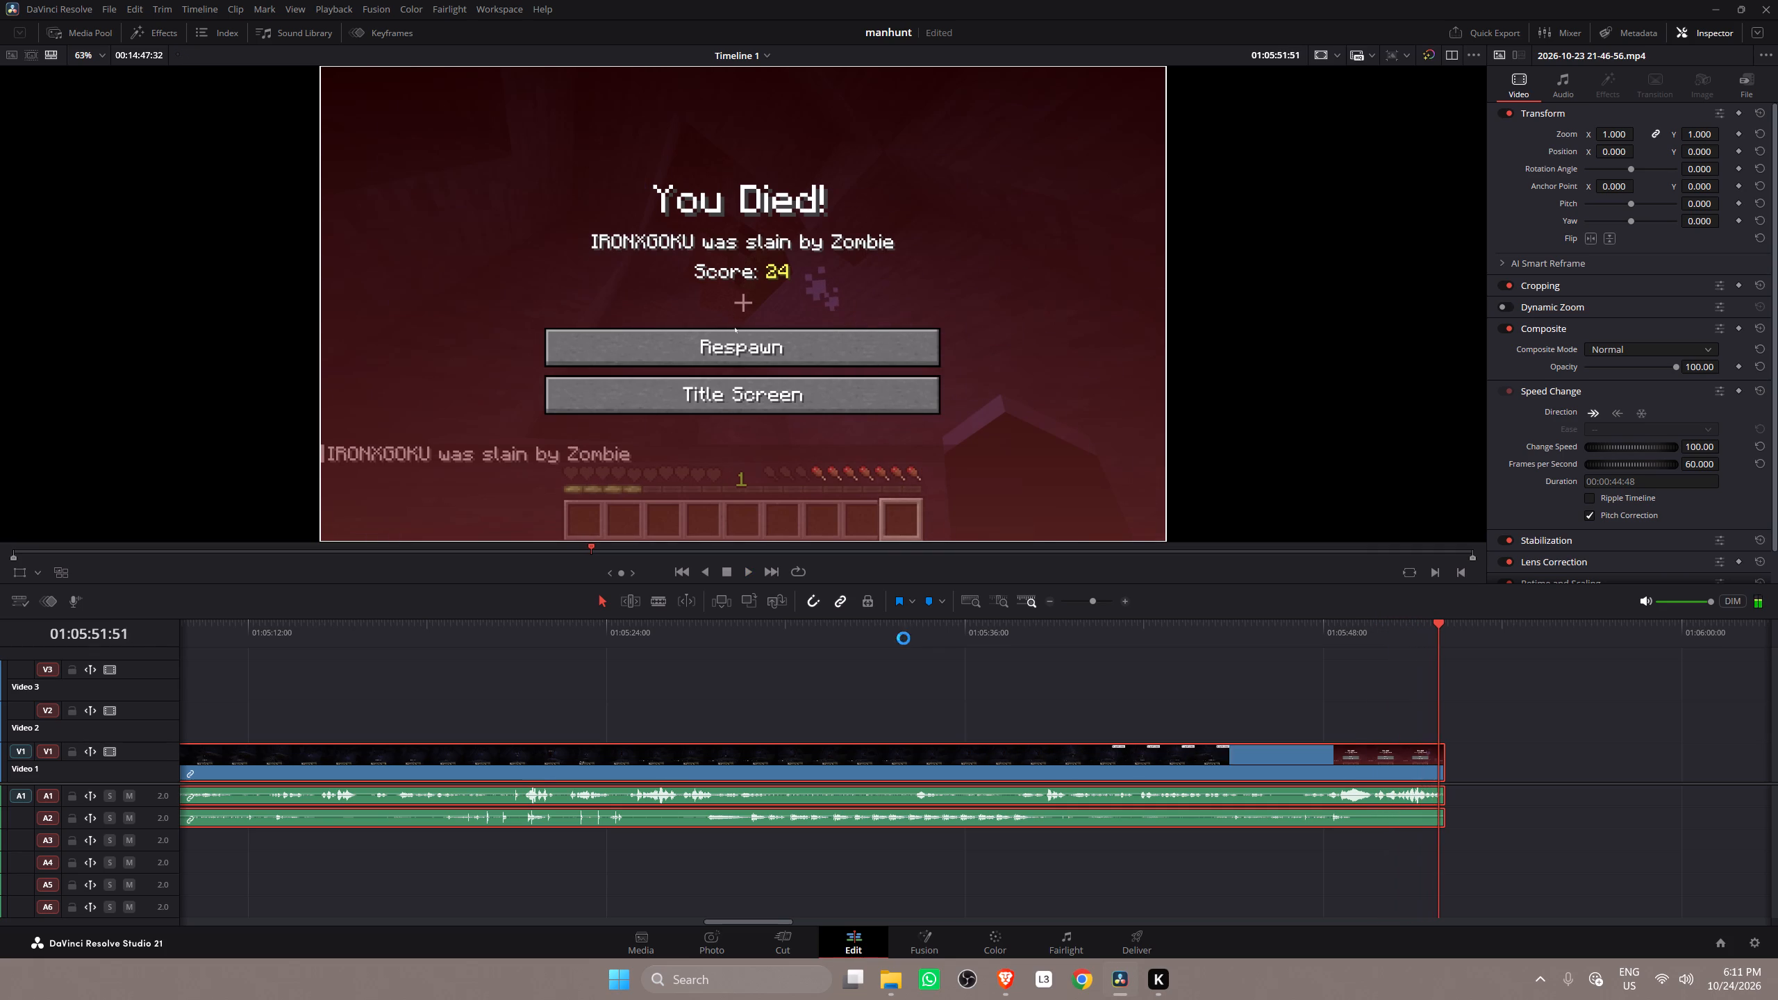
Delete the empty gap on V1 after the death-screen clip ends at 01:05:51:51, so the following clips close up.
scroll(890, 635, "down", 7, "alt")
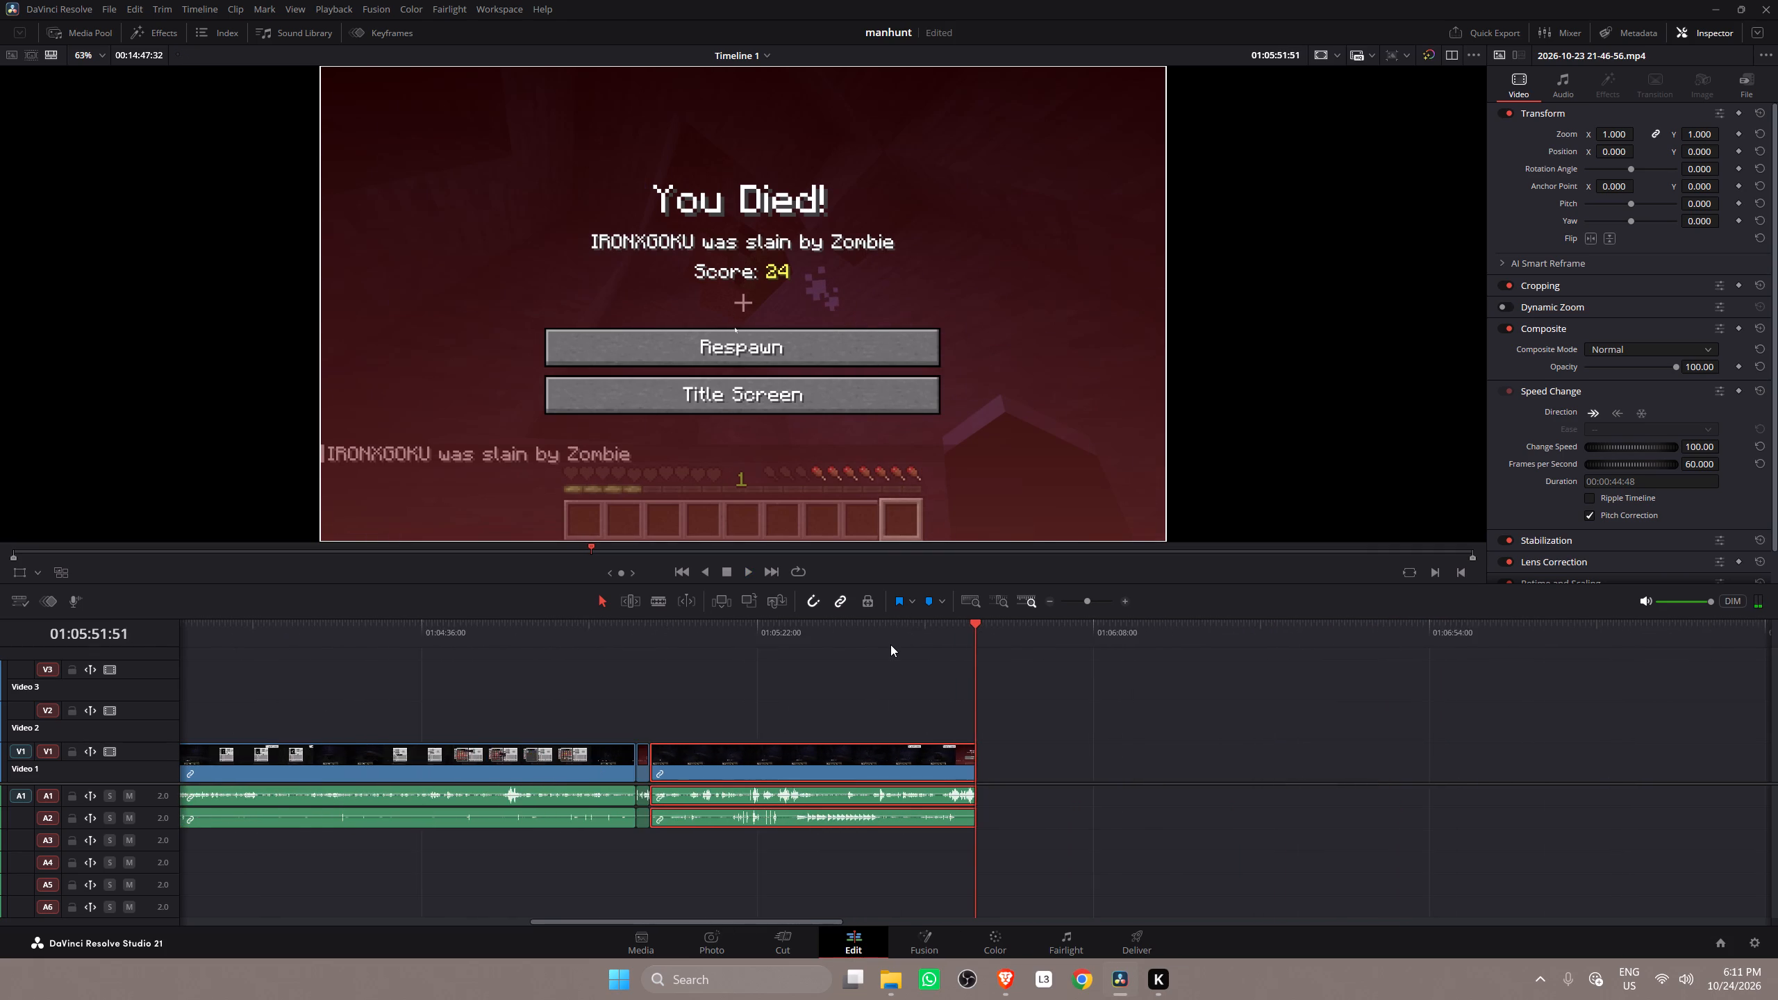
scroll(891, 644, "down", 2, "alt")
left_click(1095, 762)
key("BackSpace")
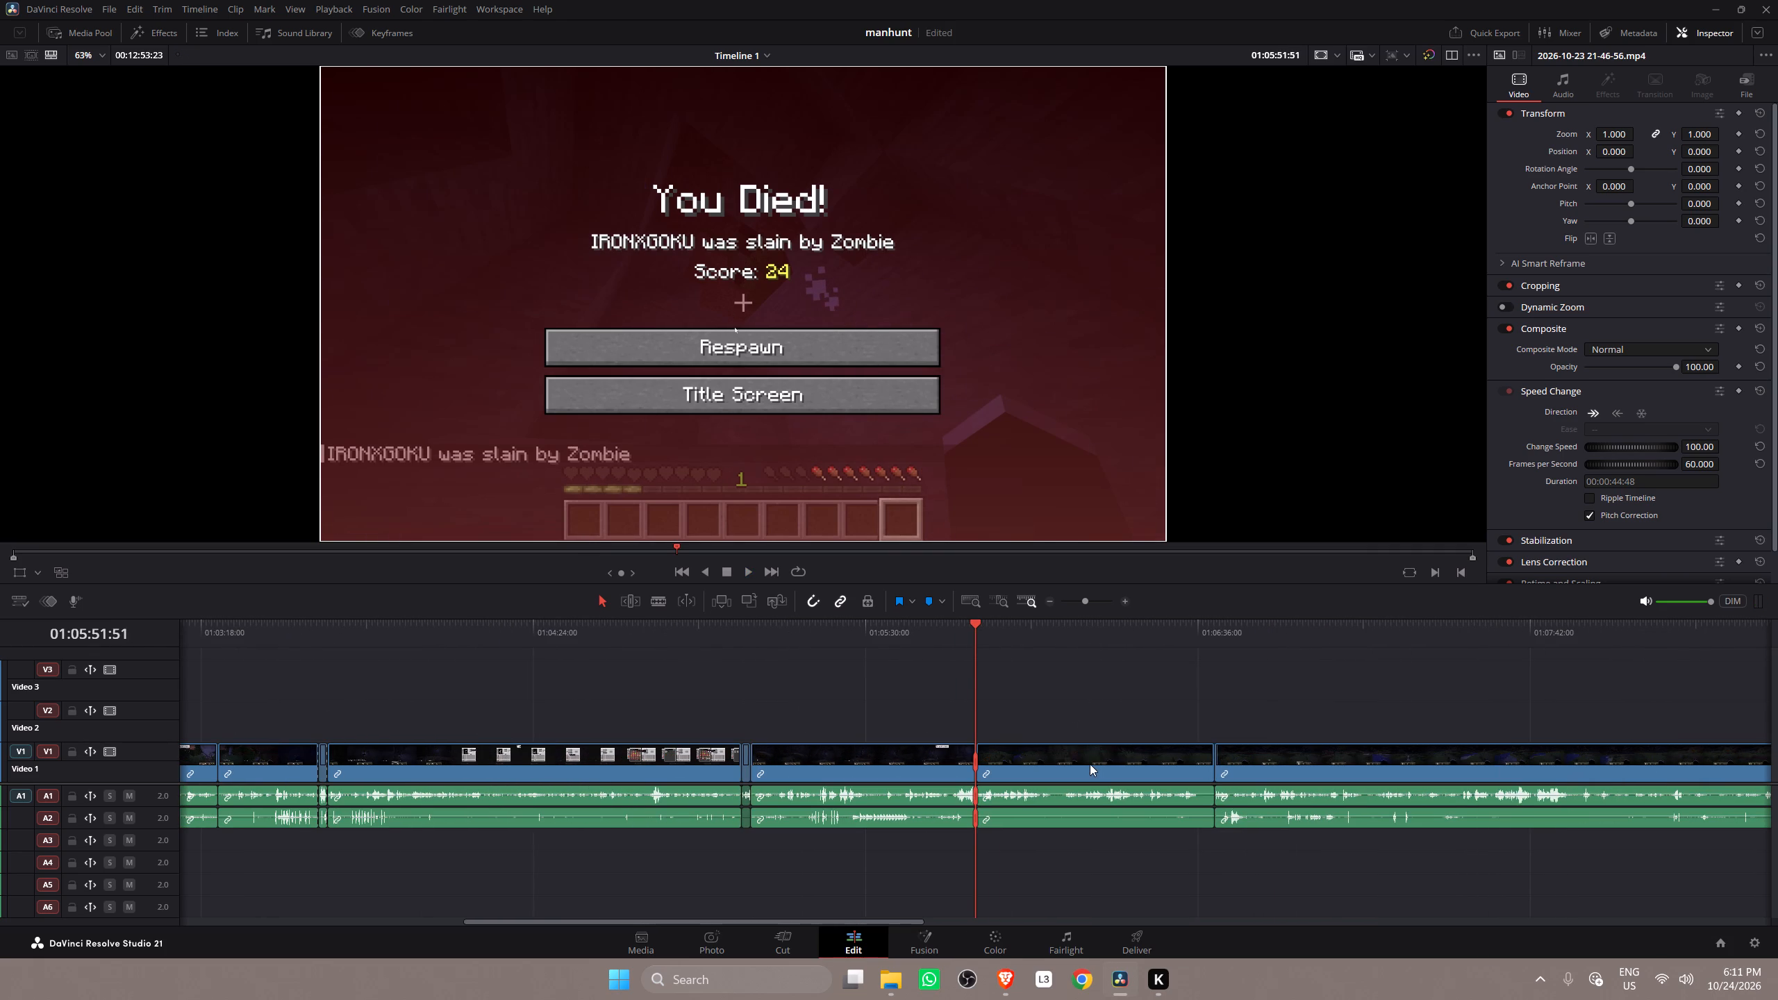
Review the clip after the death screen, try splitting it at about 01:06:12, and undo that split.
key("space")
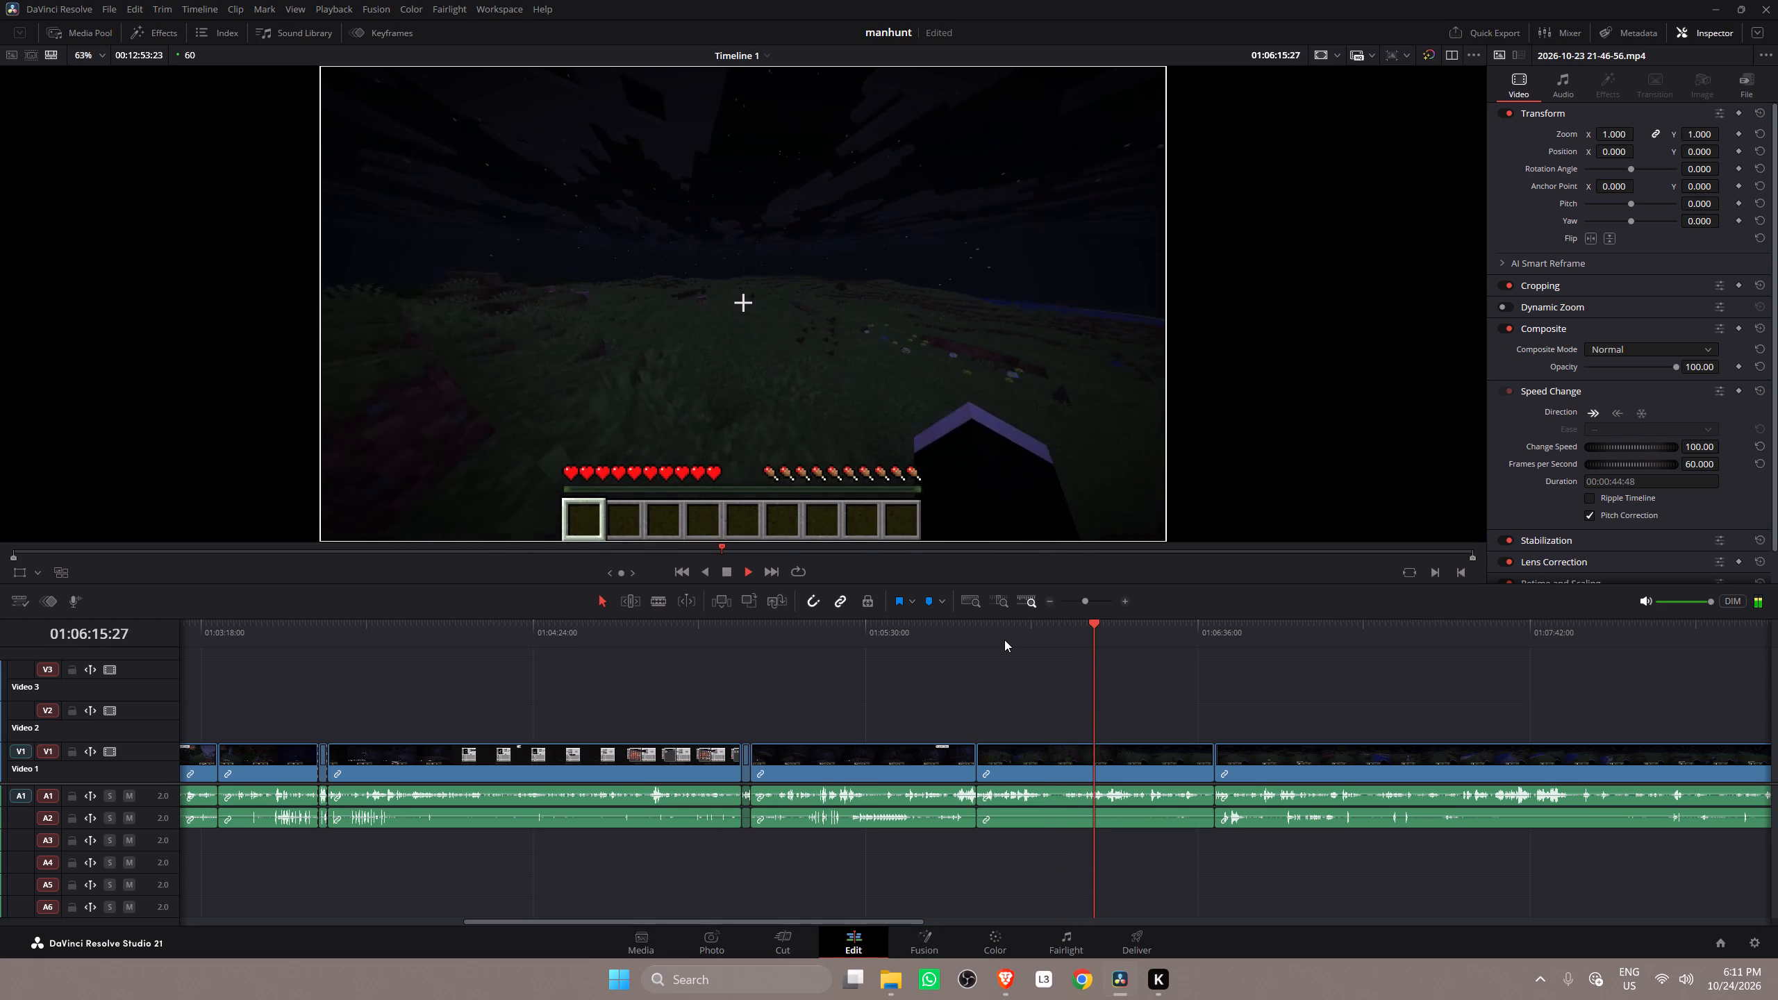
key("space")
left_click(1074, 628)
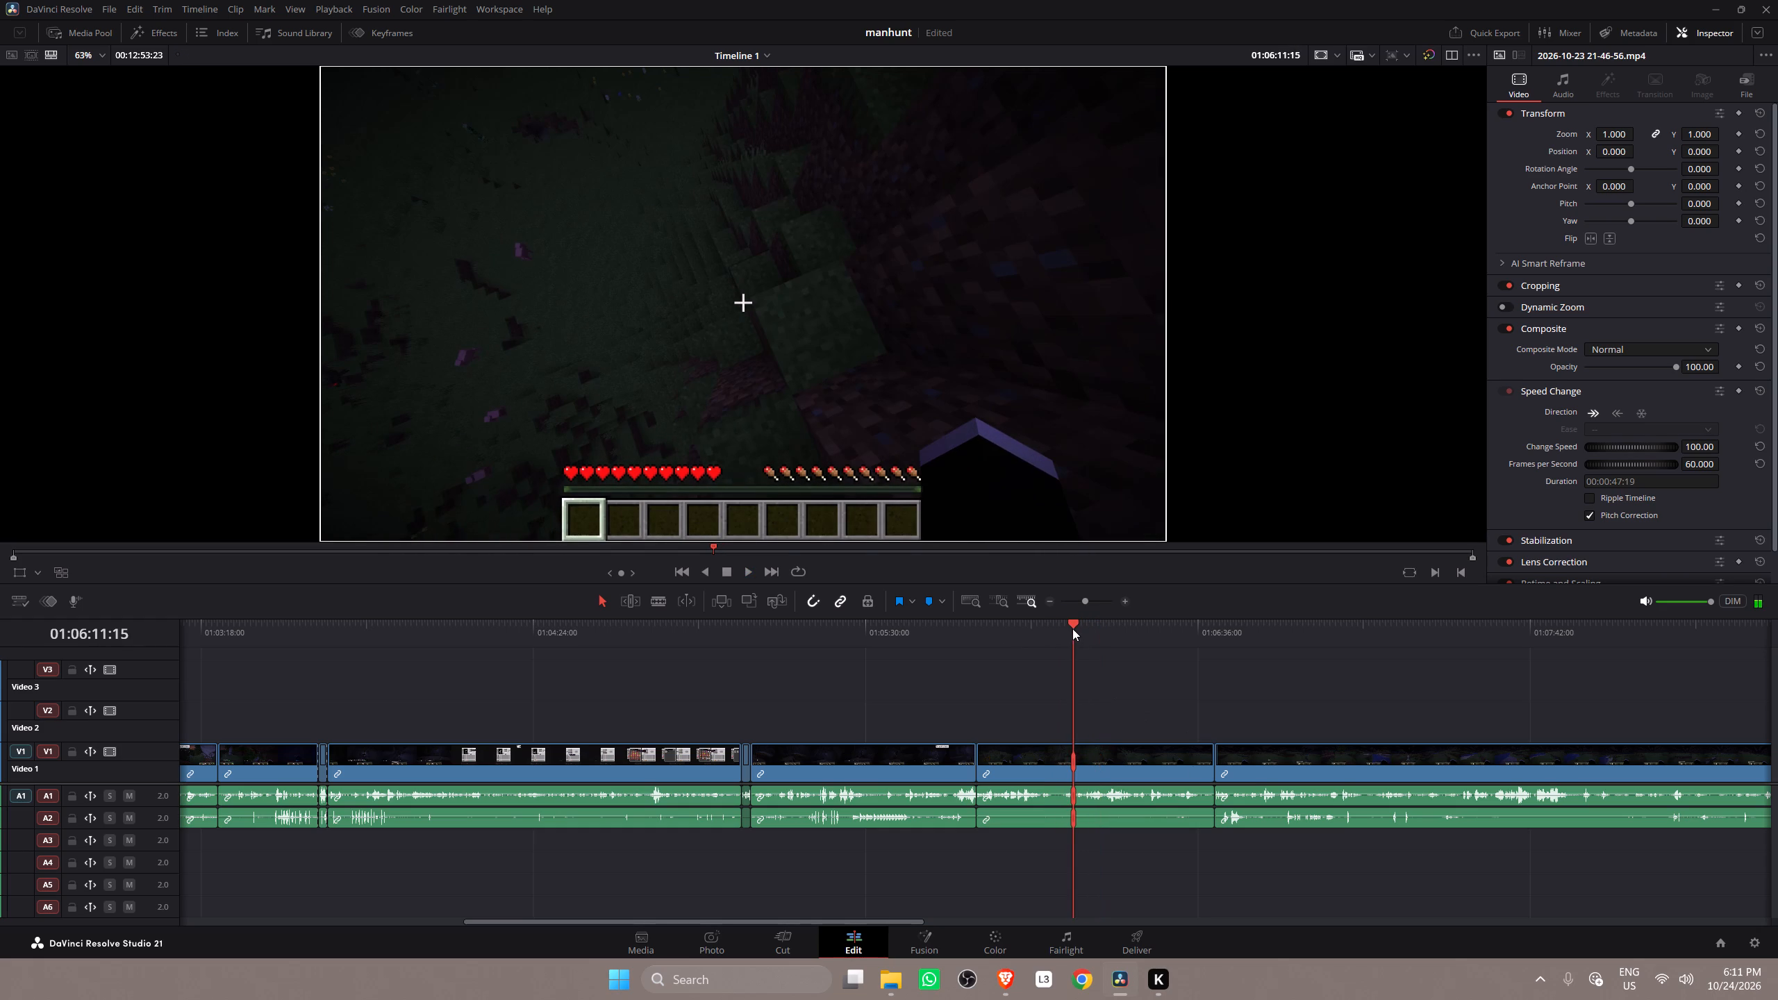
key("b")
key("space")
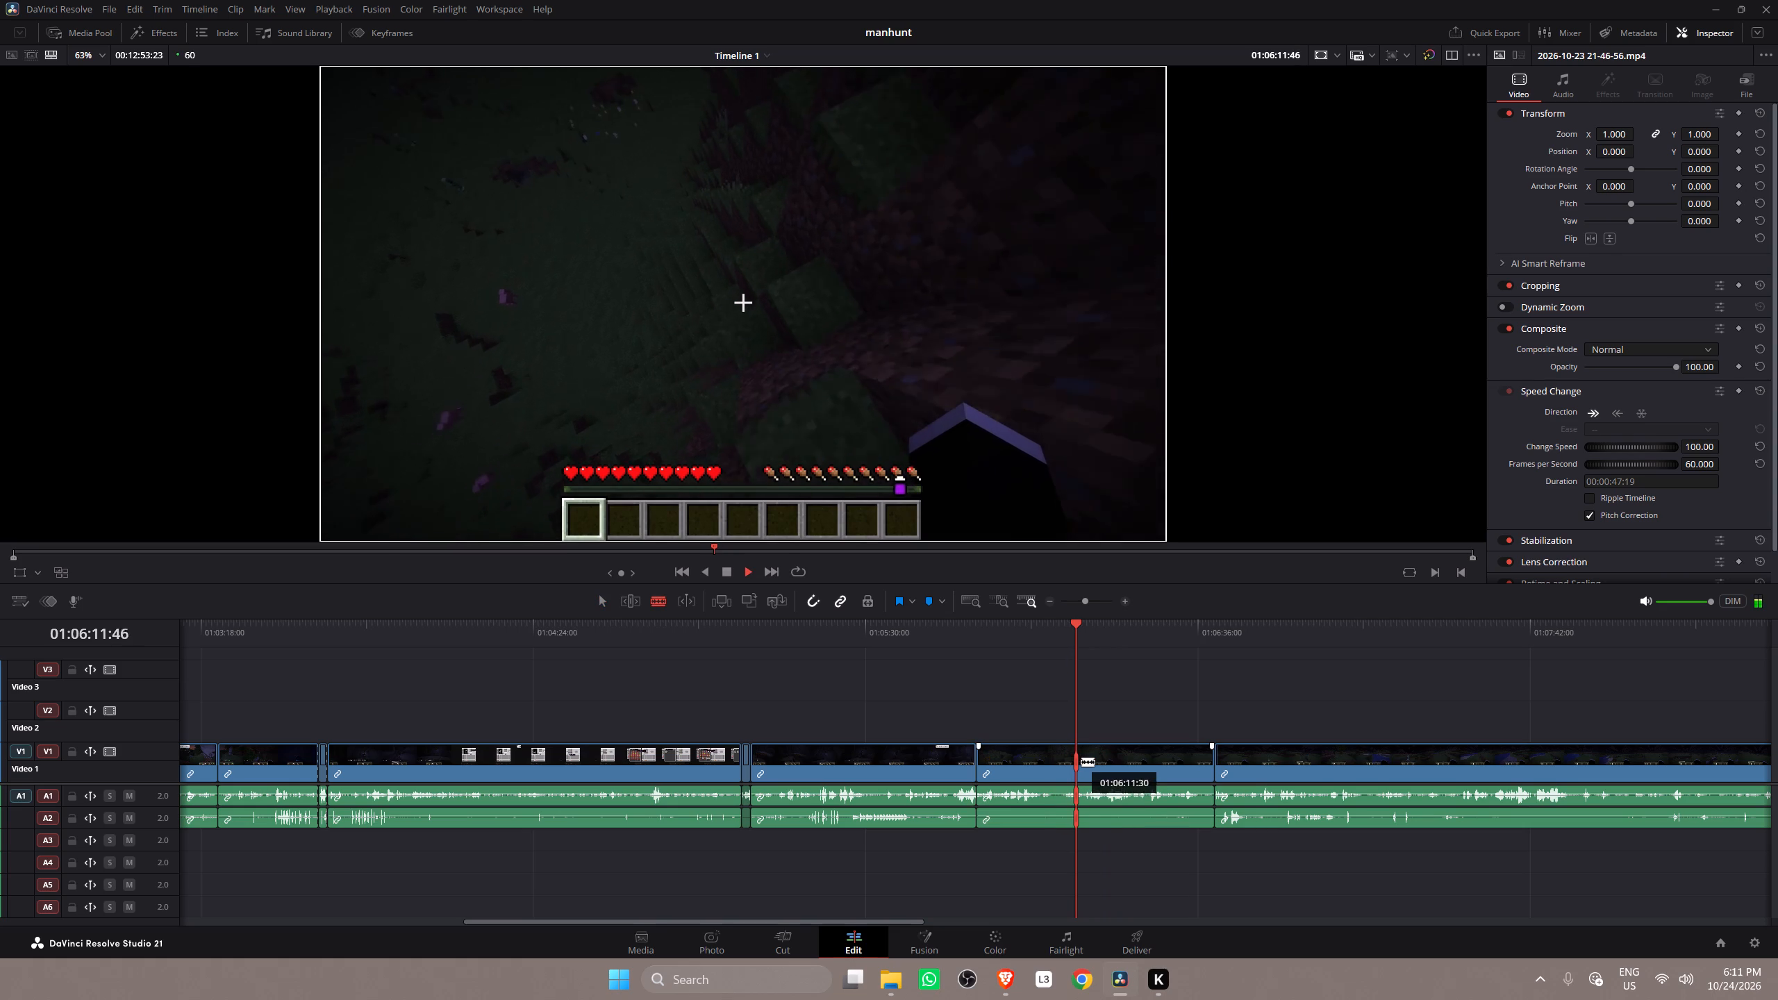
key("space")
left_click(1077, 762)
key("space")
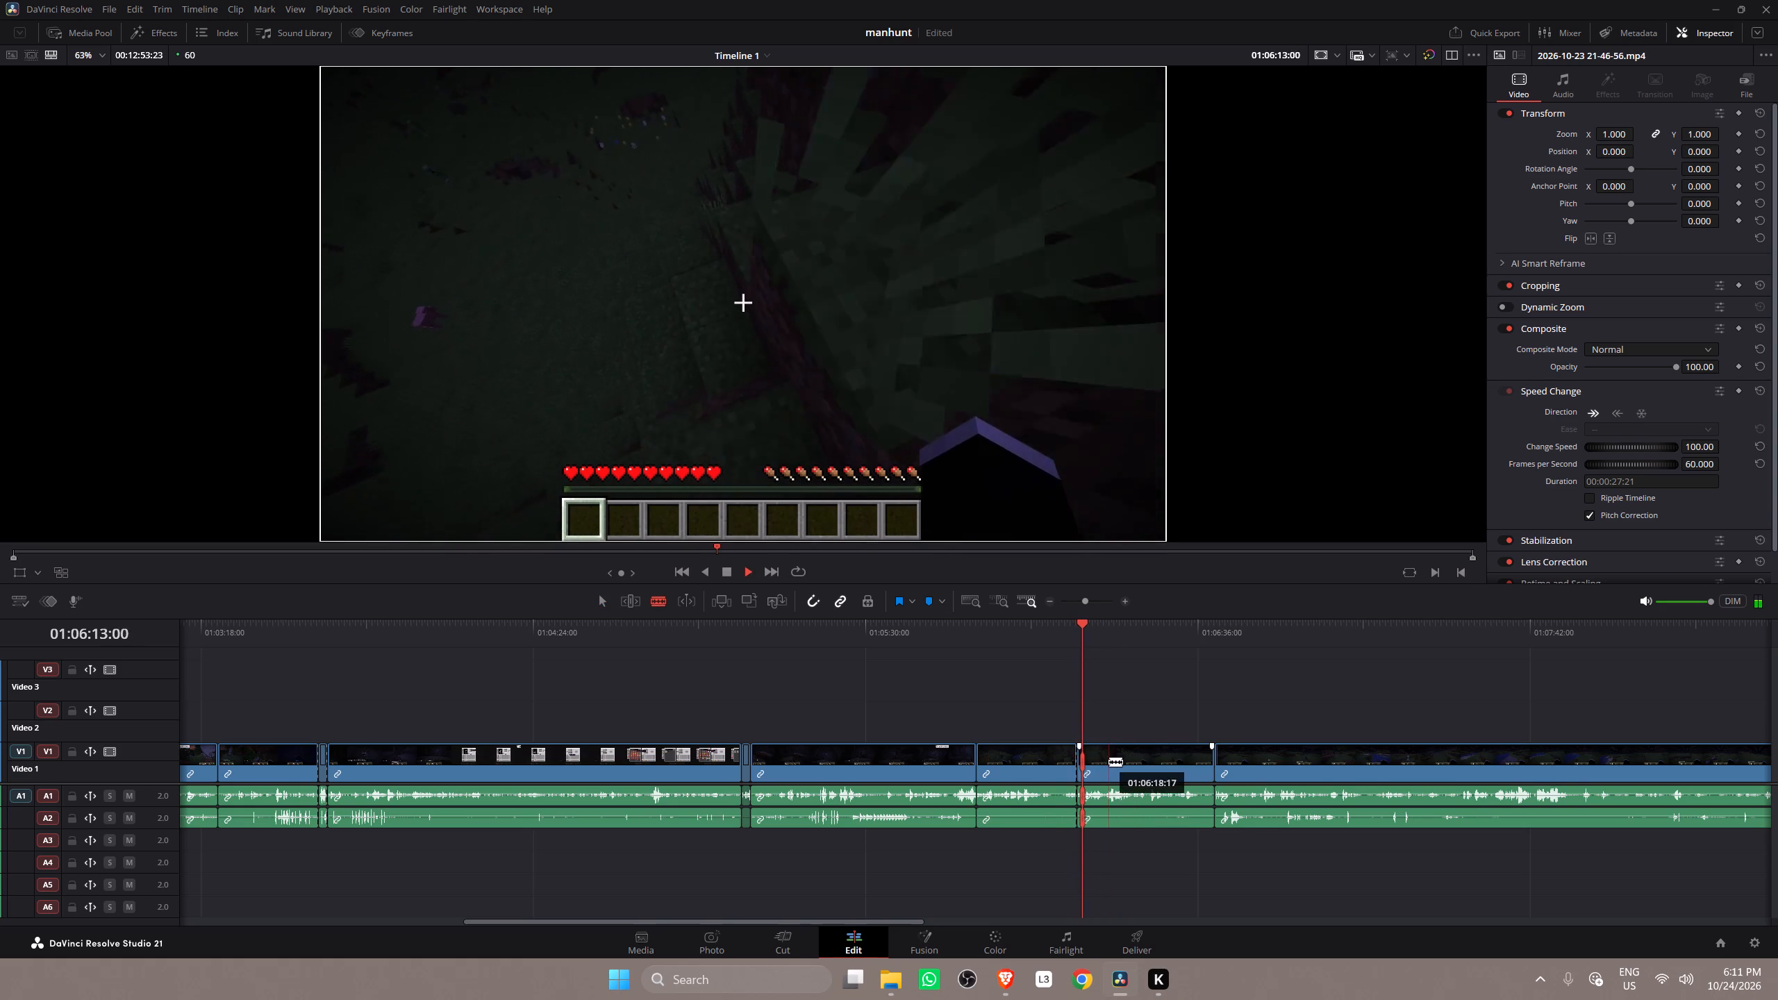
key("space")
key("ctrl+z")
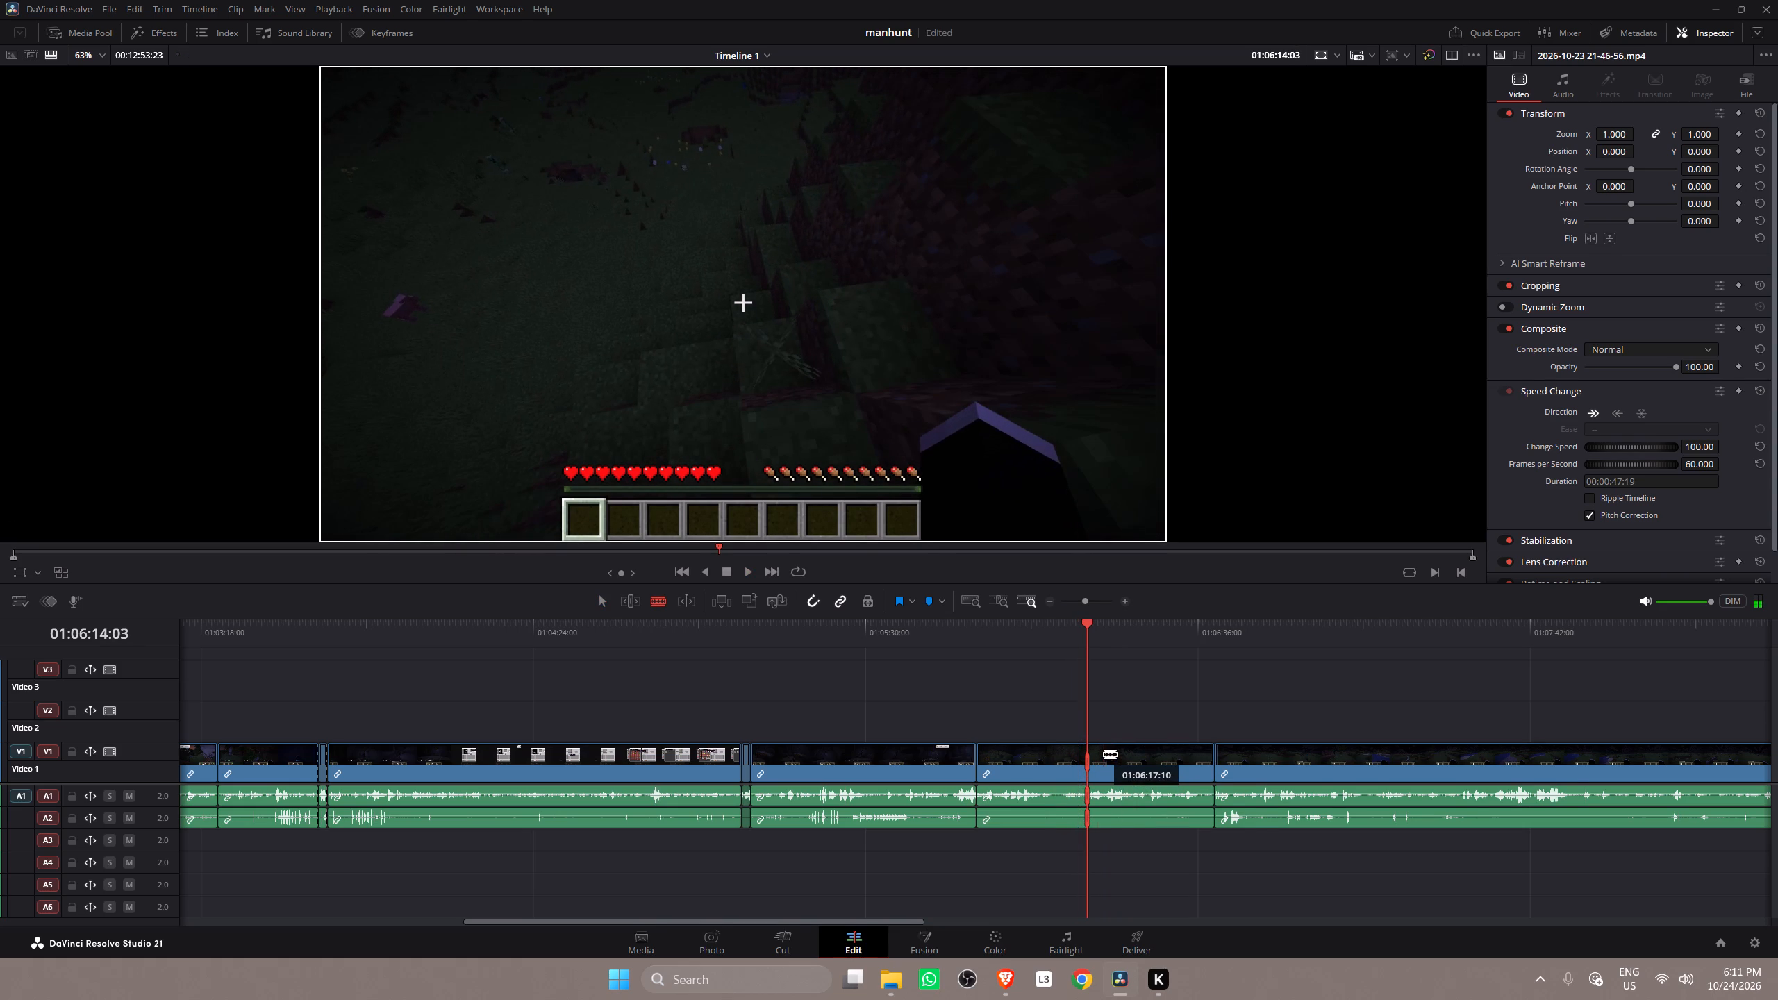
Split the clip after the death screen at 01:06:14:03 and 01:06:18:27 to isolate a short segment.
left_click(1088, 756)
key("space")
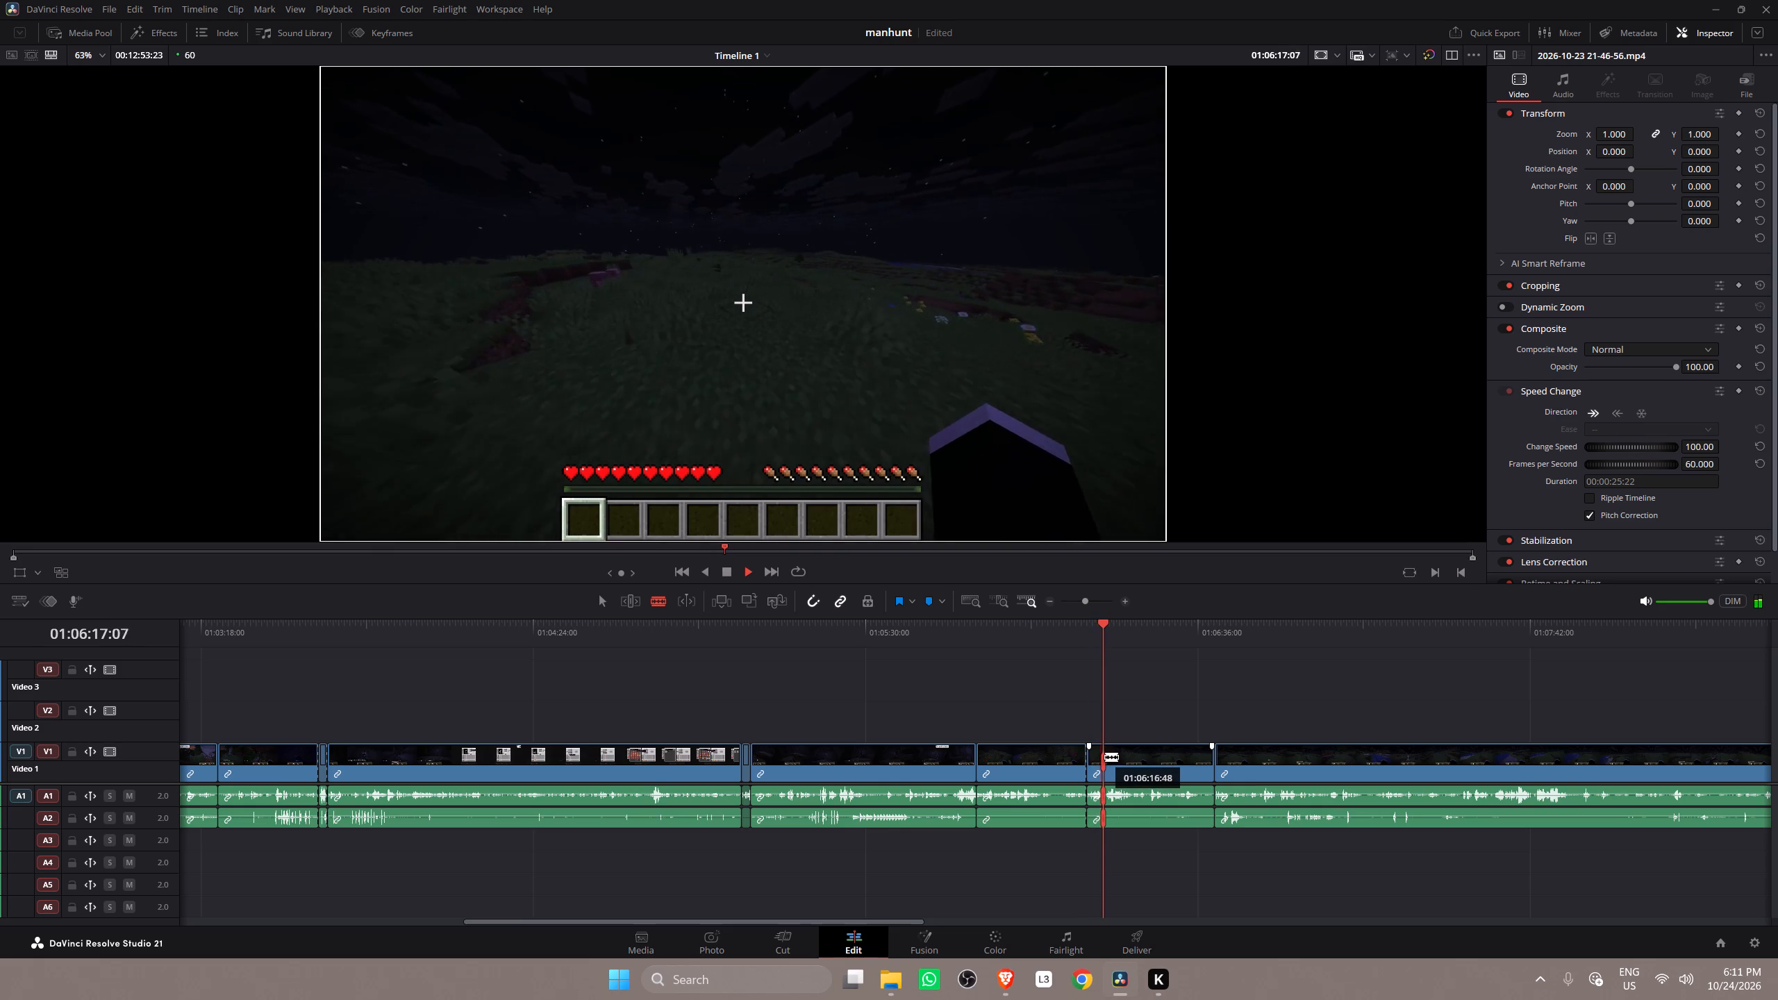
key("space")
left_click(1111, 754)
key("a")
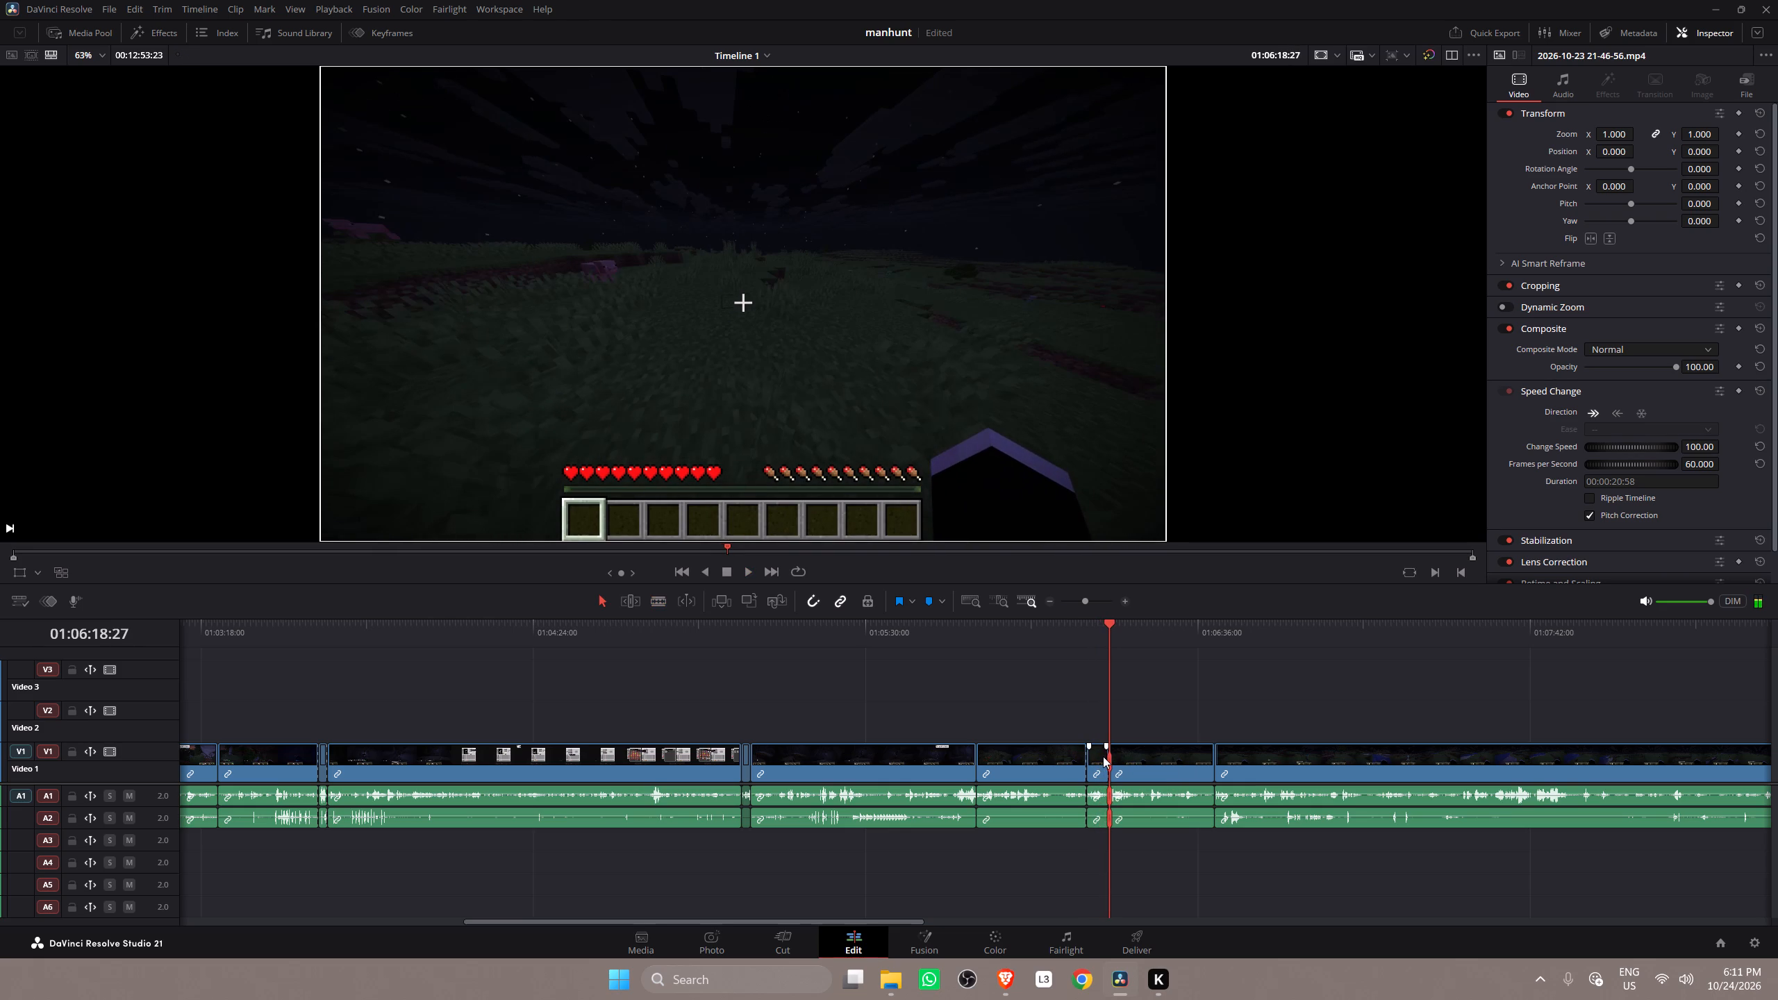
Set the isolated segment's zoom to 0.760 on both axes and preview it.
left_click(1101, 758)
key("Left")
key("Left")
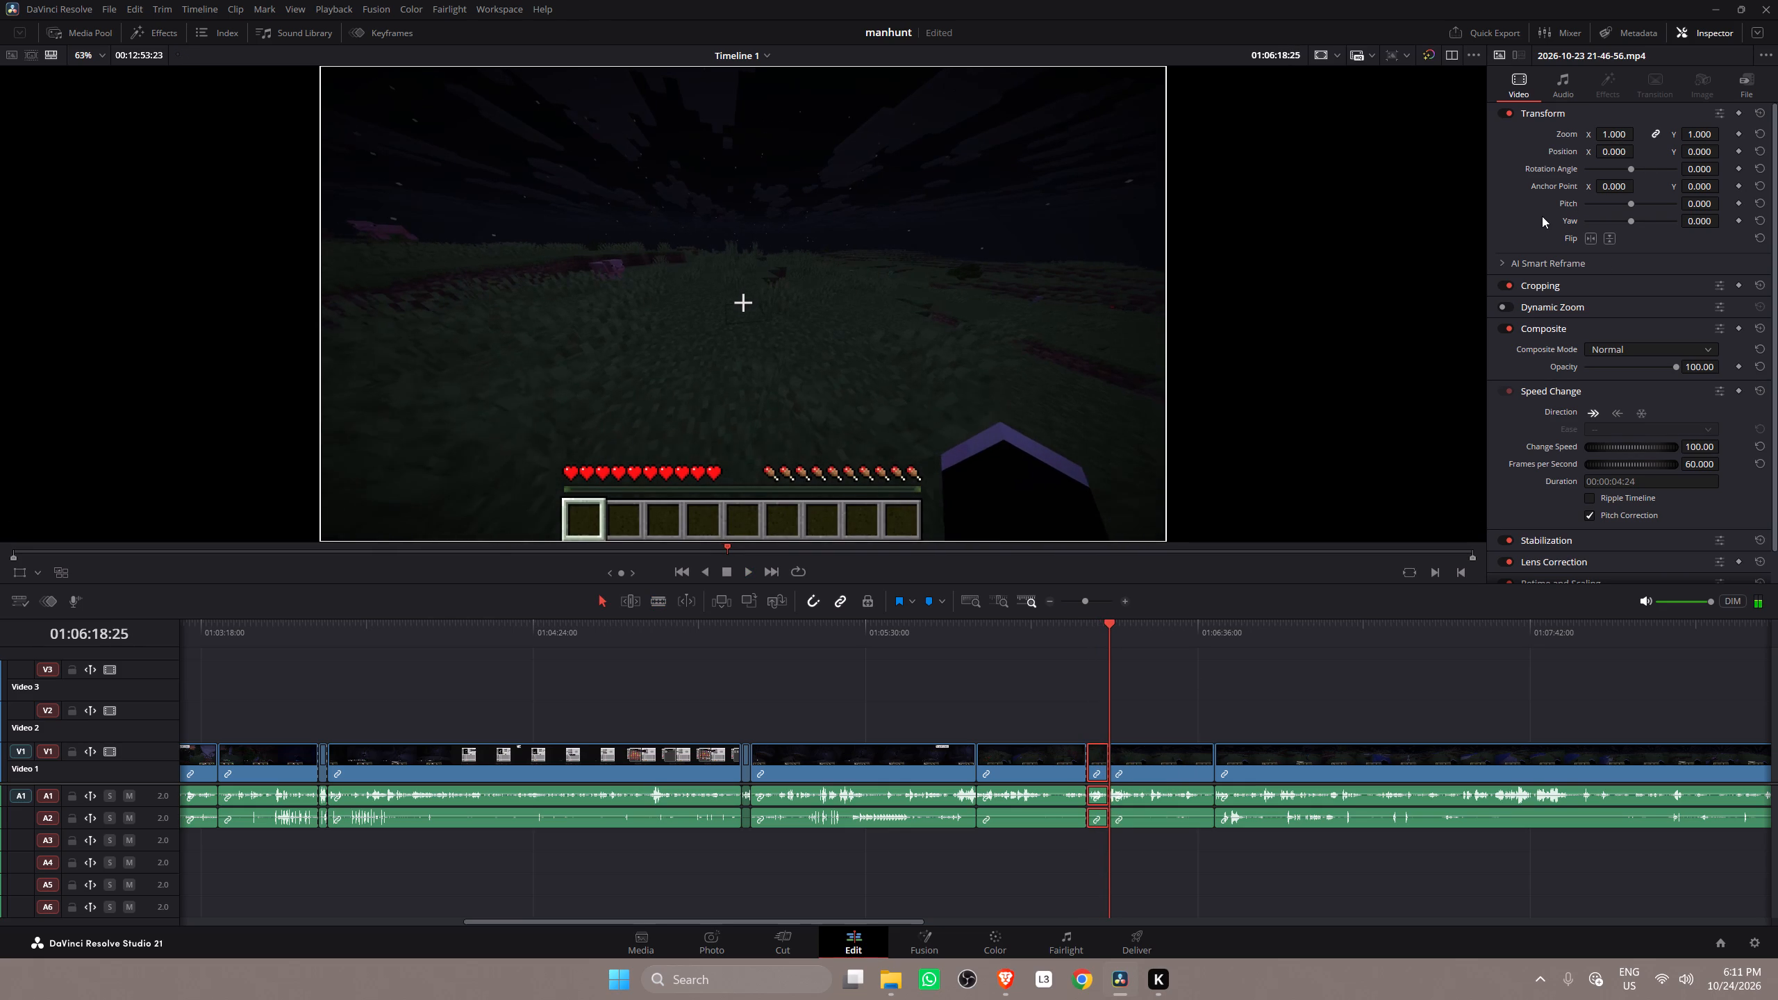
key("Left")
left_click_drag(1613, 135, 1596, 133)
left_click(1079, 635)
key("space")
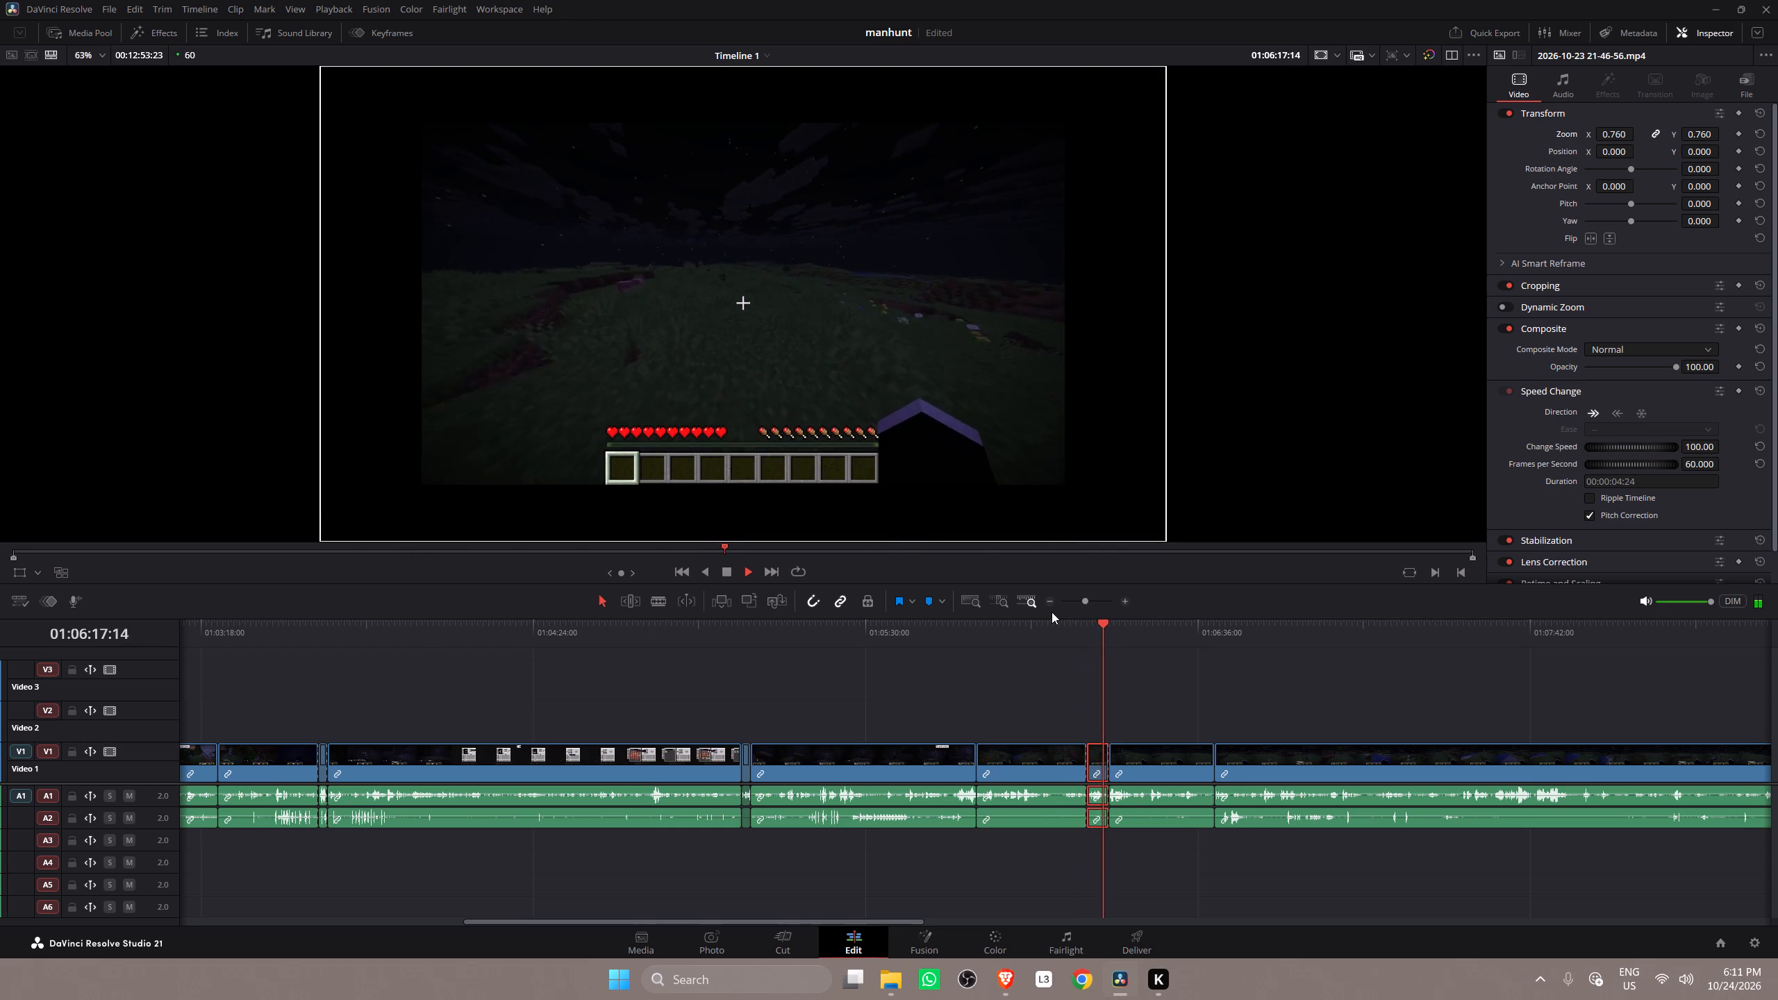
key("space")
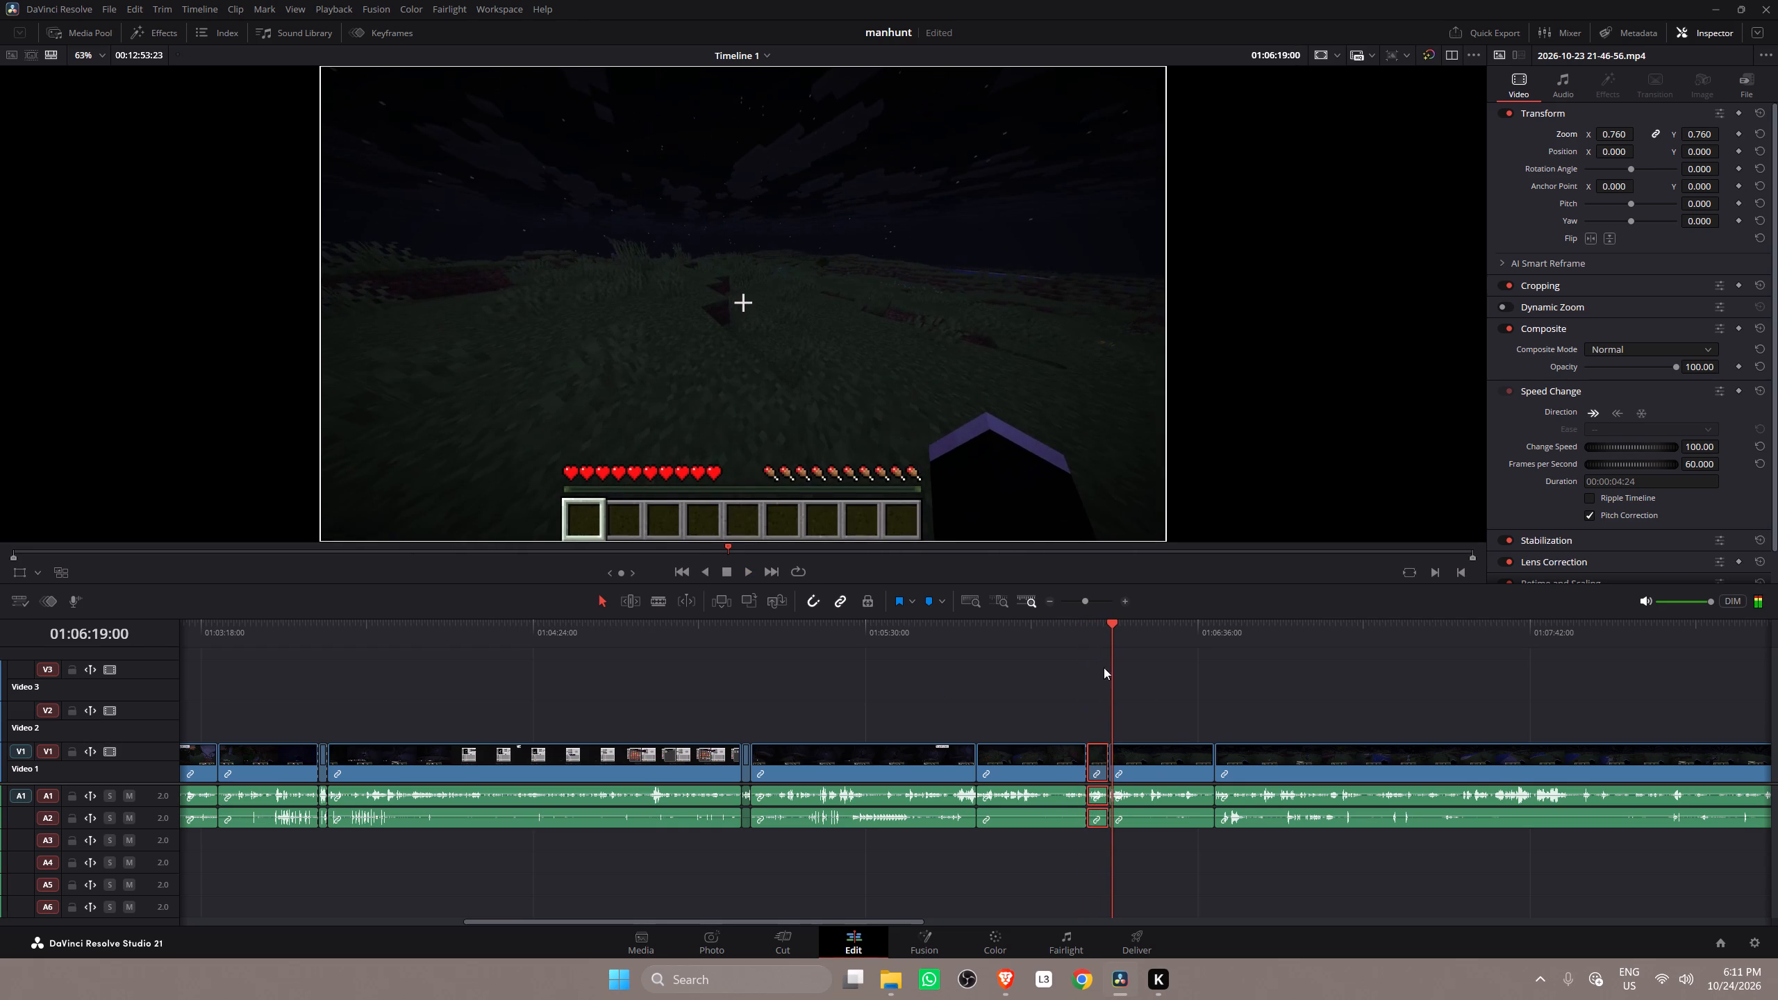
Turn the zoomed-out segment black and white by setting its Global saturation to 0.00, preview it, and save the project.
left_click(1099, 624)
left_click(982, 933)
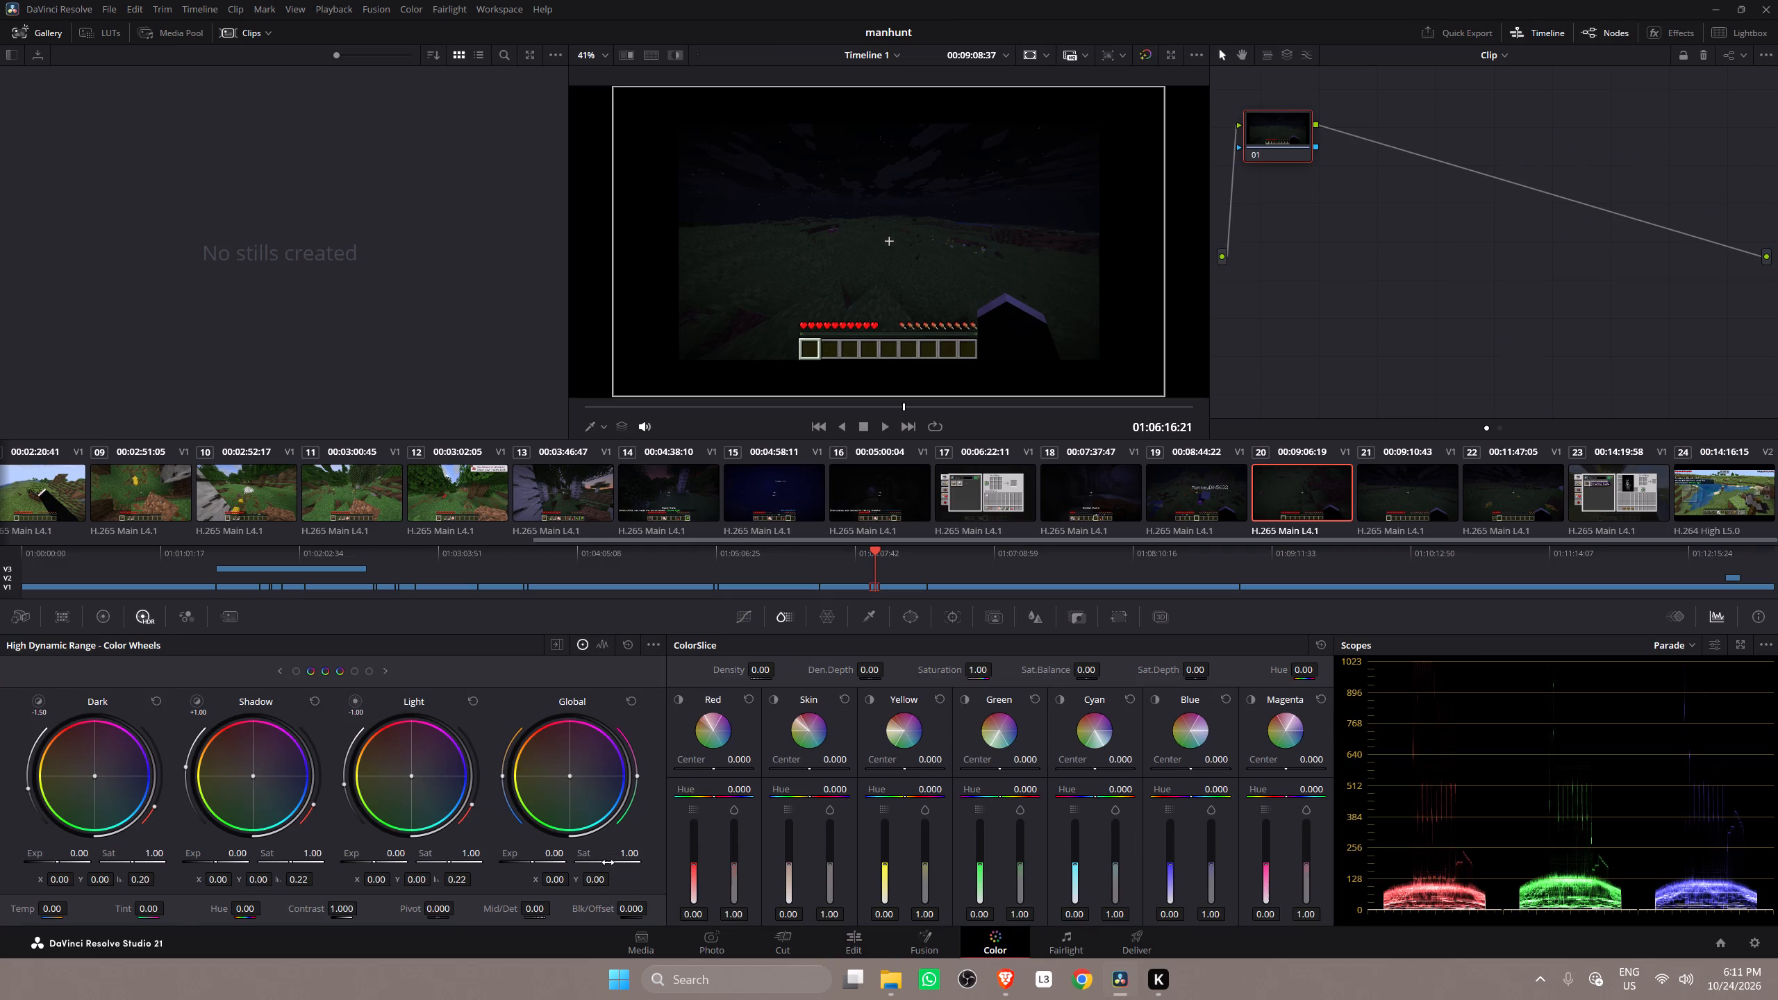
left_click_drag(609, 860, 695, 479)
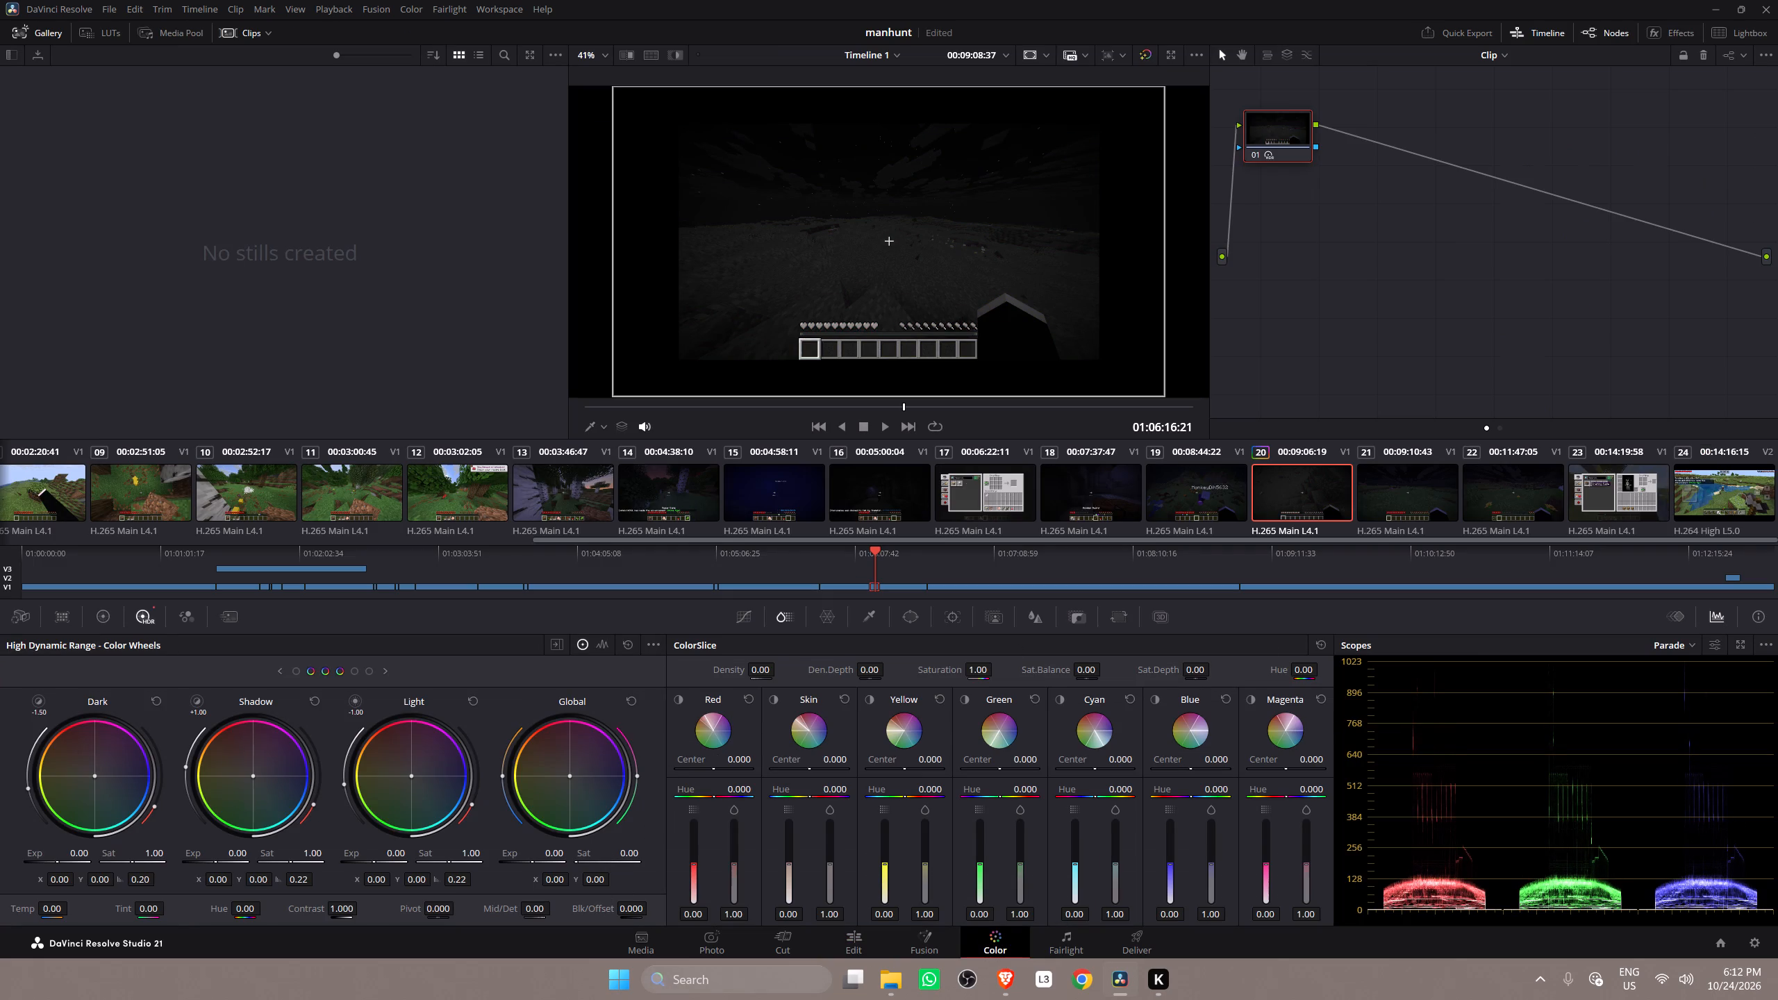
left_click(851, 932)
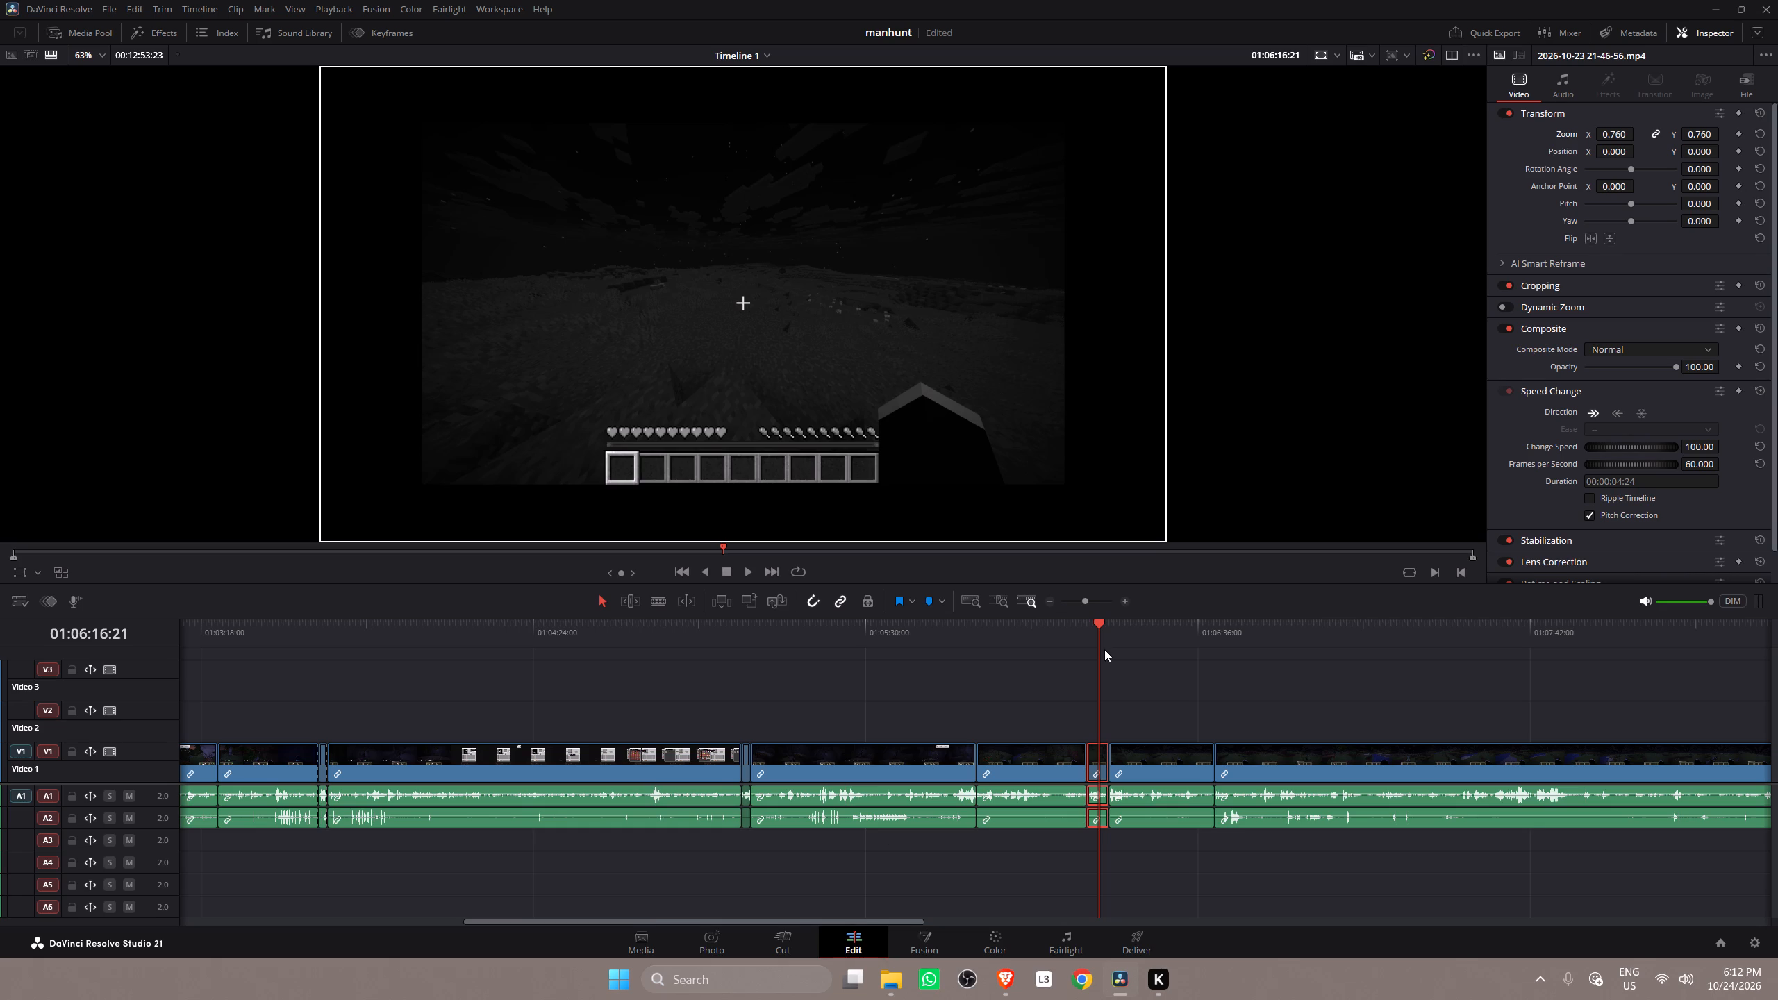
key("space")
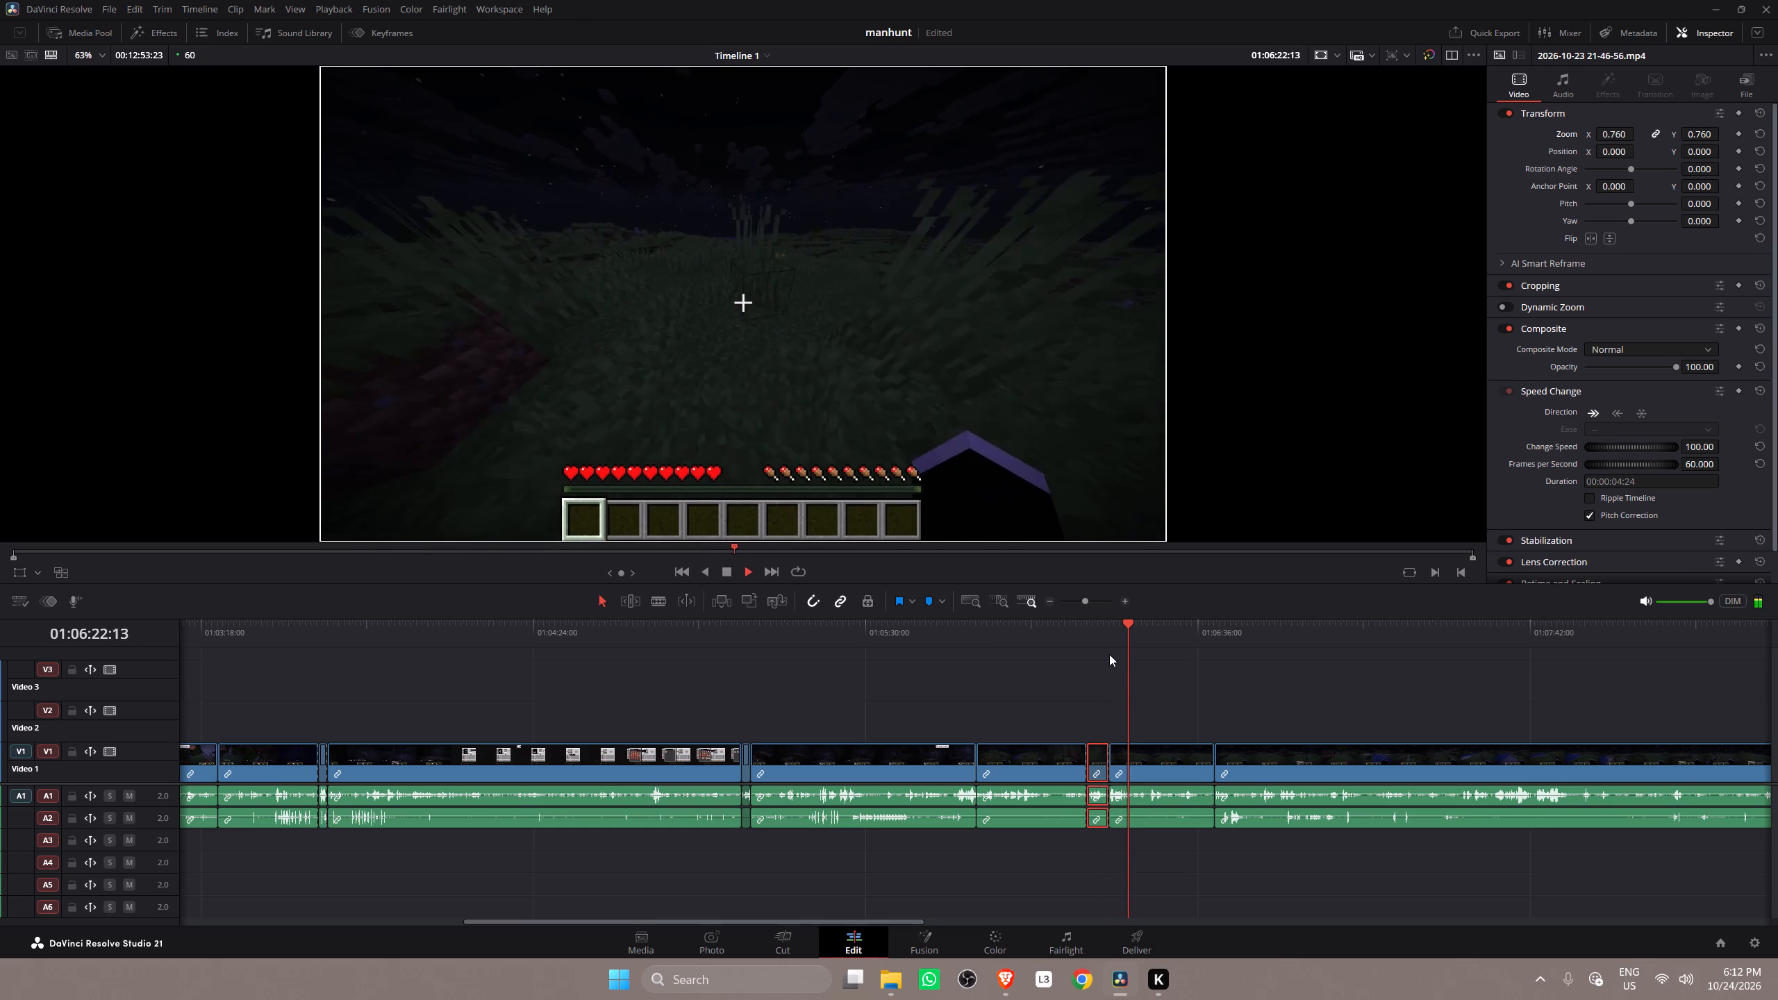
key("ctrl+s")
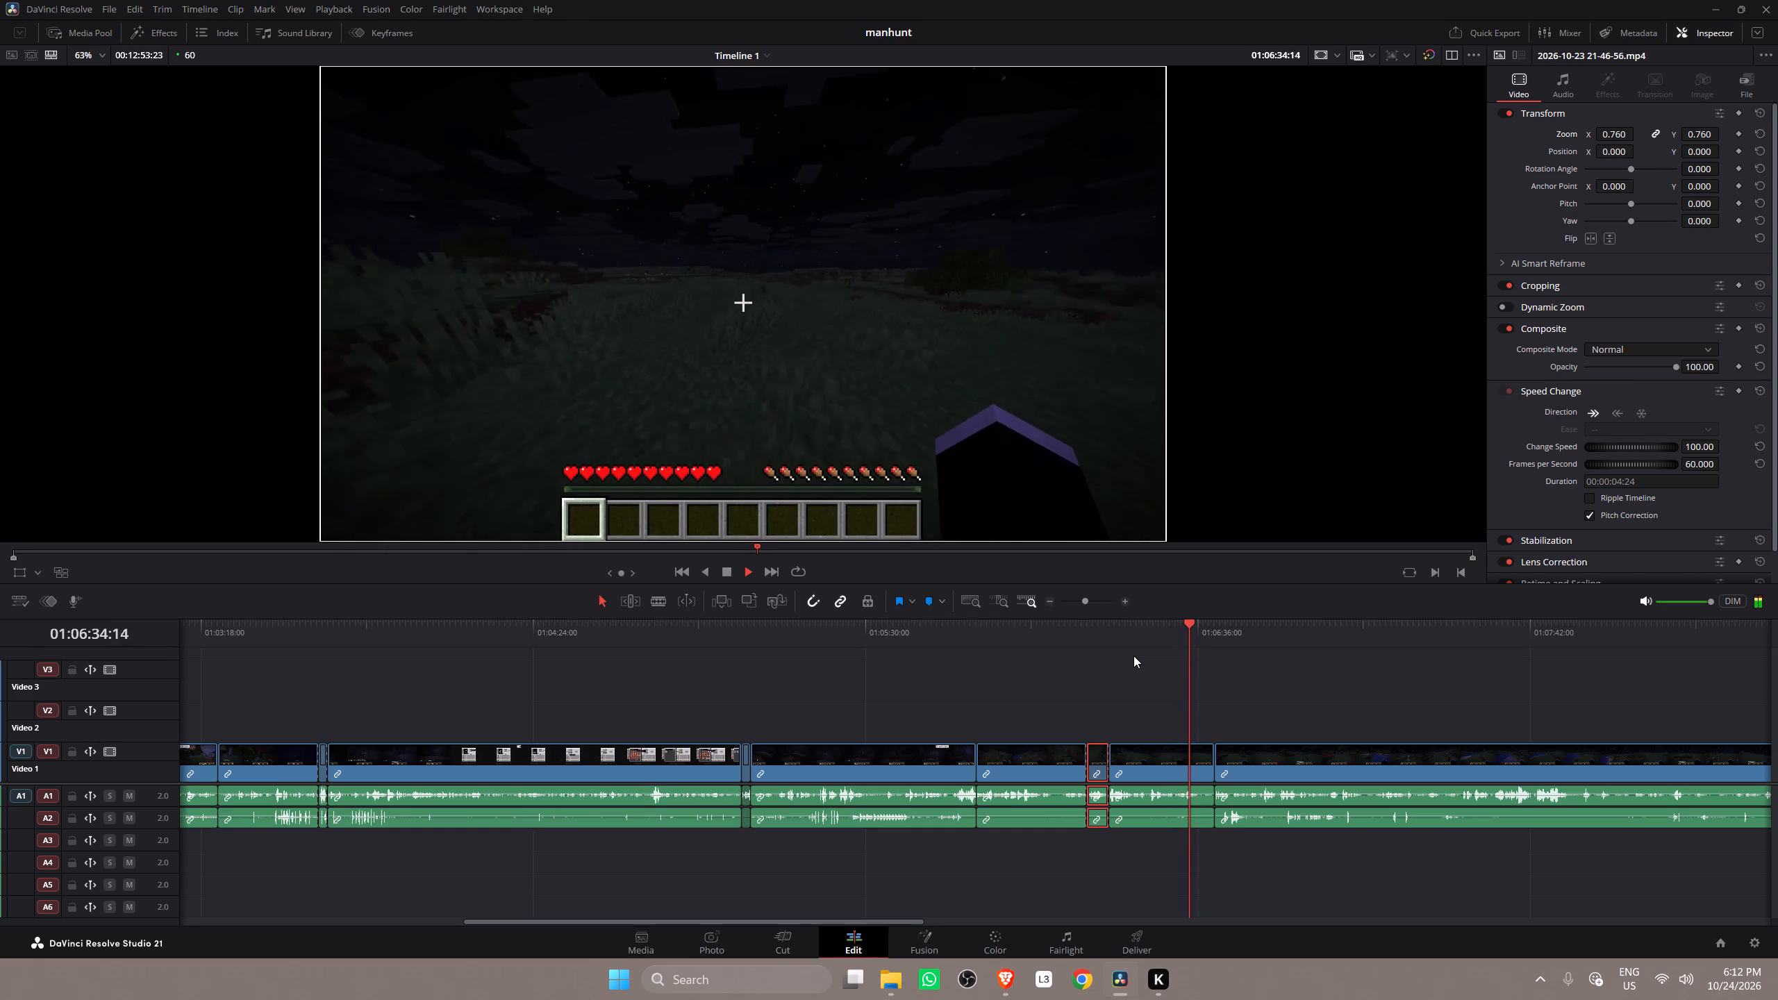
key("space")
key("ctrl+s")
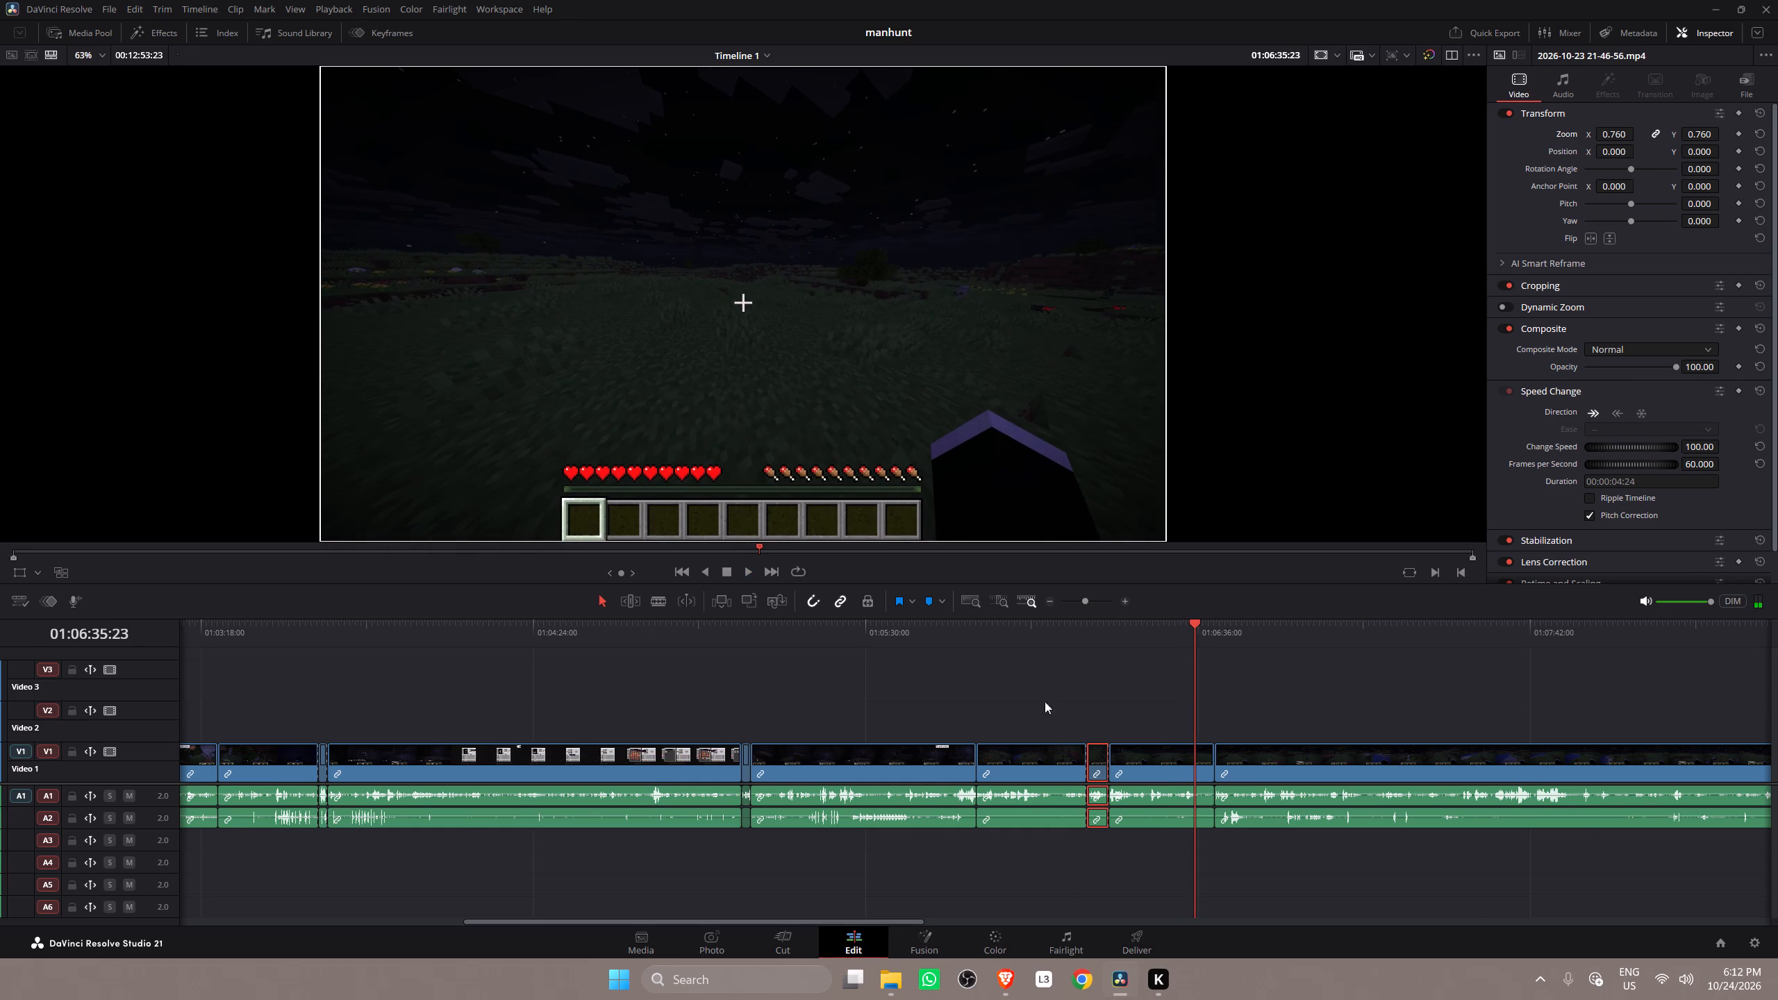
Recheck playback at the start of the sped-up crafting segment and at the death screen.
scroll(1028, 696, "down", 3, "alt")
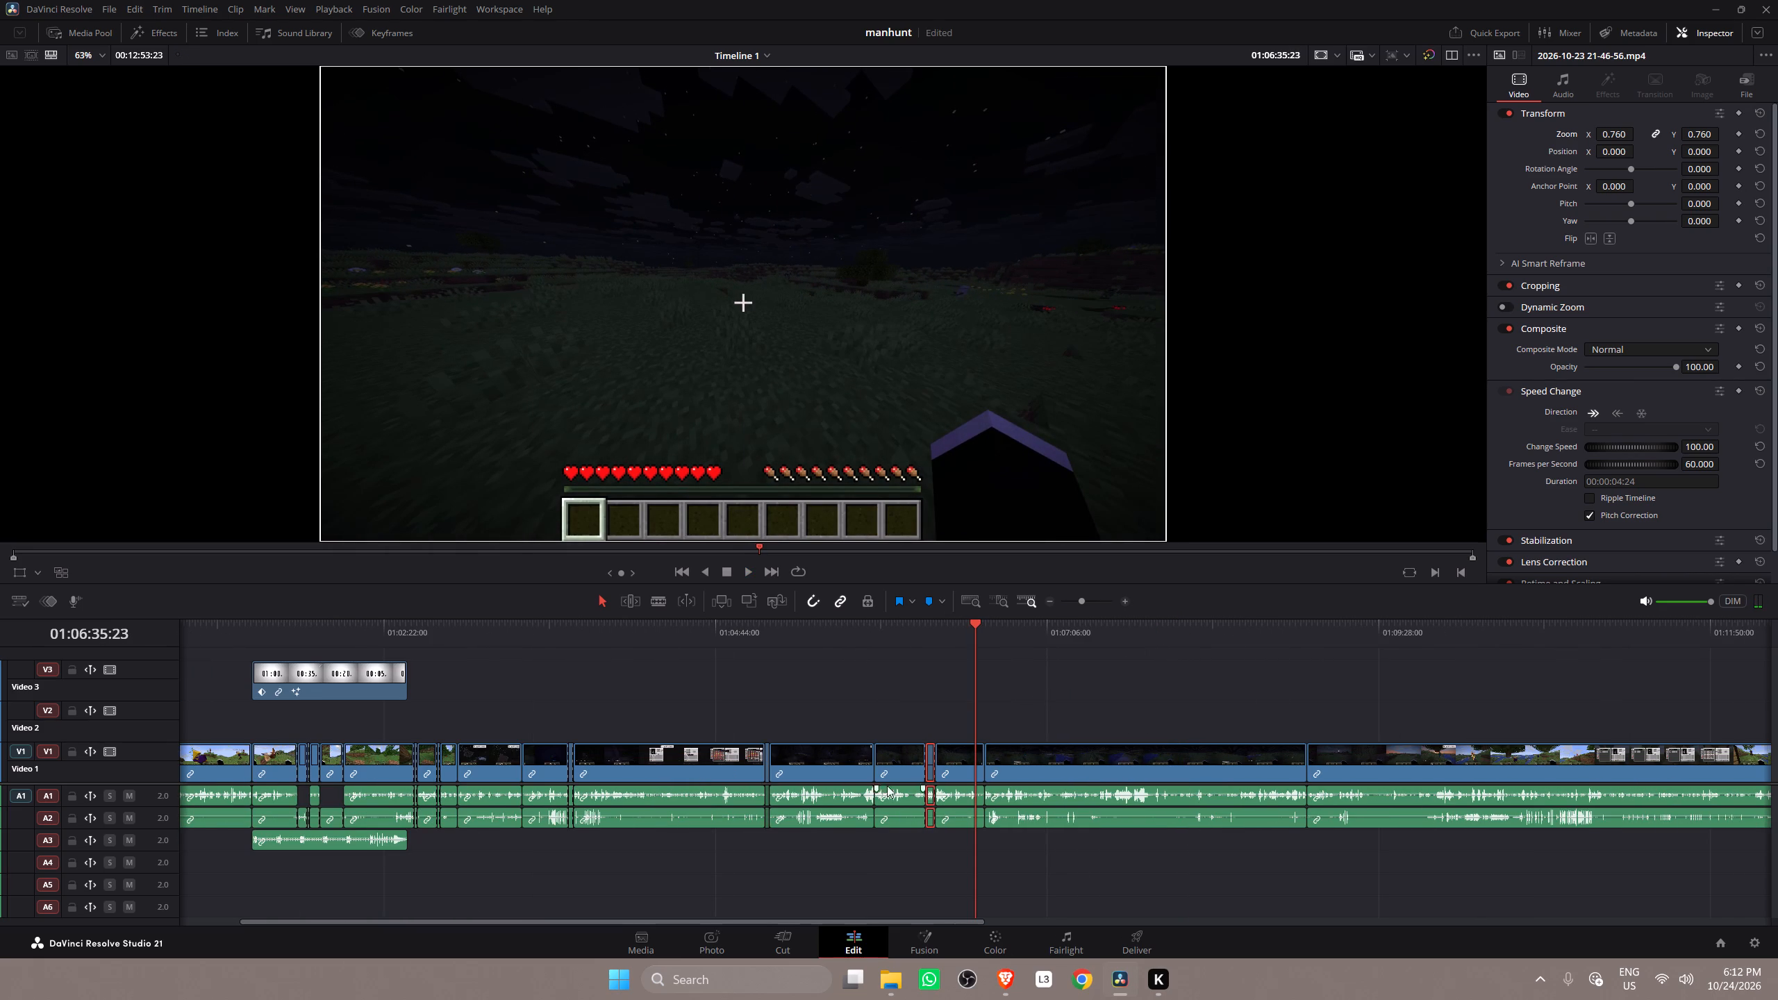
left_click(763, 638)
key("space")
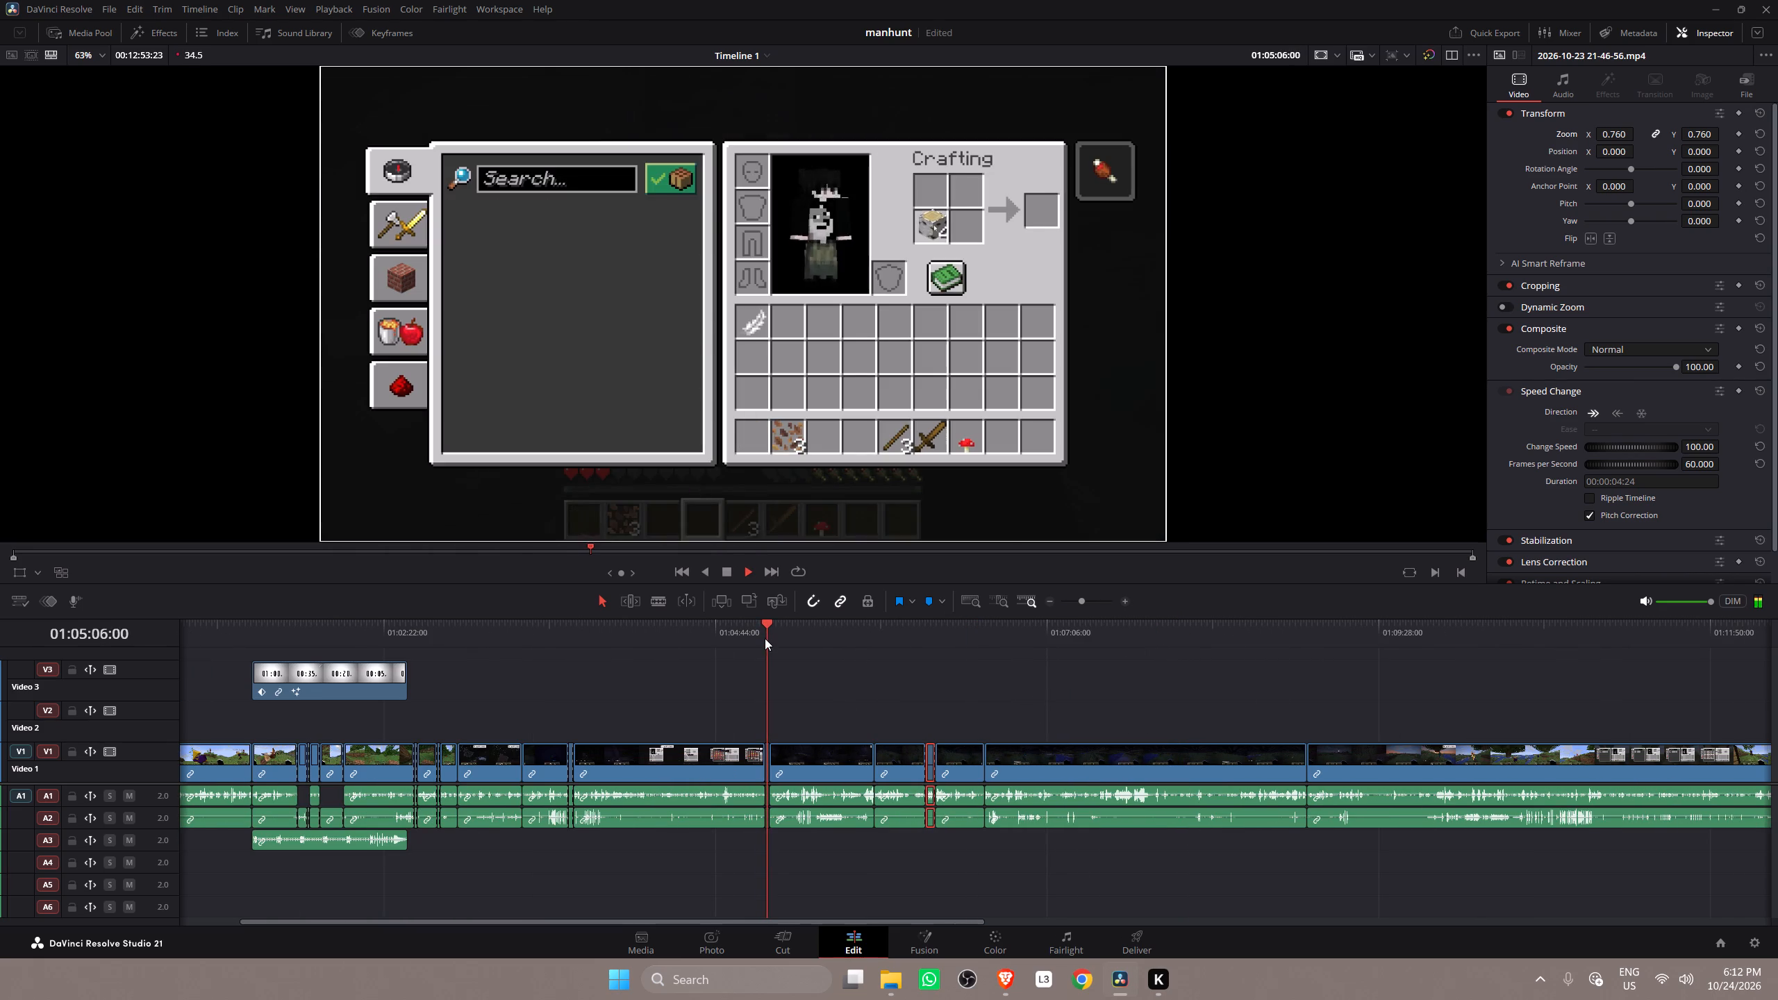
key("space")
left_click(864, 633)
key("space")
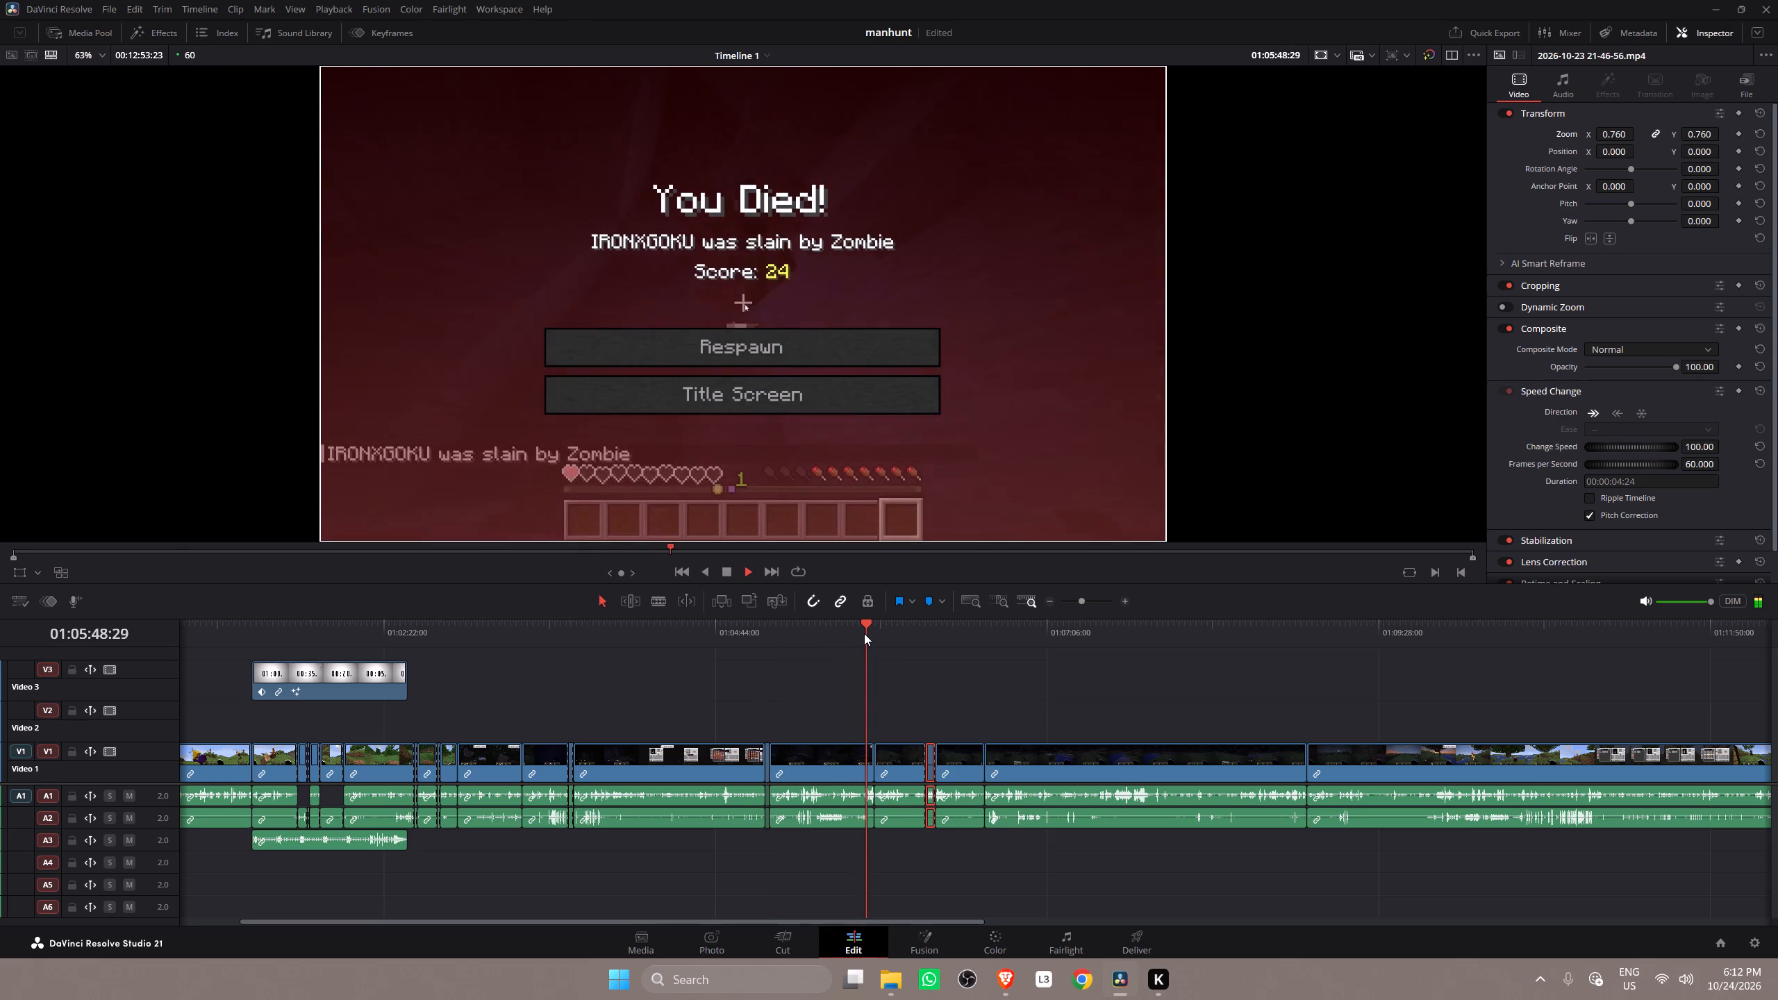
key("space")
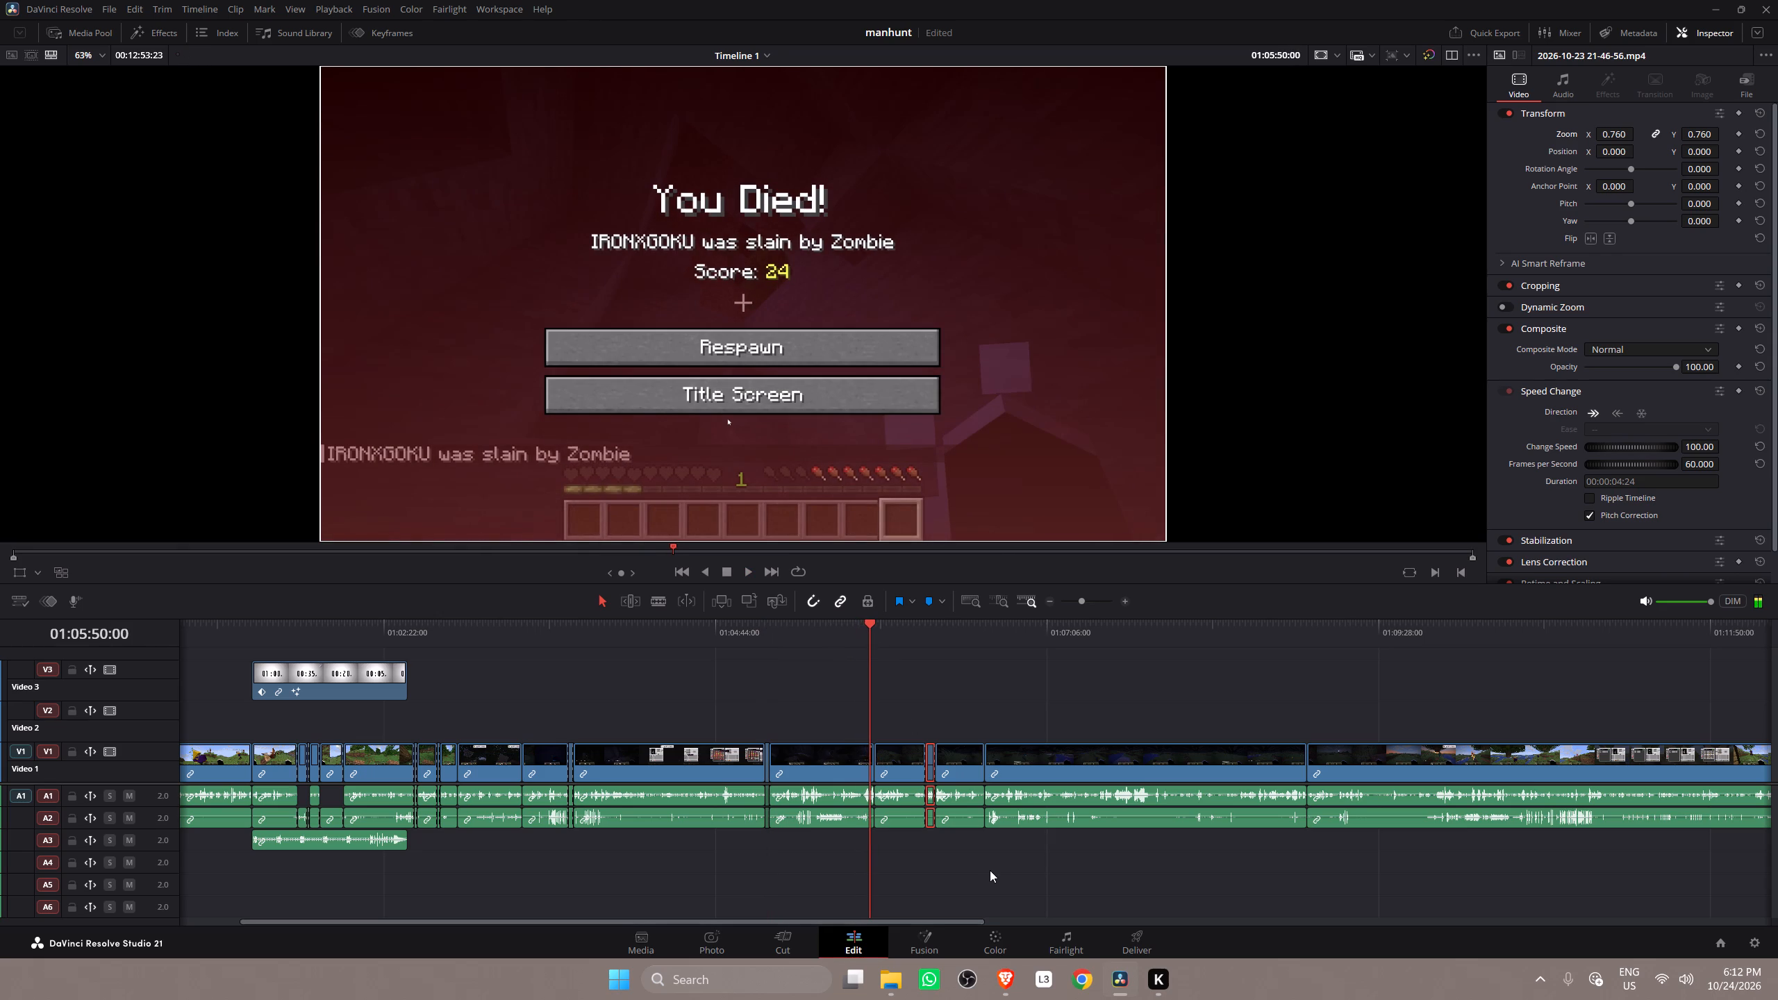
Save the project, close DaVinci Resolve, and relaunch it from the desktop.
key("ctrl+s")
left_click(1777, 0)
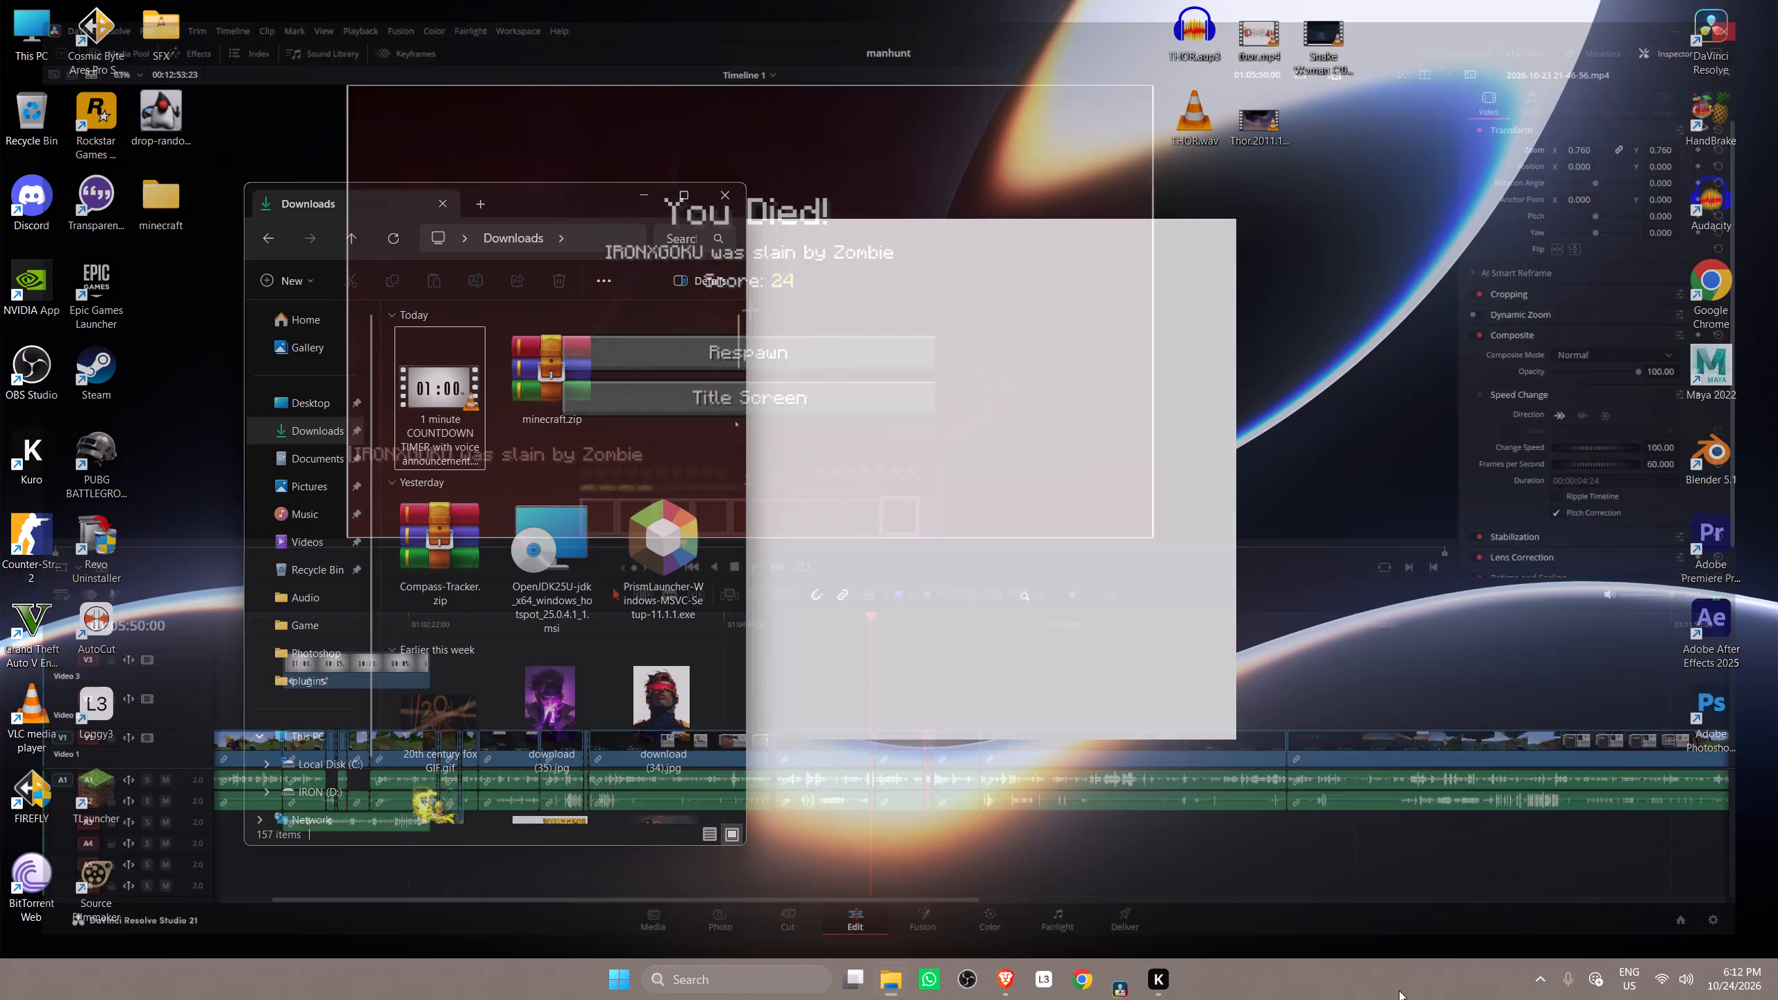
double_click(1703, 33)
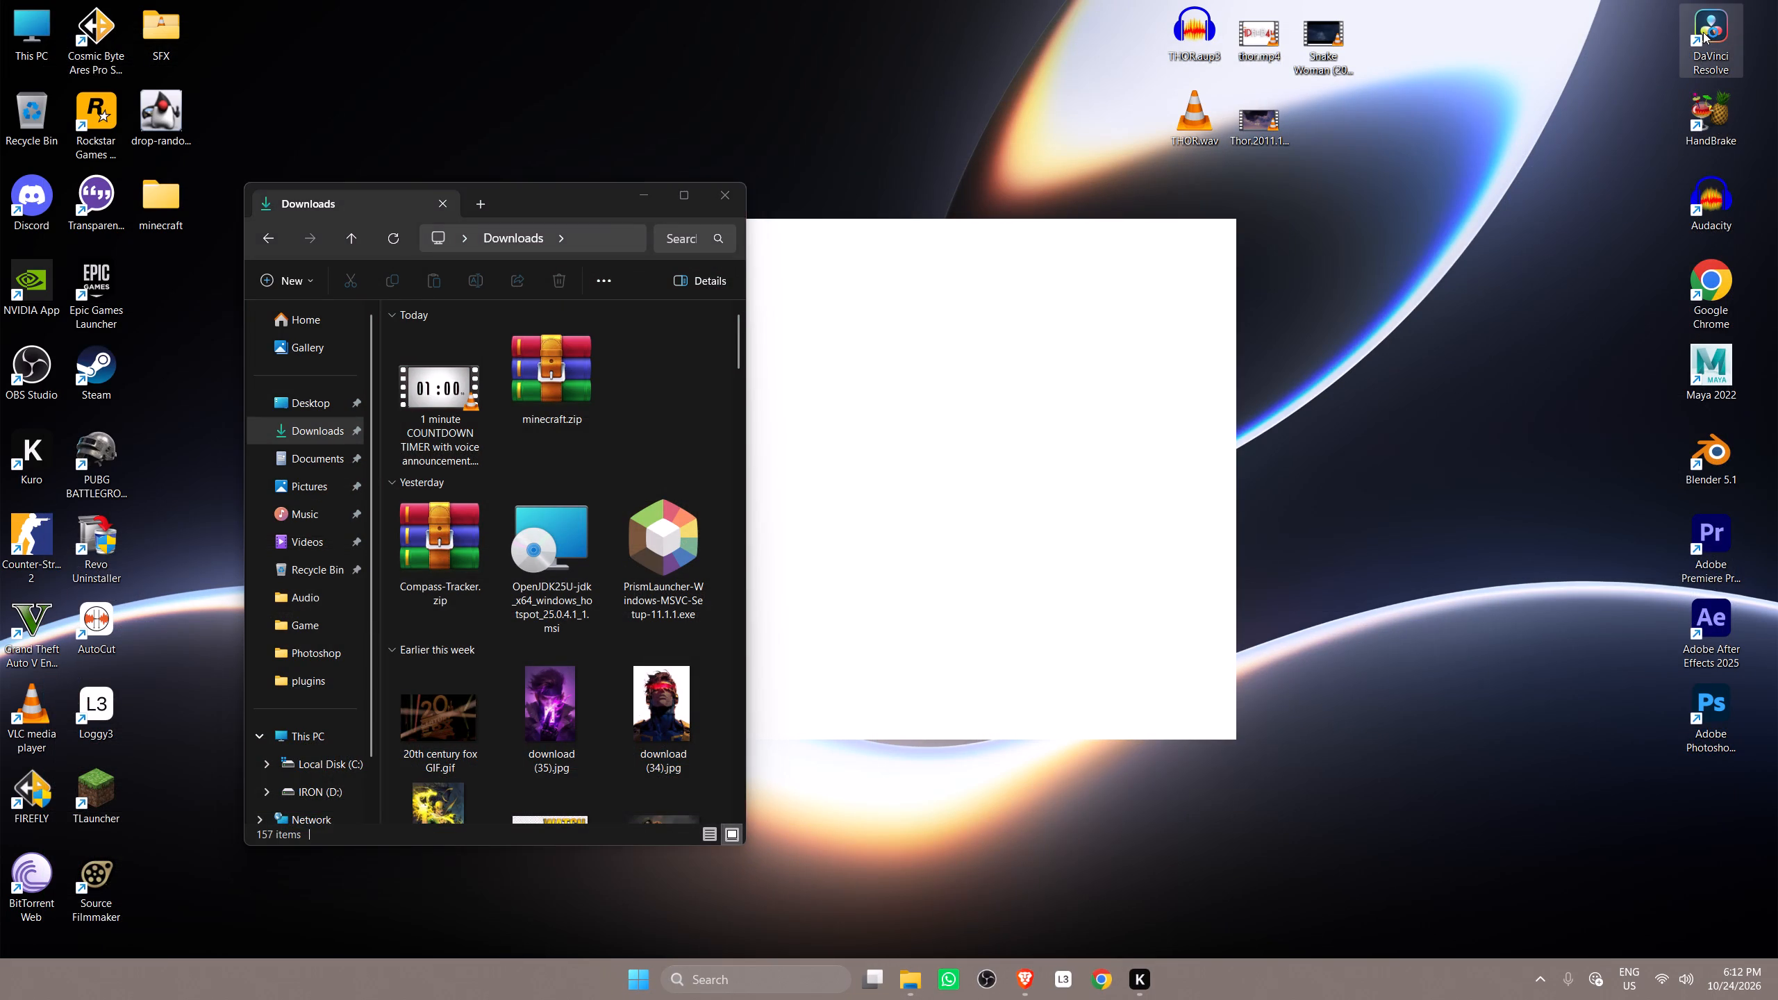
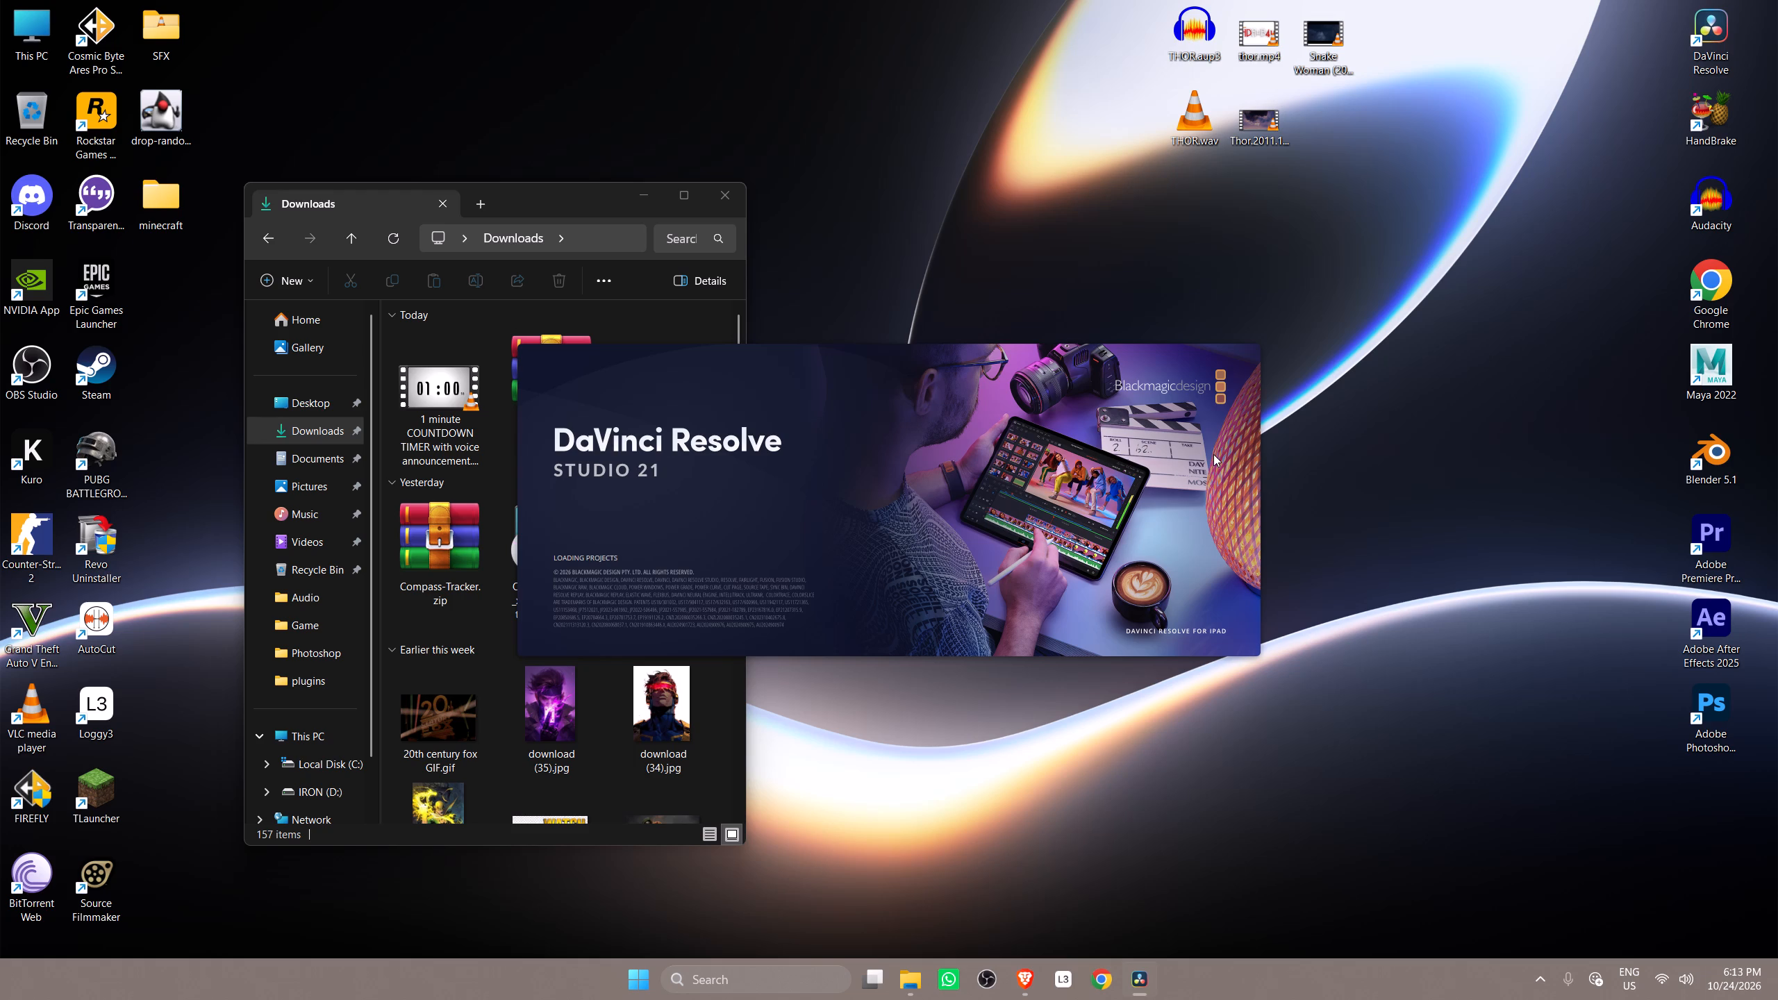
Open the manhunt project.
double_click(651, 360)
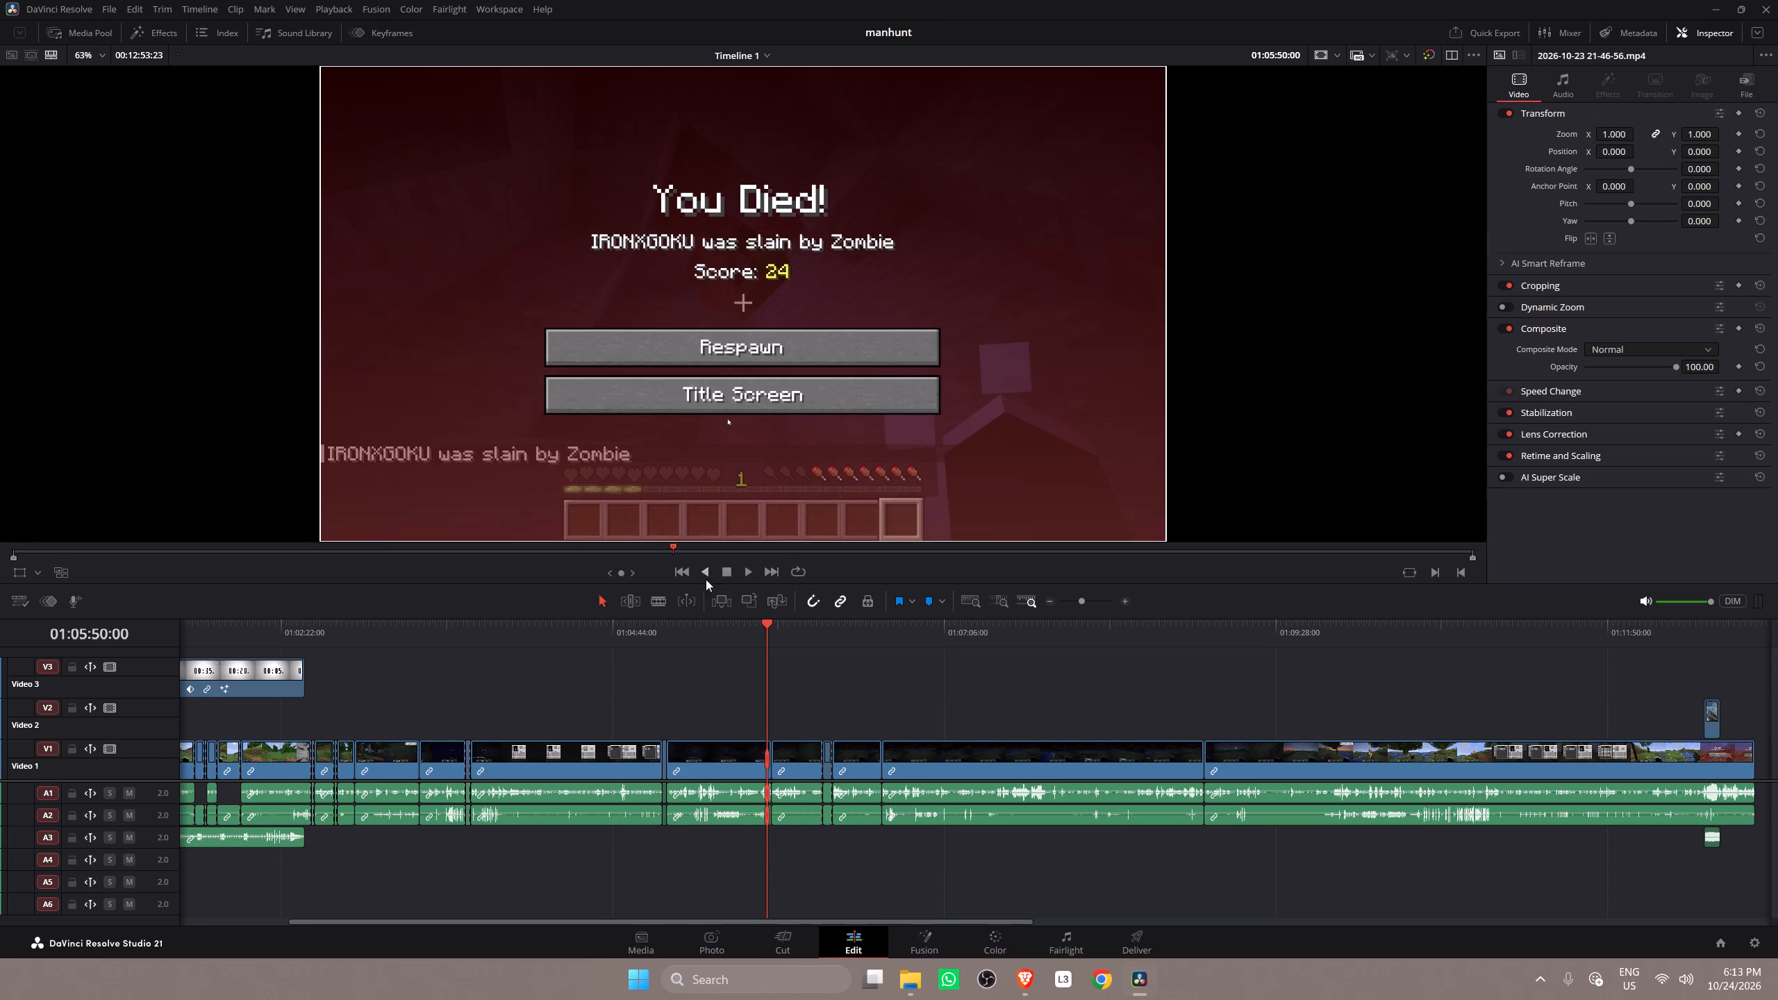
Add a basic Text title on the Video 2 track at the playhead, above the death screen.
scroll(811, 699, "up", 3)
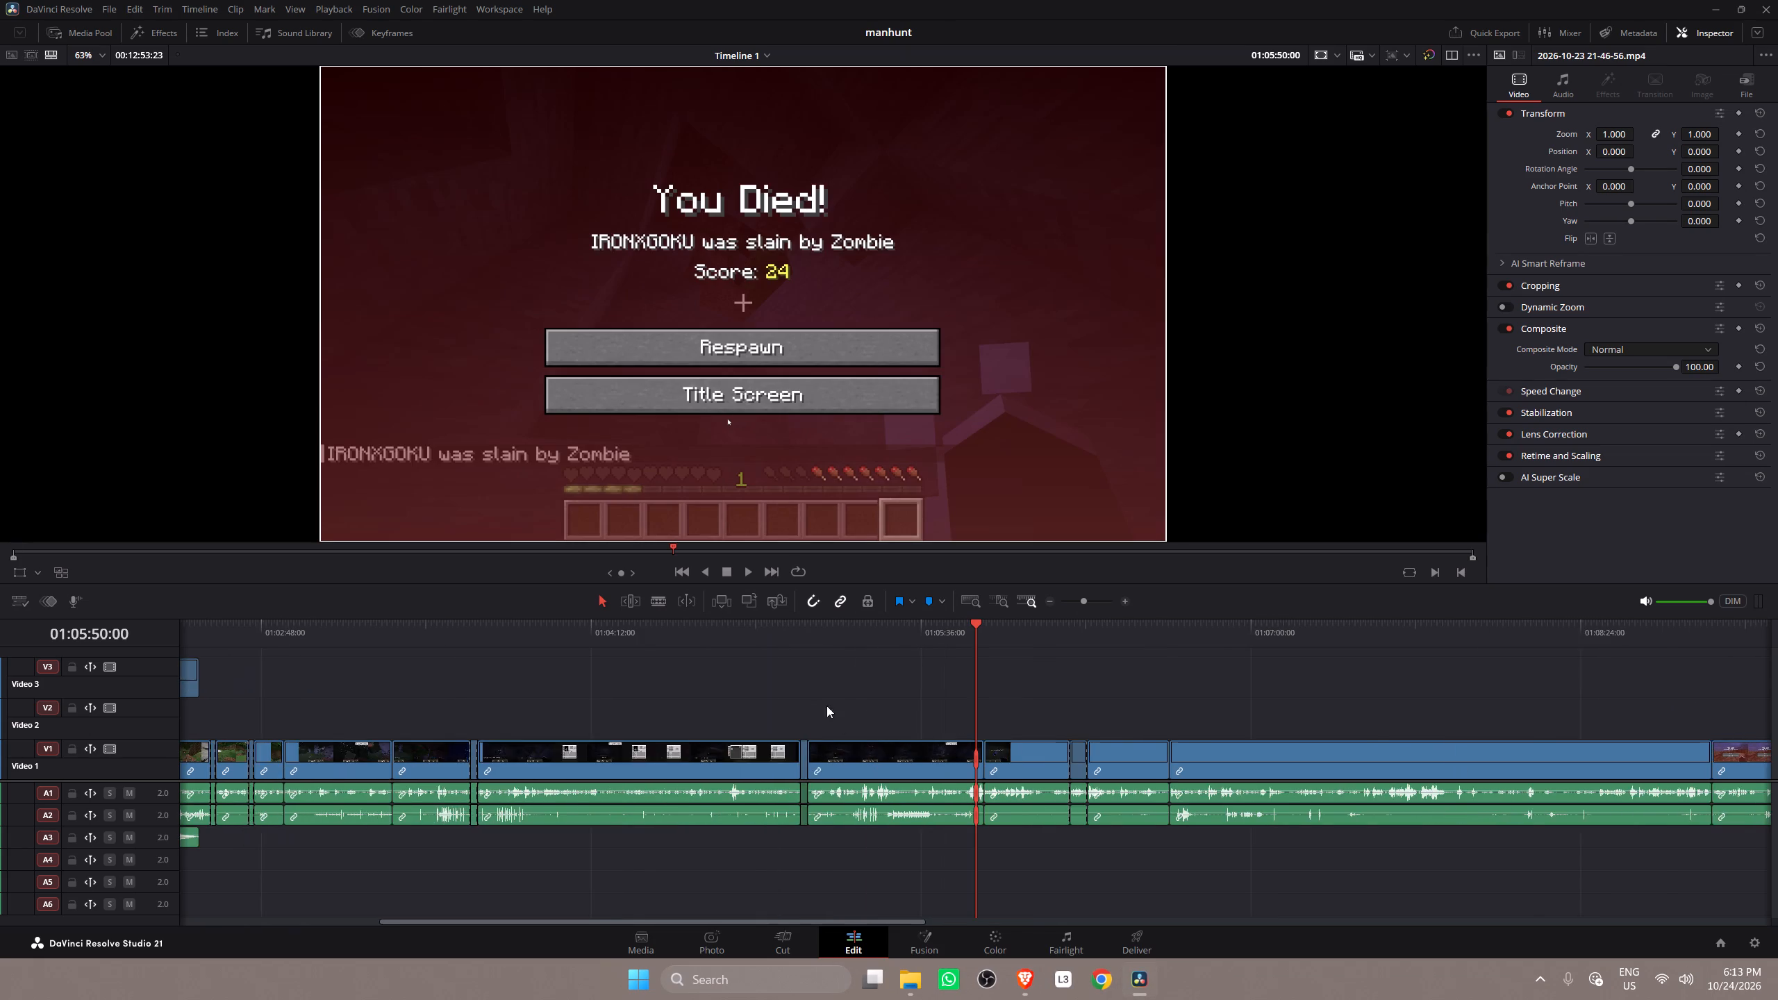
scroll(977, 722, "up", 4, "alt")
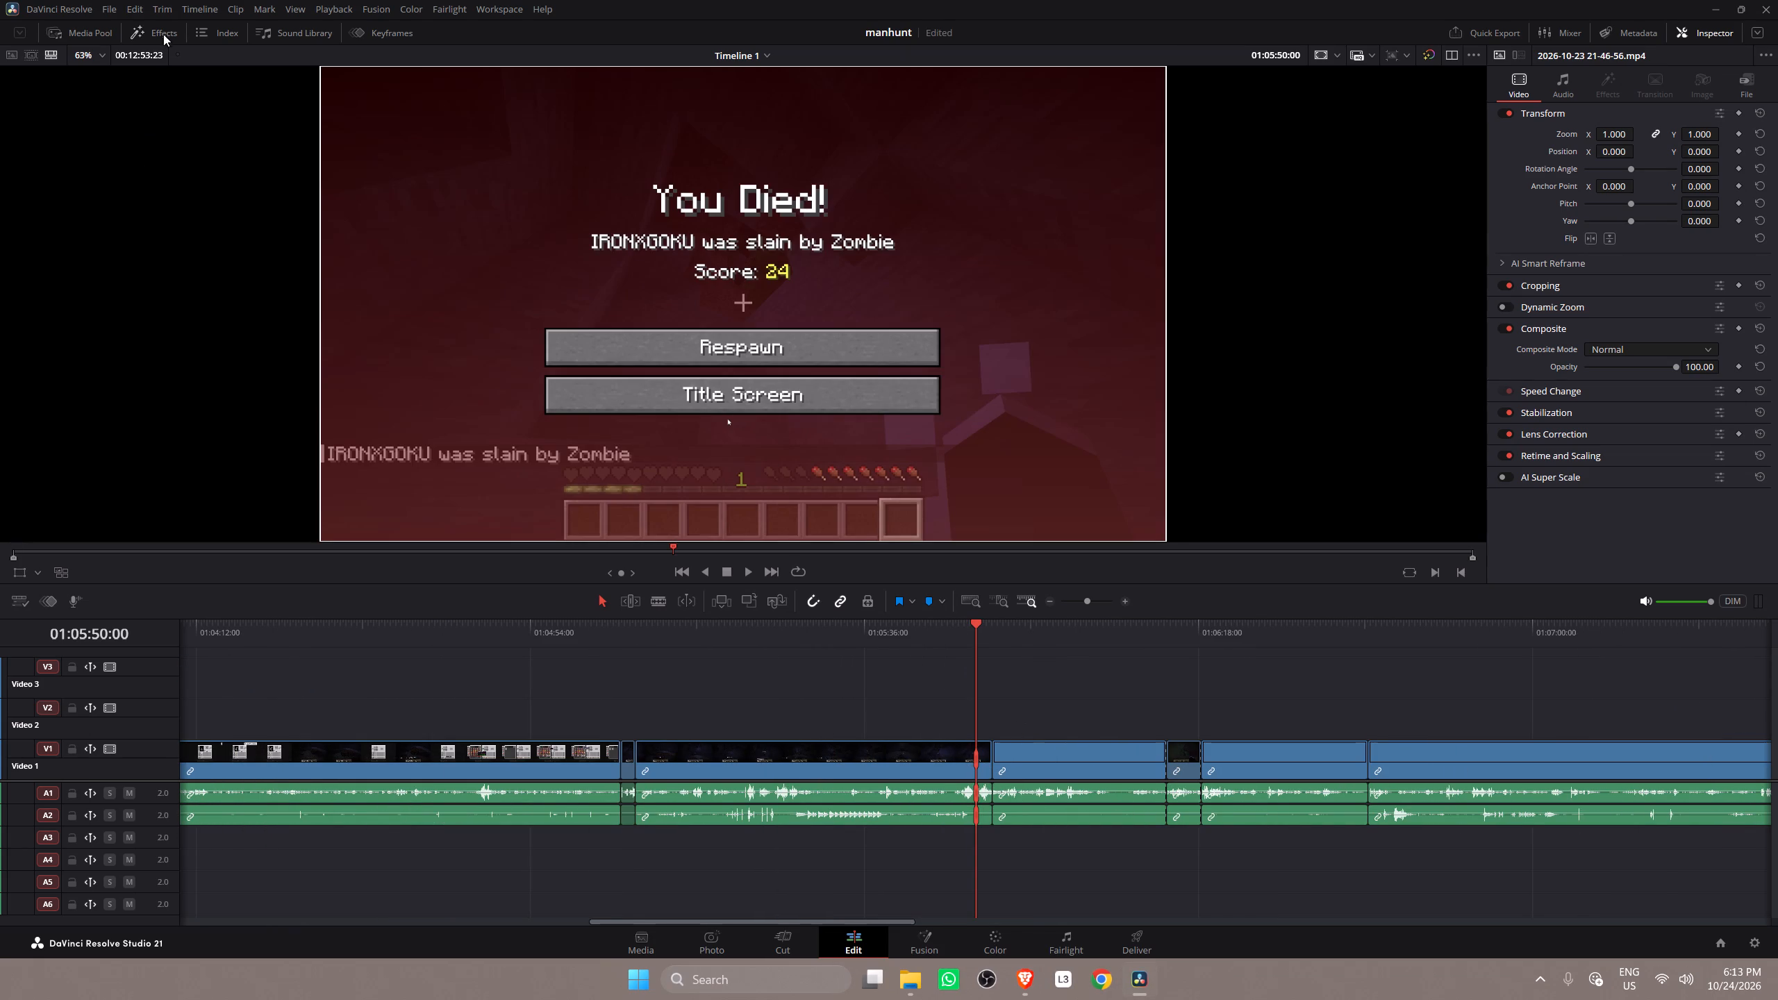
left_click(162, 31)
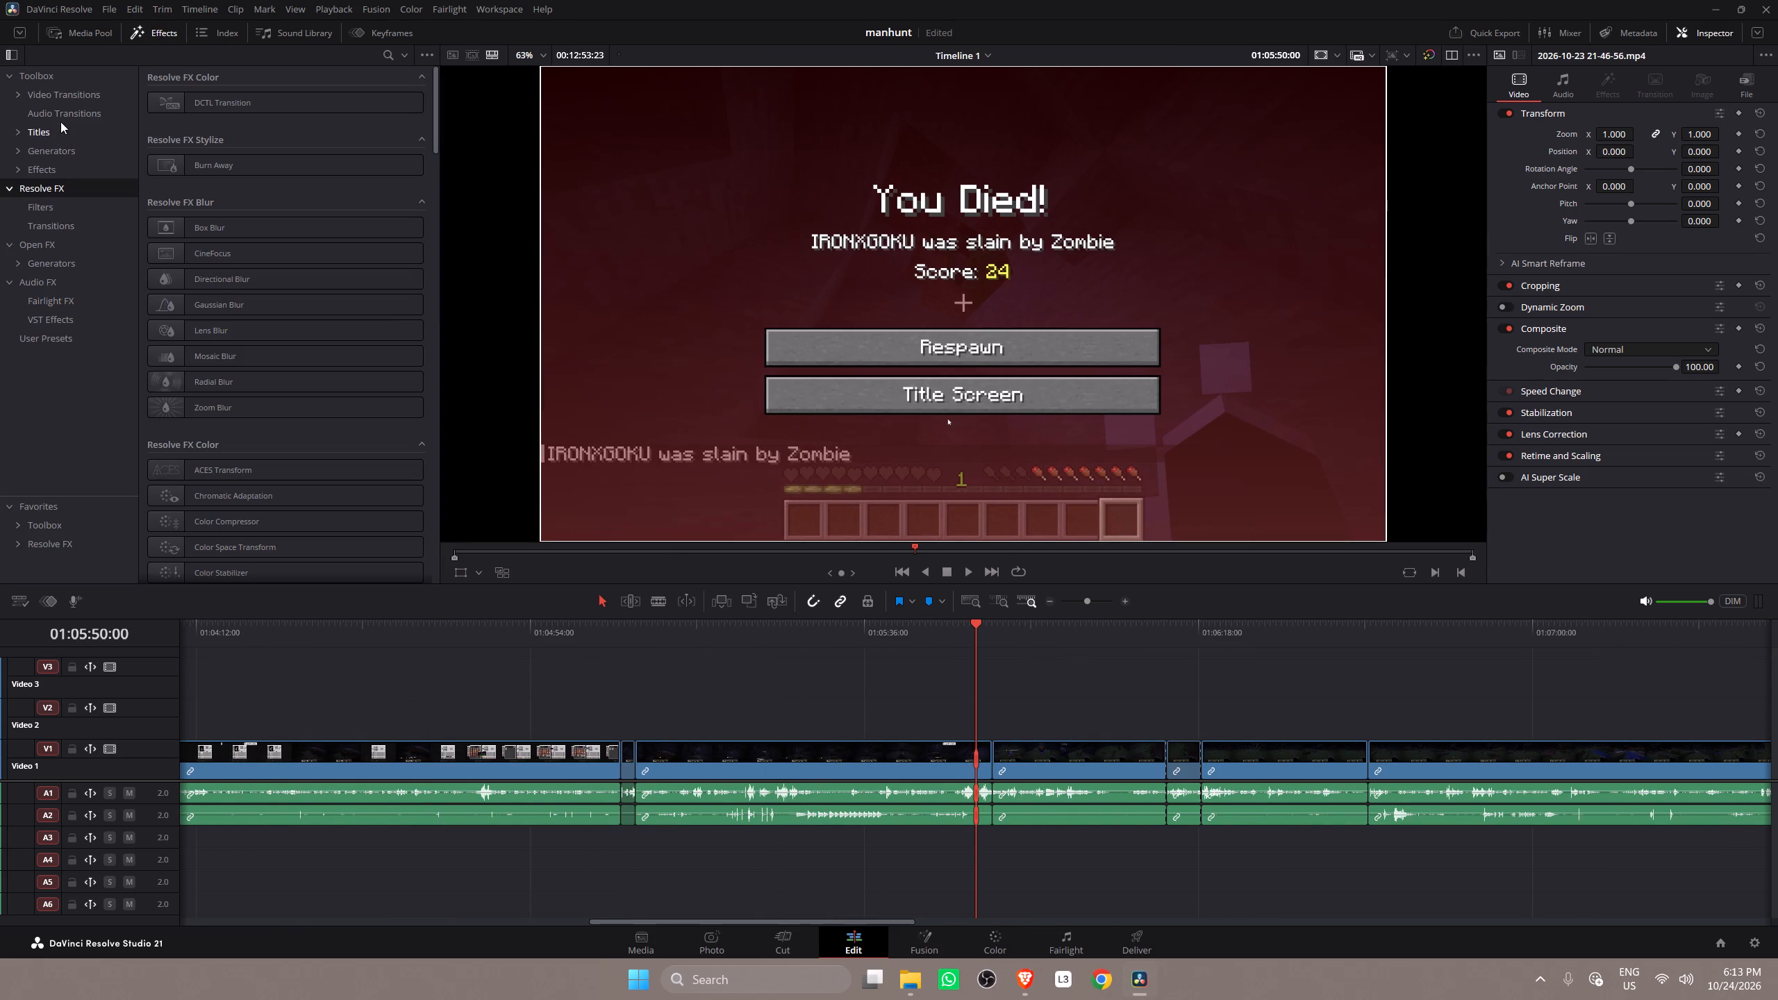
left_click(46, 132)
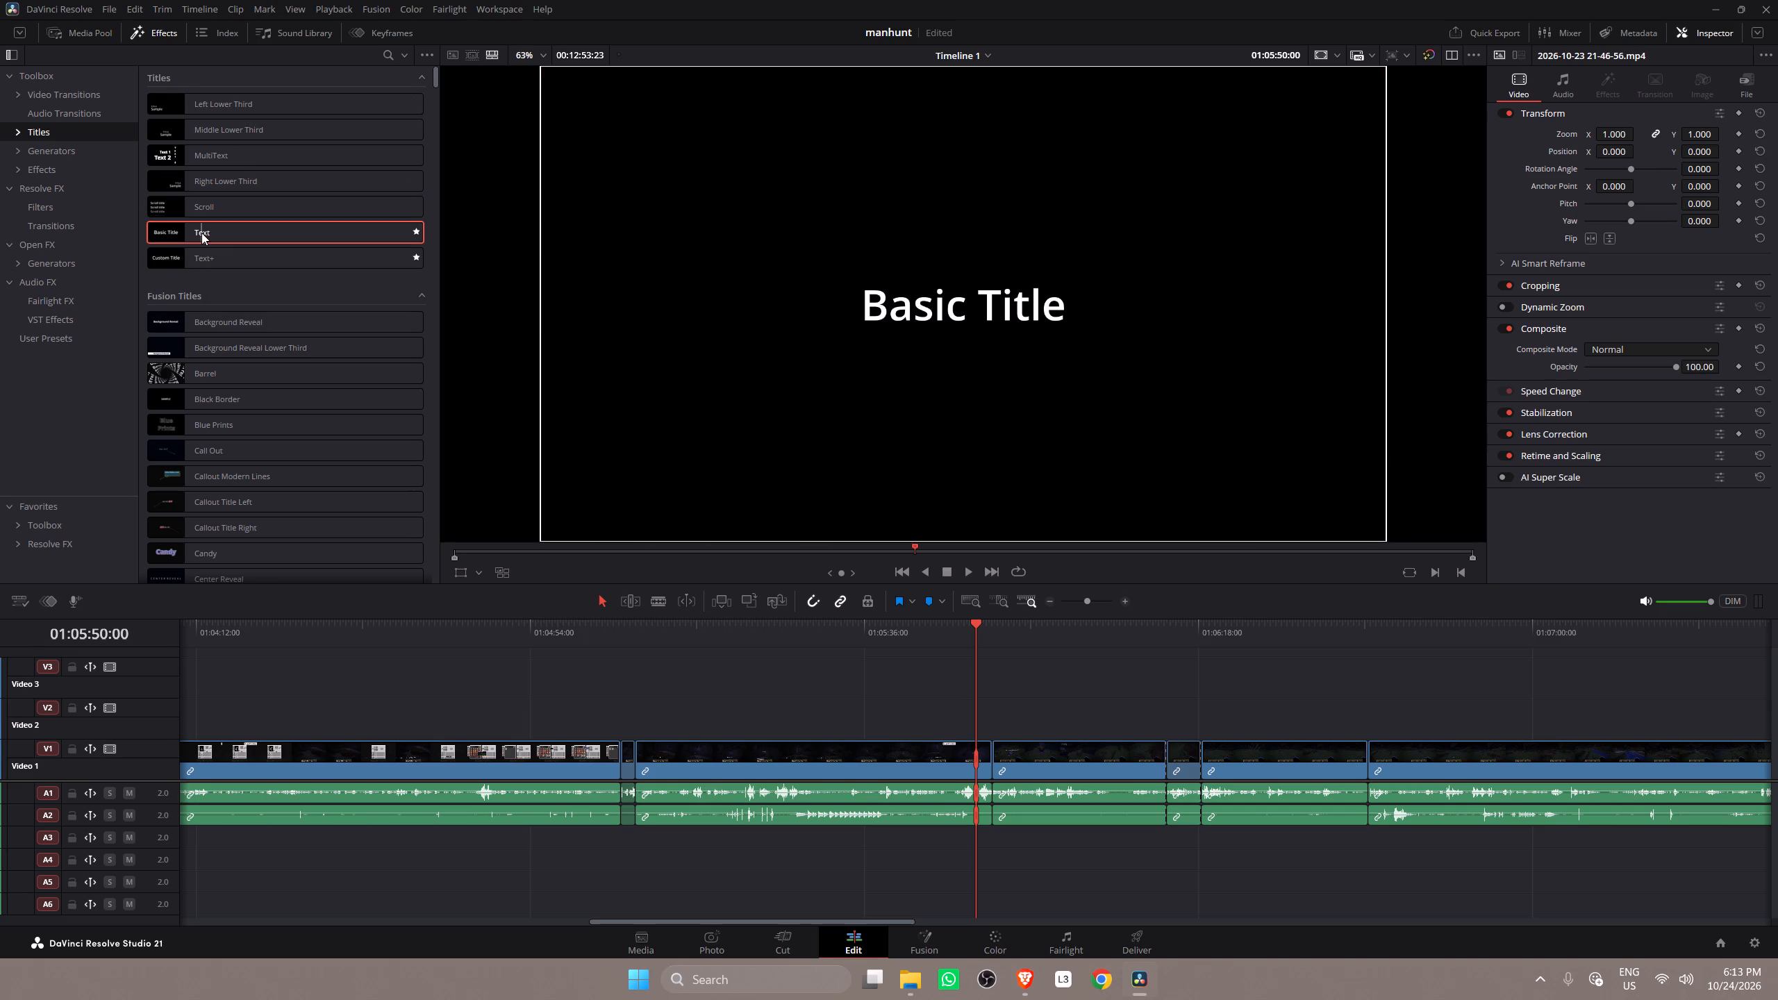
left_click_drag(201, 233, 979, 720)
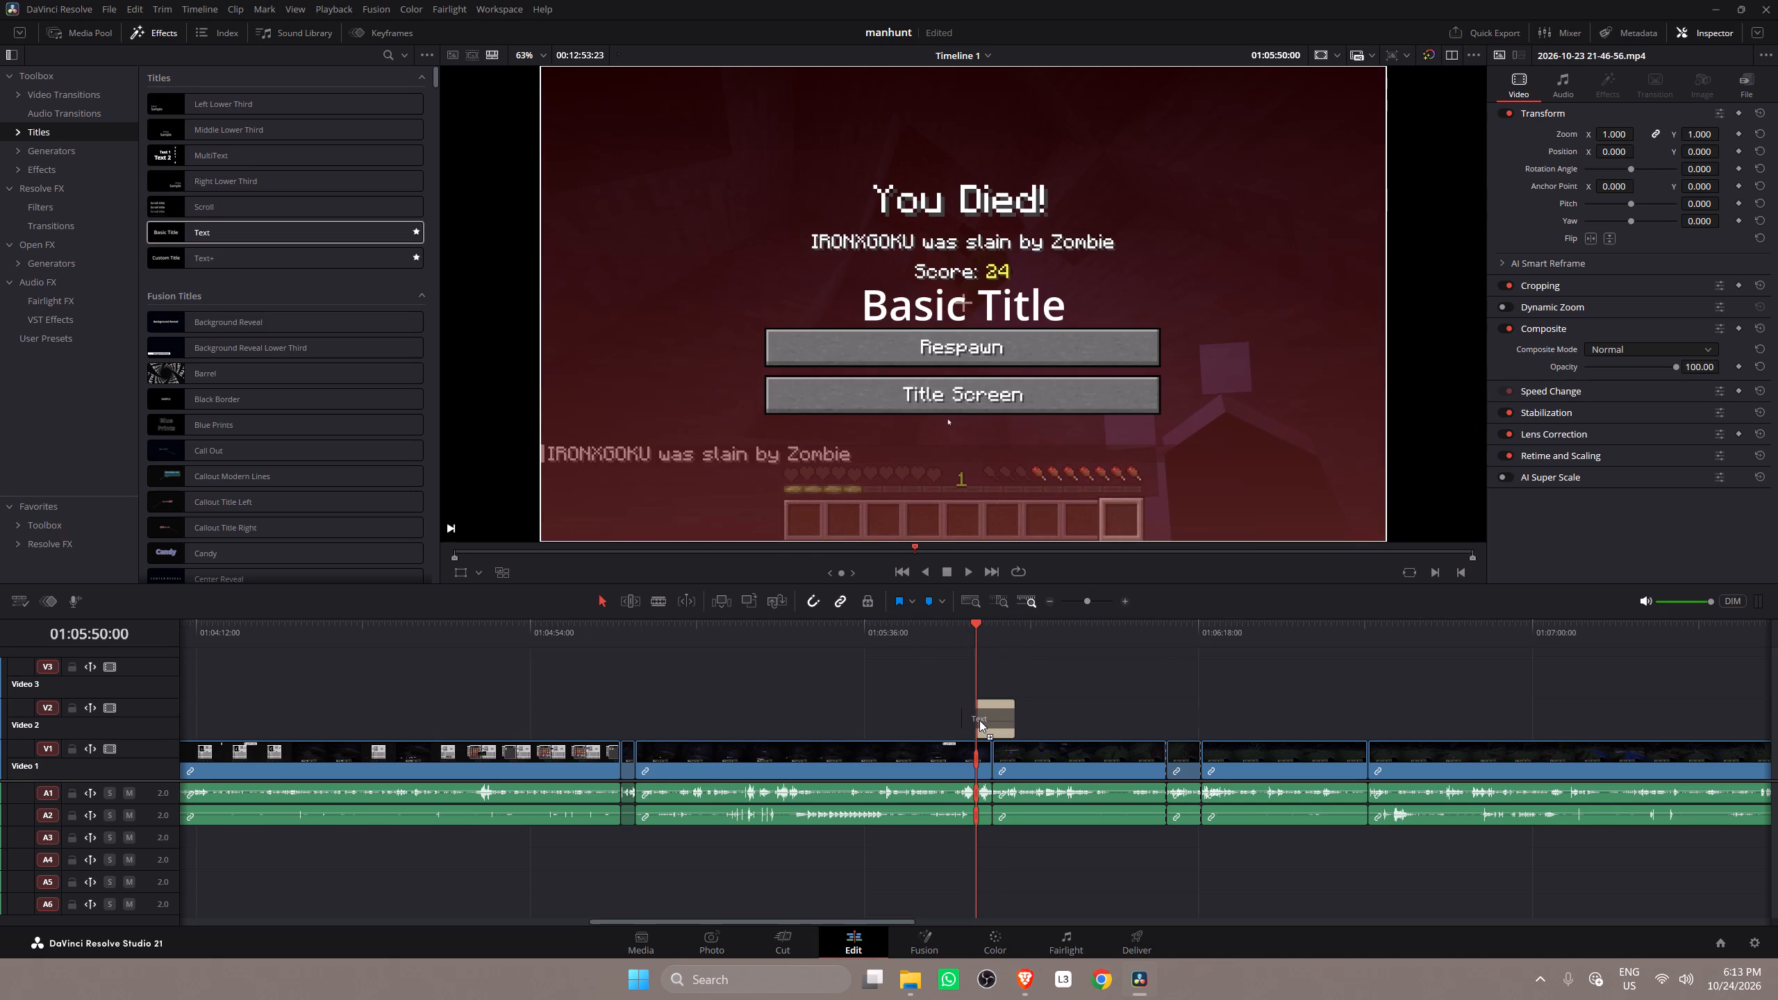
left_click_drag(979, 720, 982, 719)
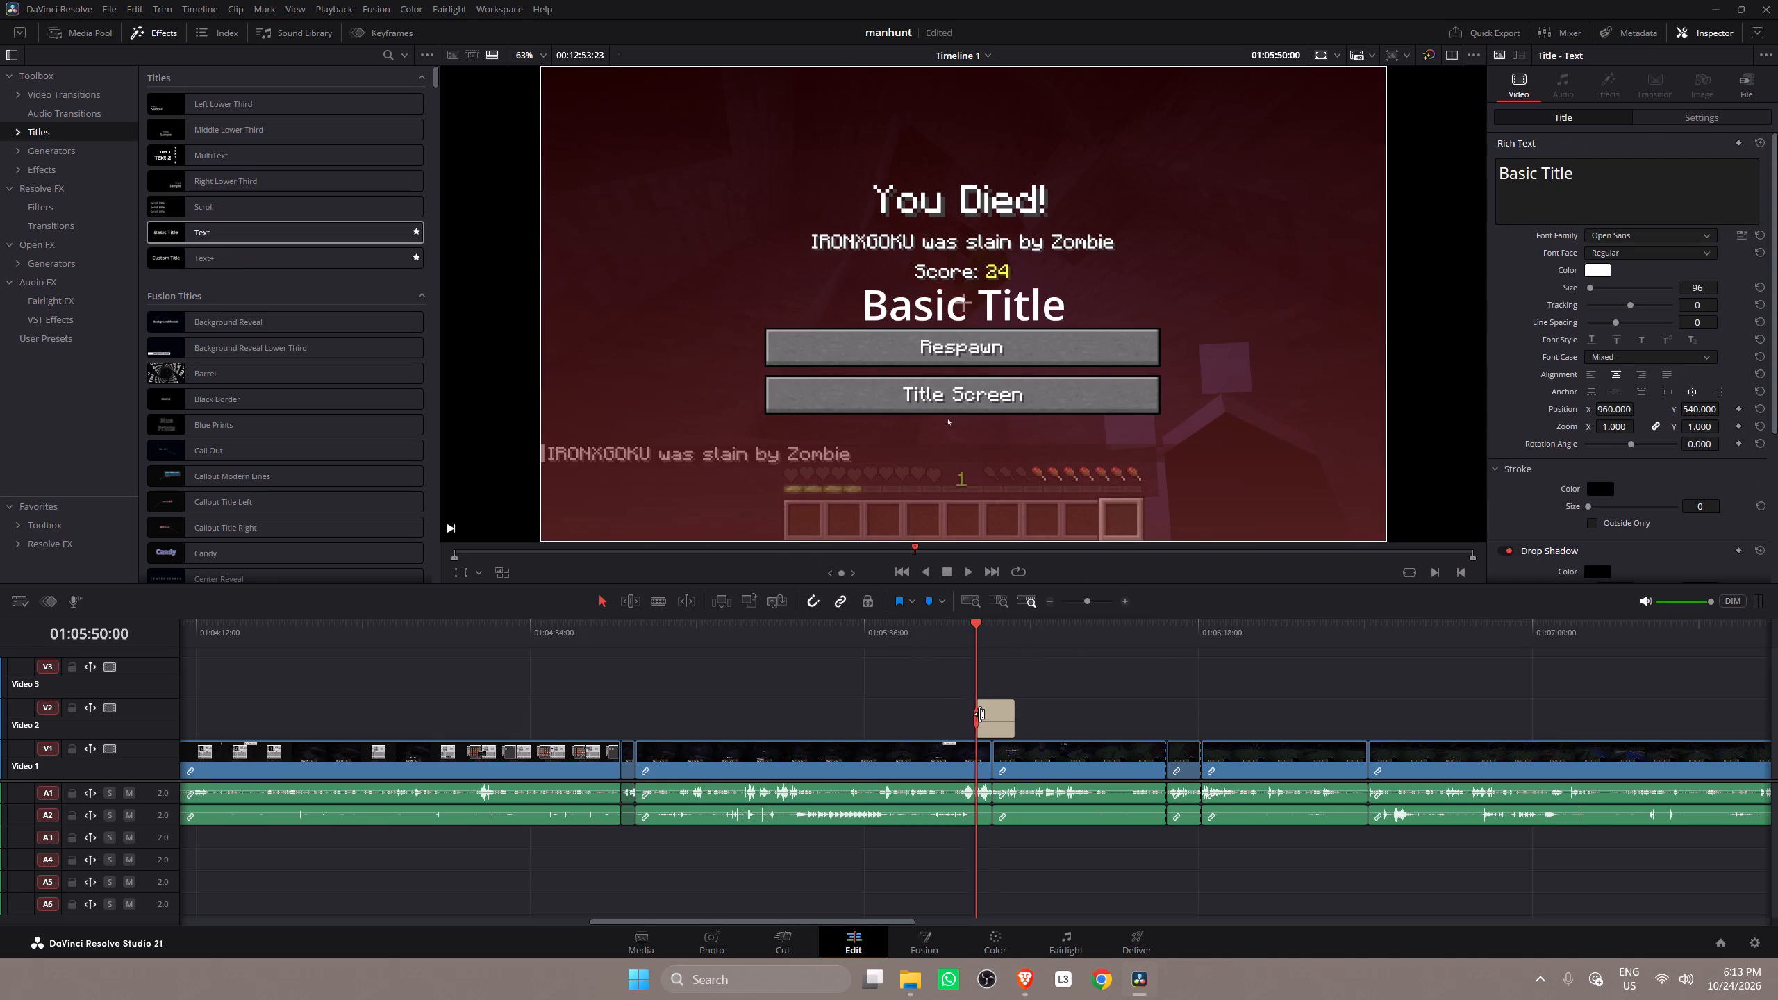
Replace the title's placeholder text with "Only Hunter Kill Count".
left_click_drag(1616, 175, 1454, 174)
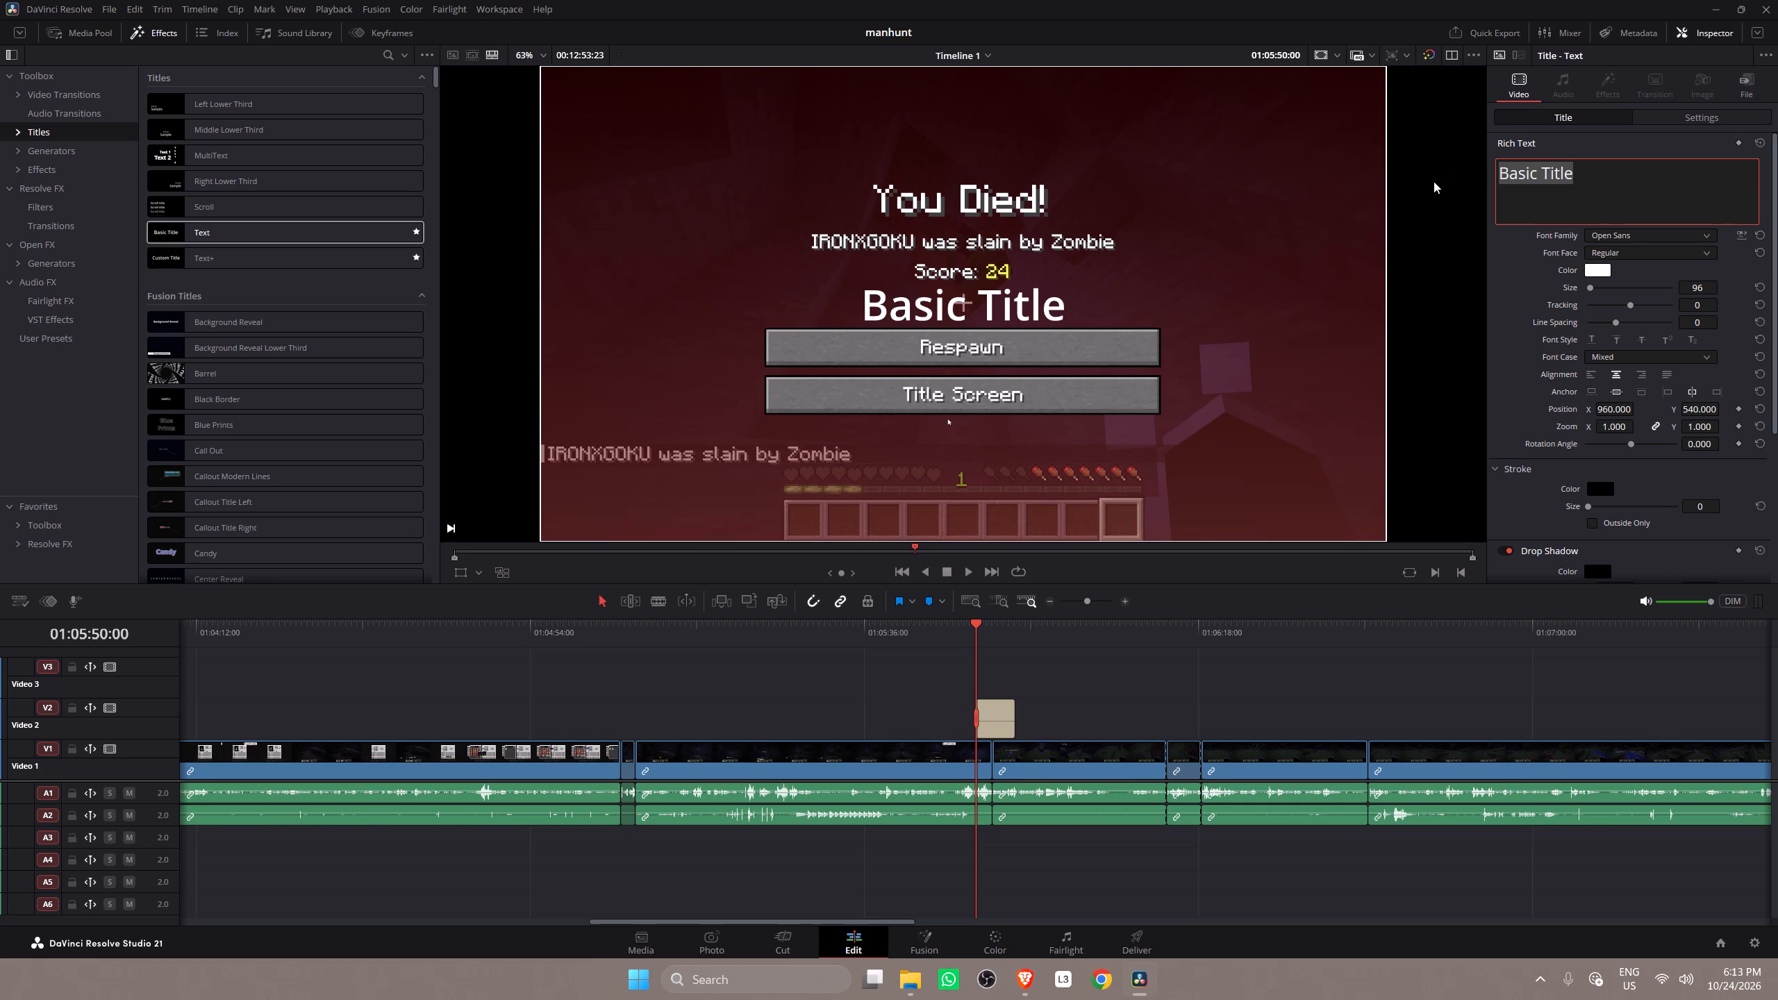
type("Only Hunter")
key("space")
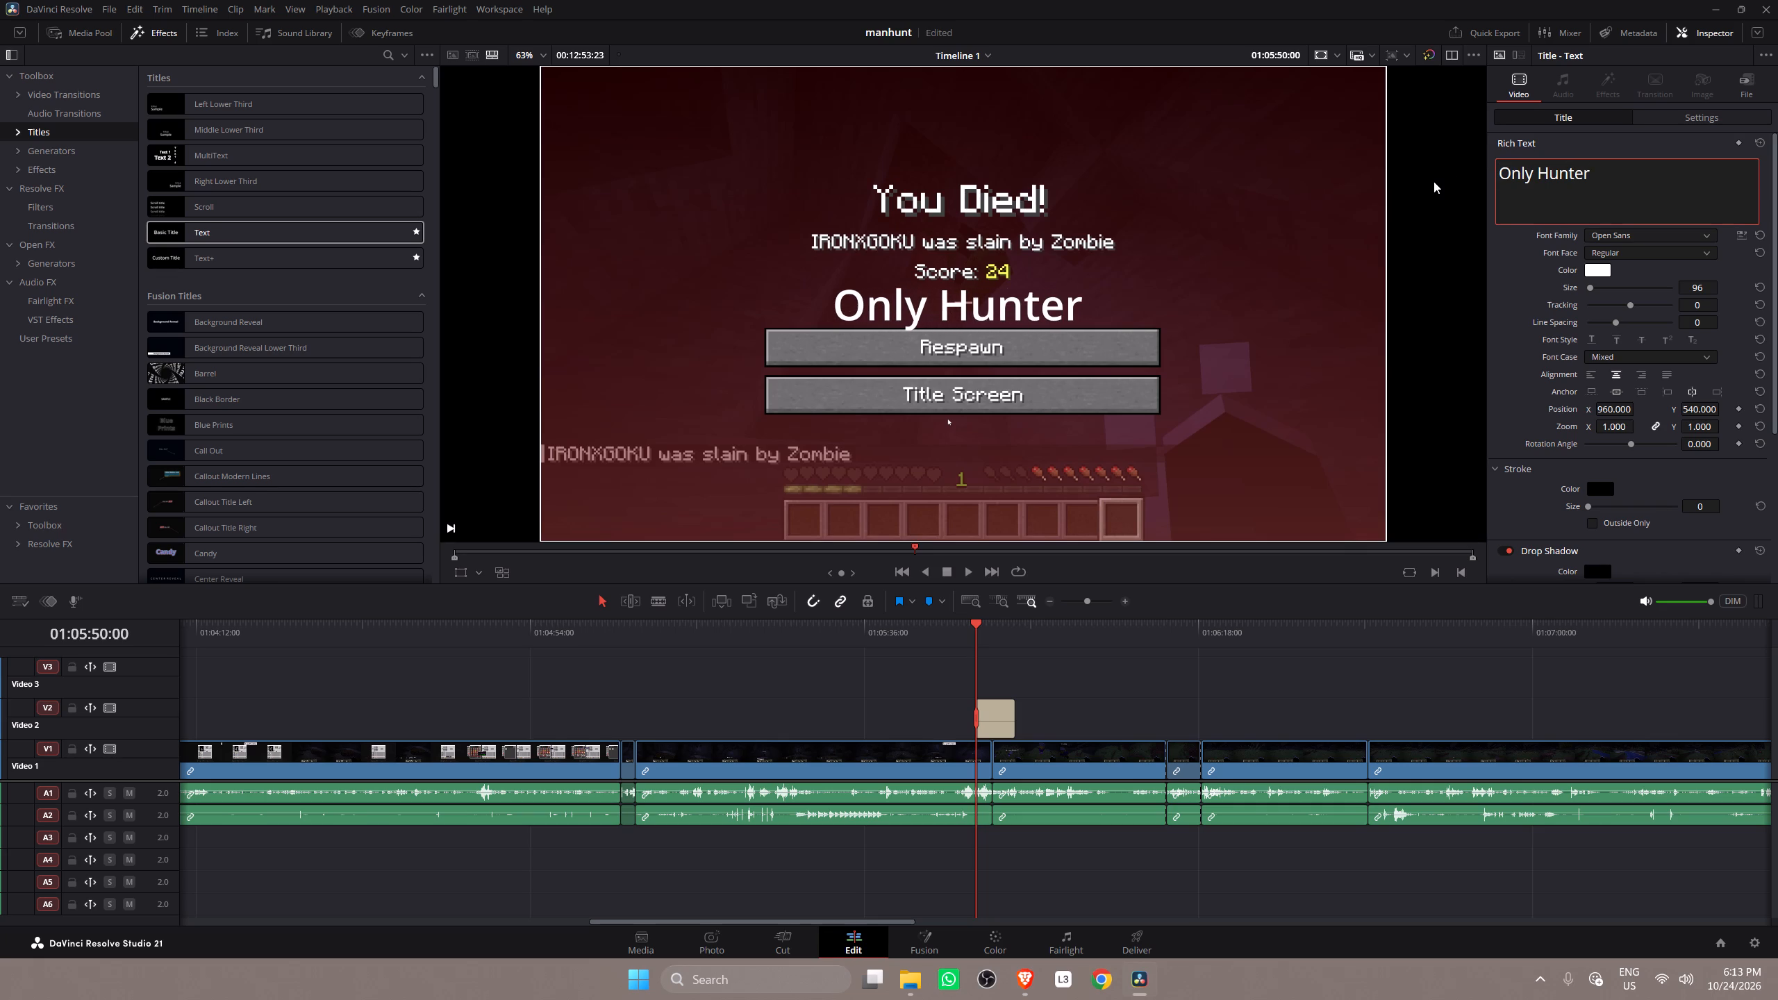
type("Kill Count")
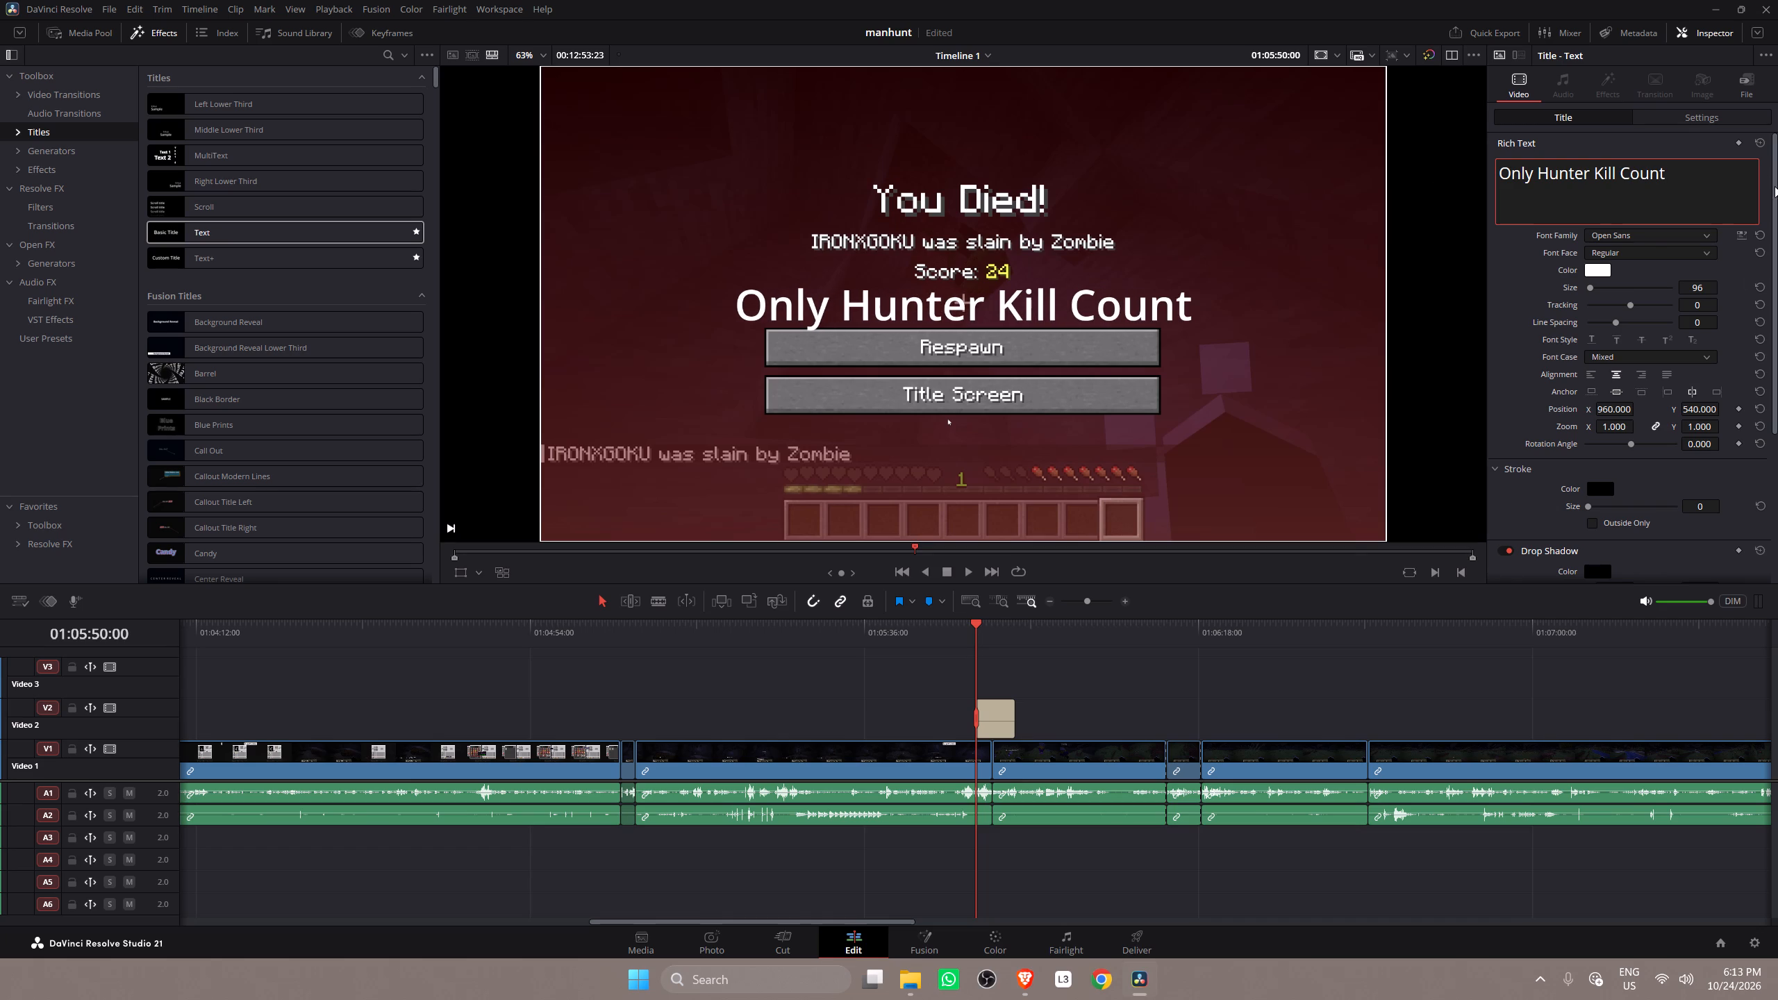
Set the title's font family to Minecraft.
left_click(1672, 235)
type("mi")
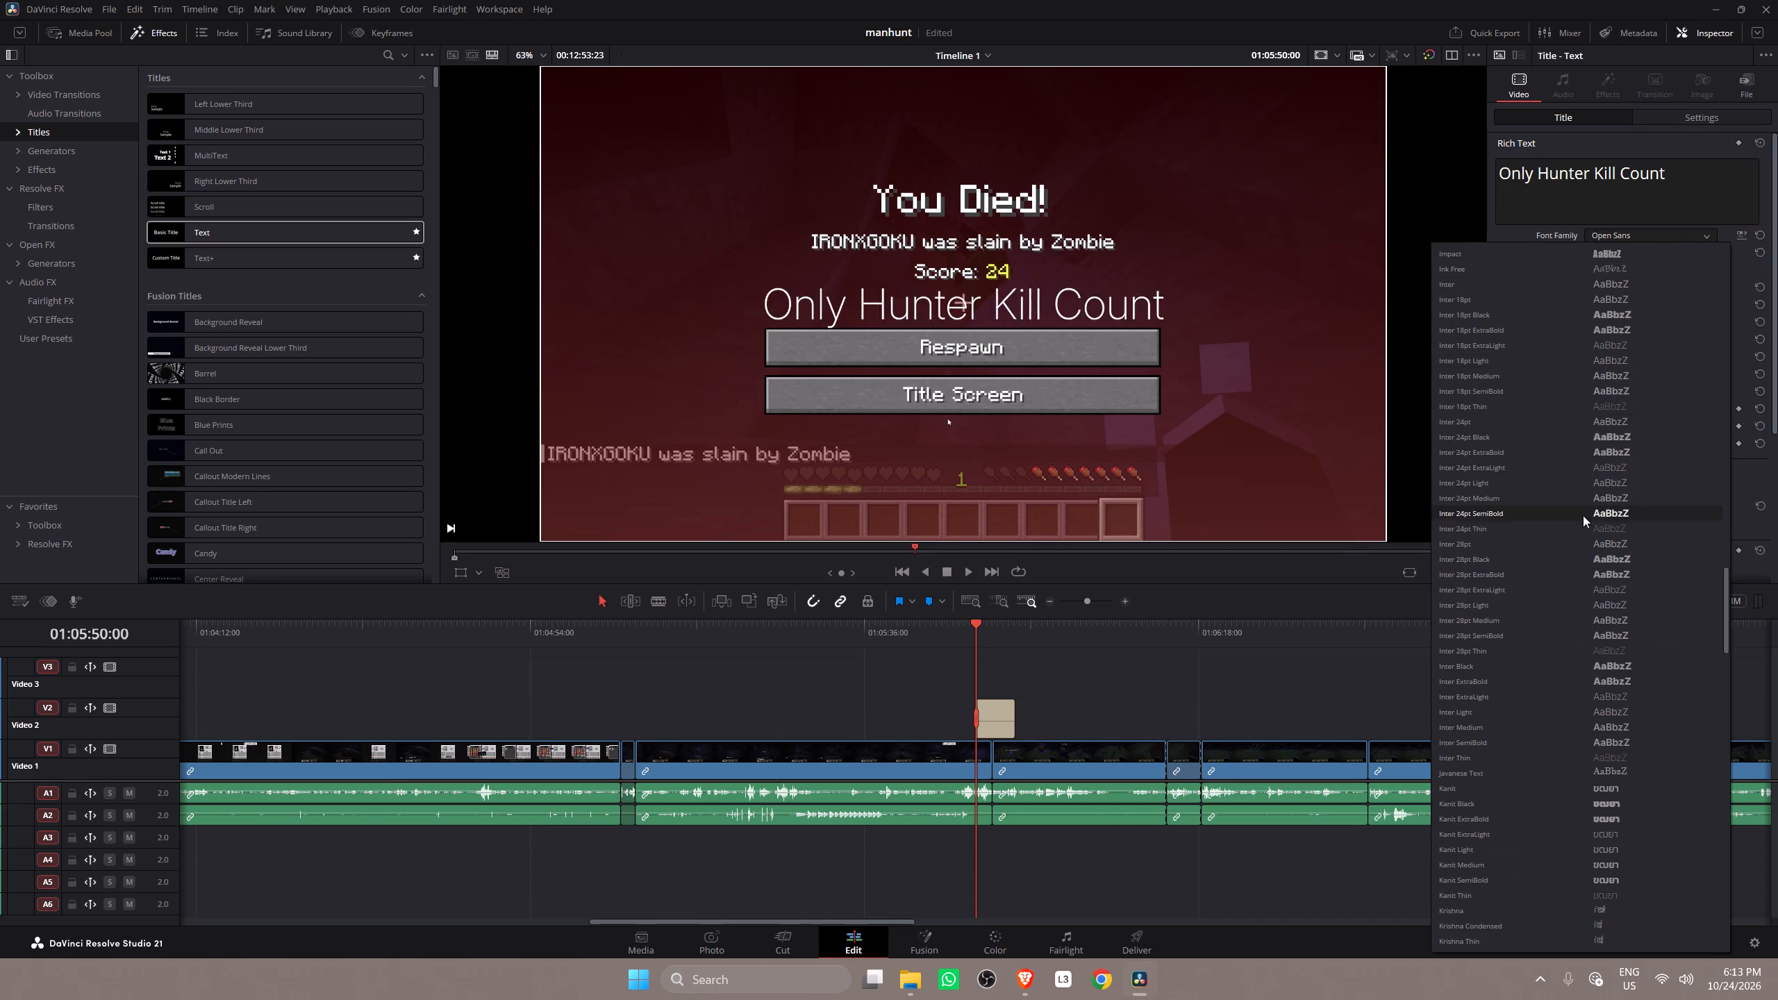
key("m")
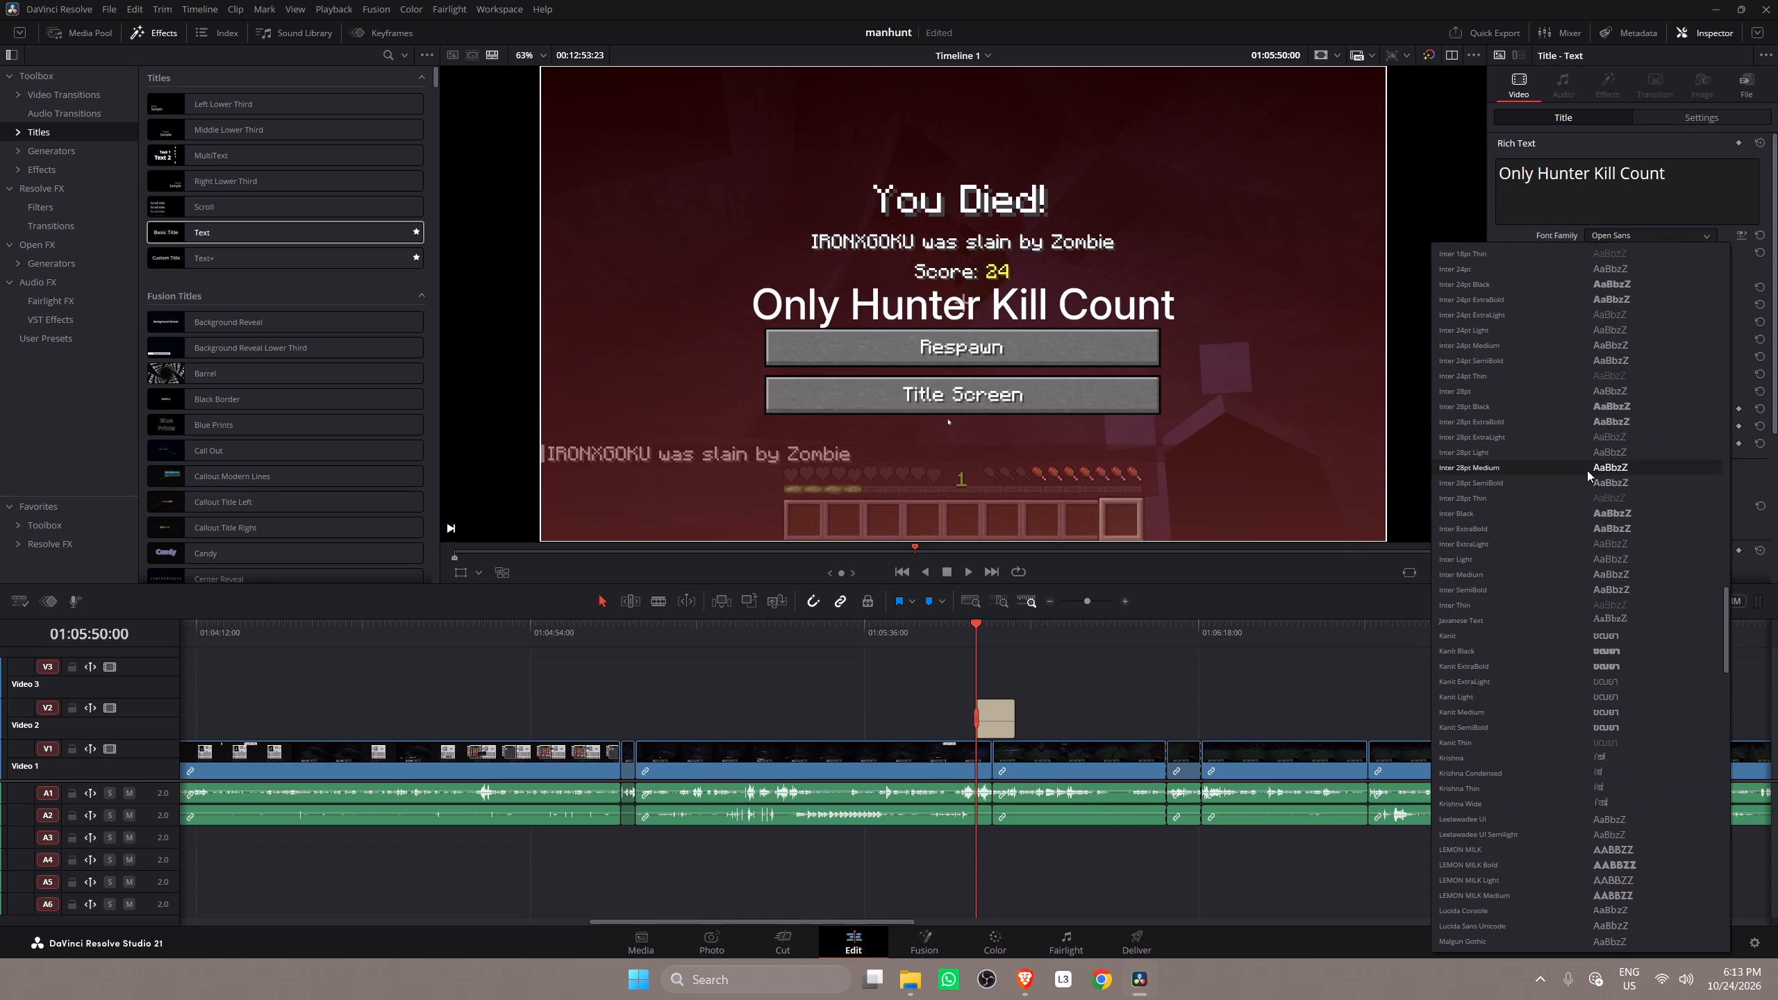
type("mmmm")
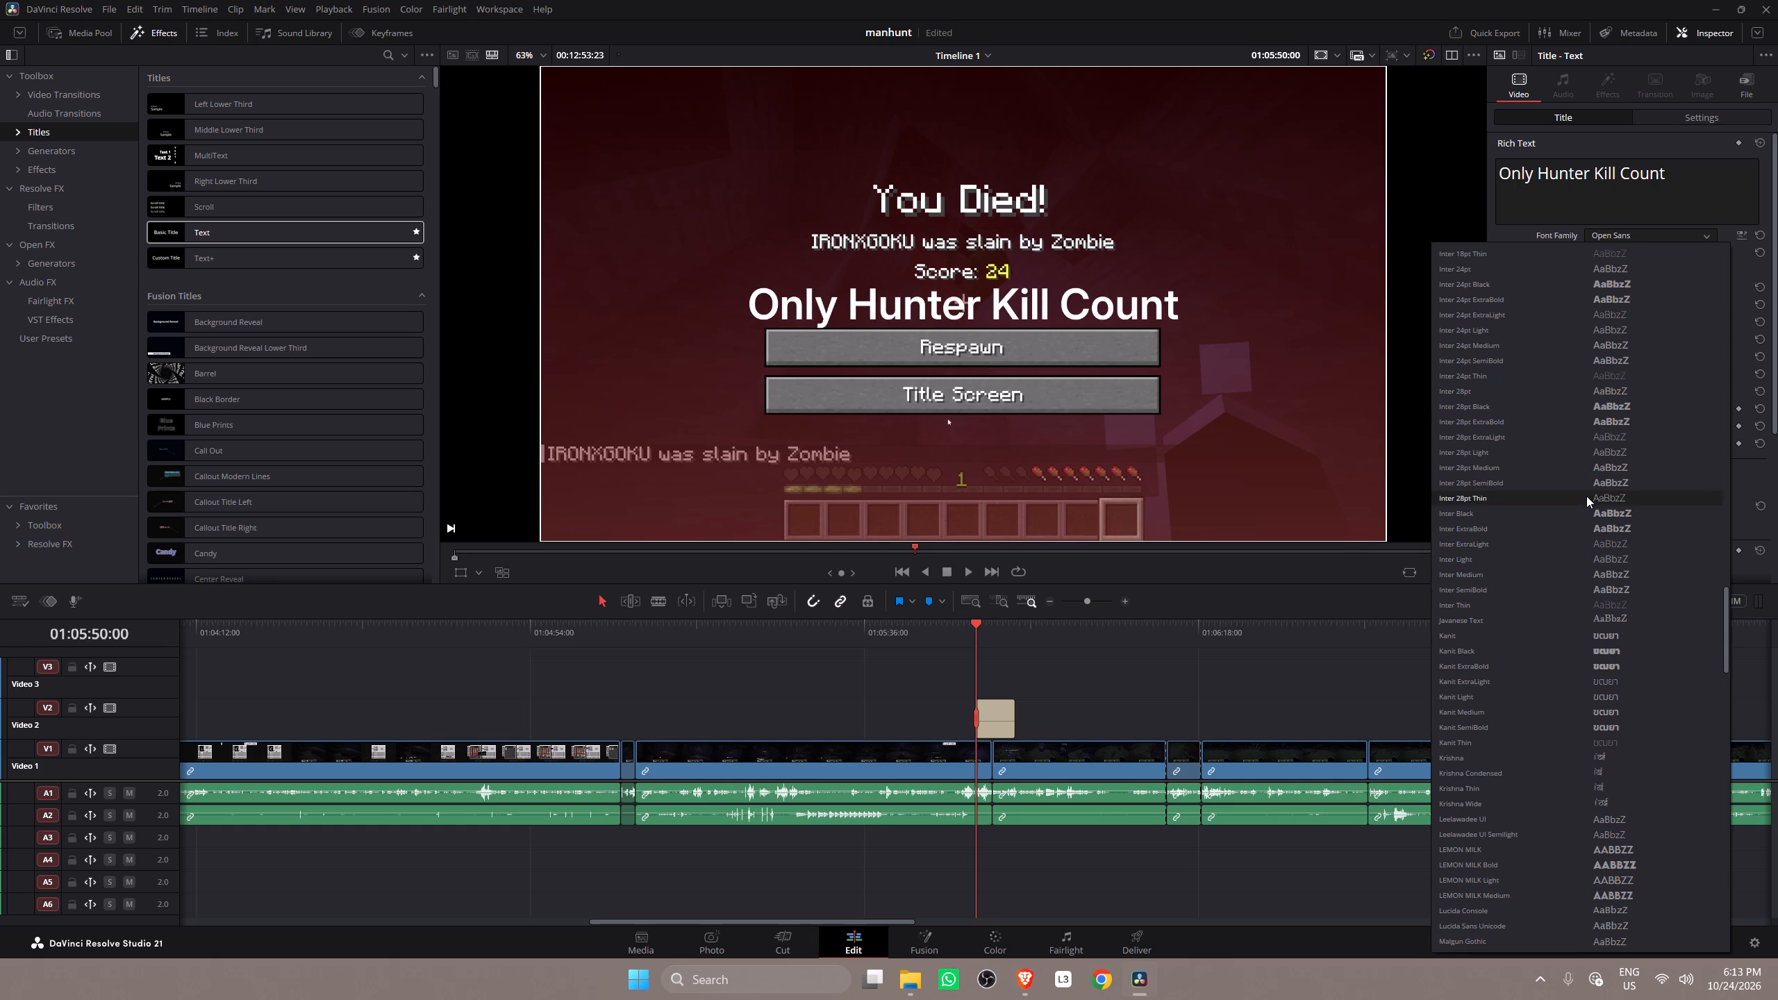
scroll(1536, 891, "down", 2)
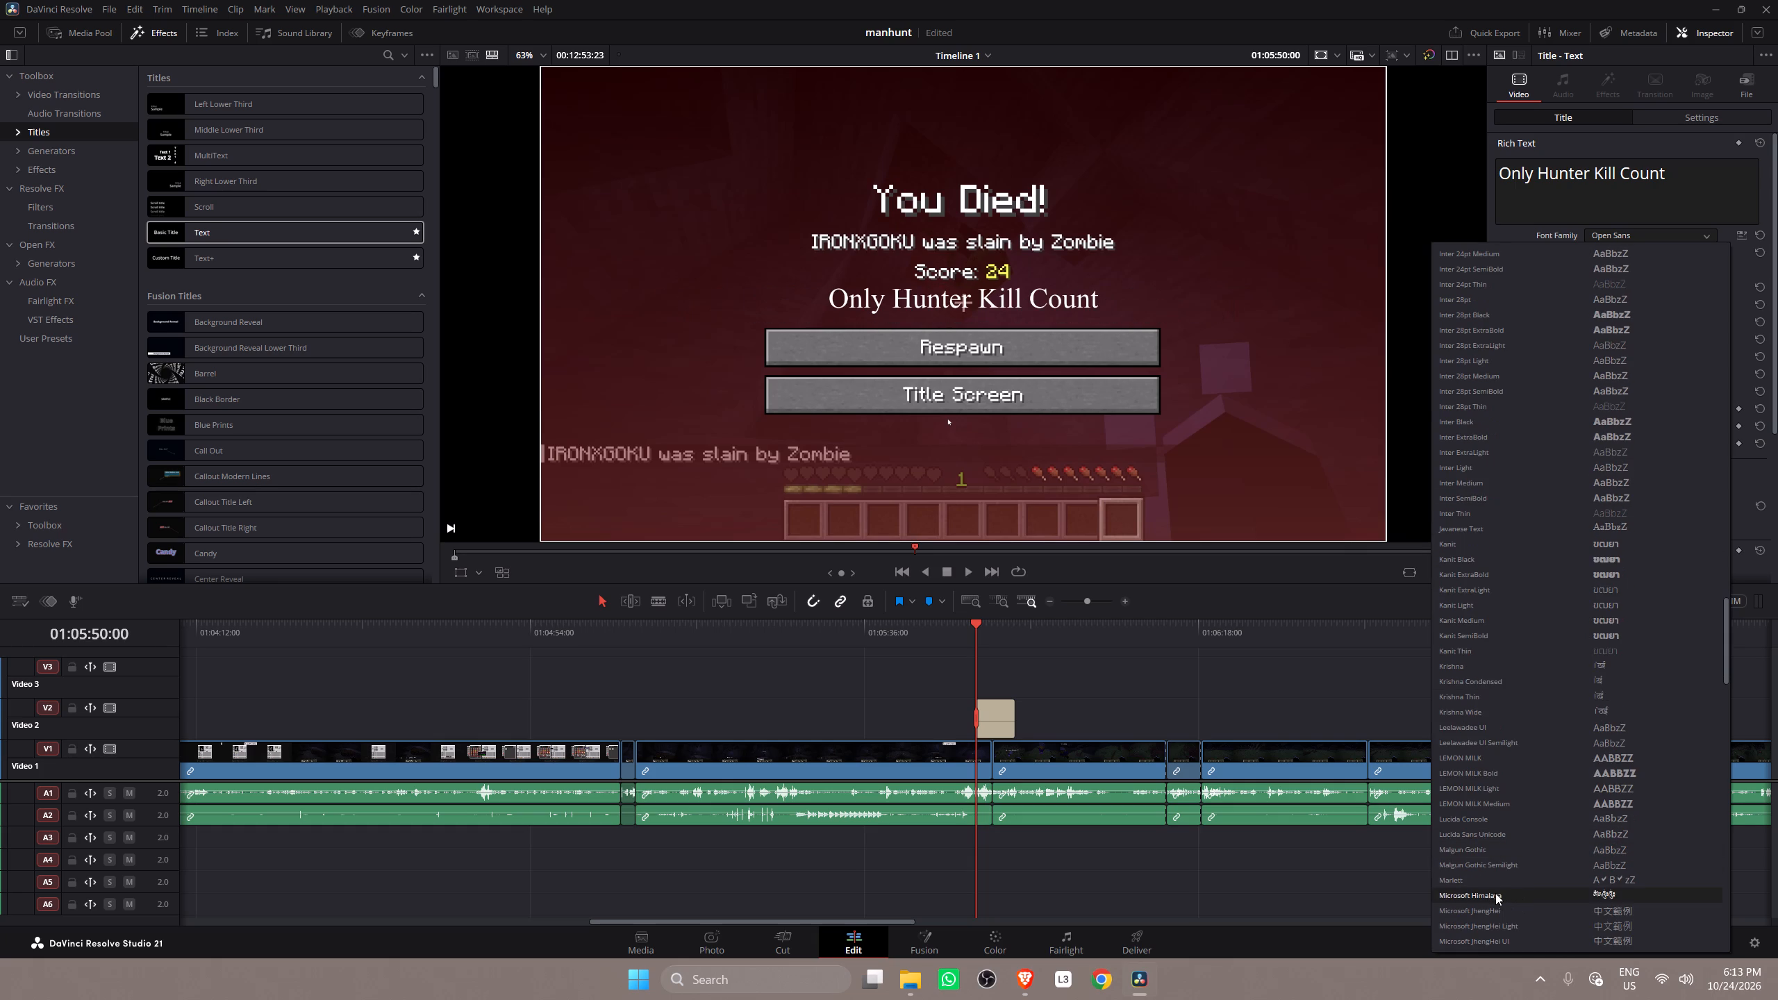
scroll(1499, 912, "down", 1)
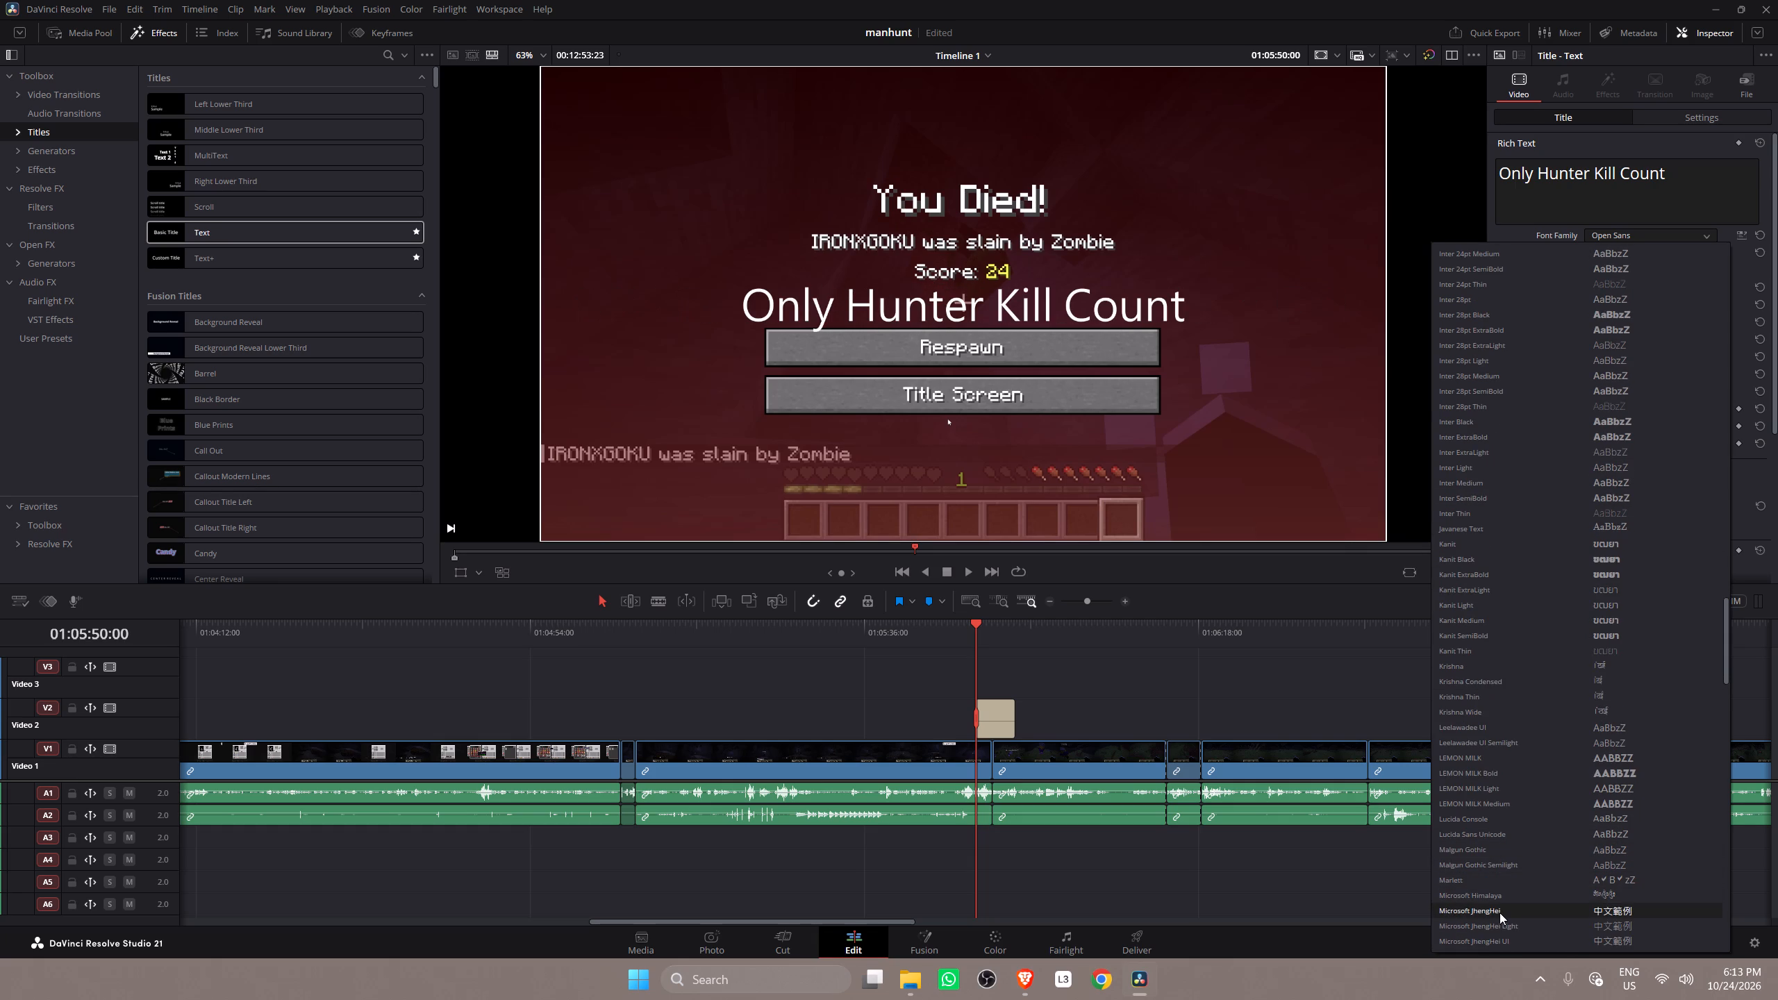
scroll(1500, 912, "down", 4)
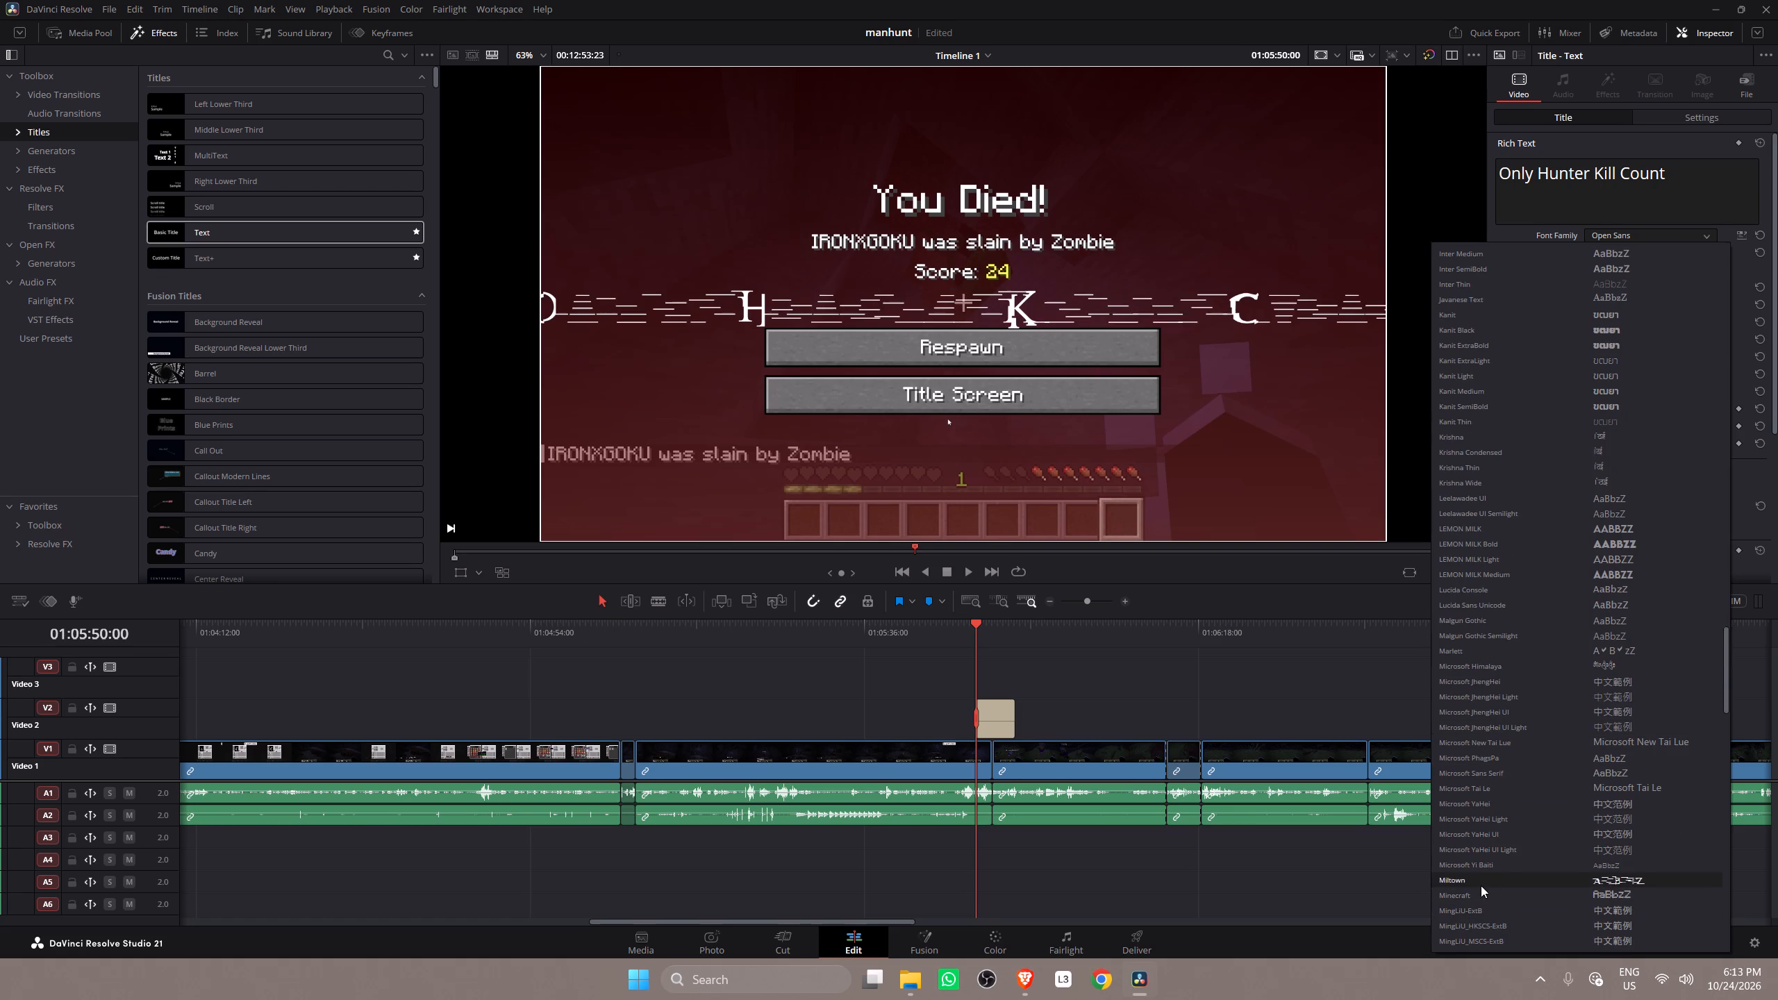
left_click(1481, 896)
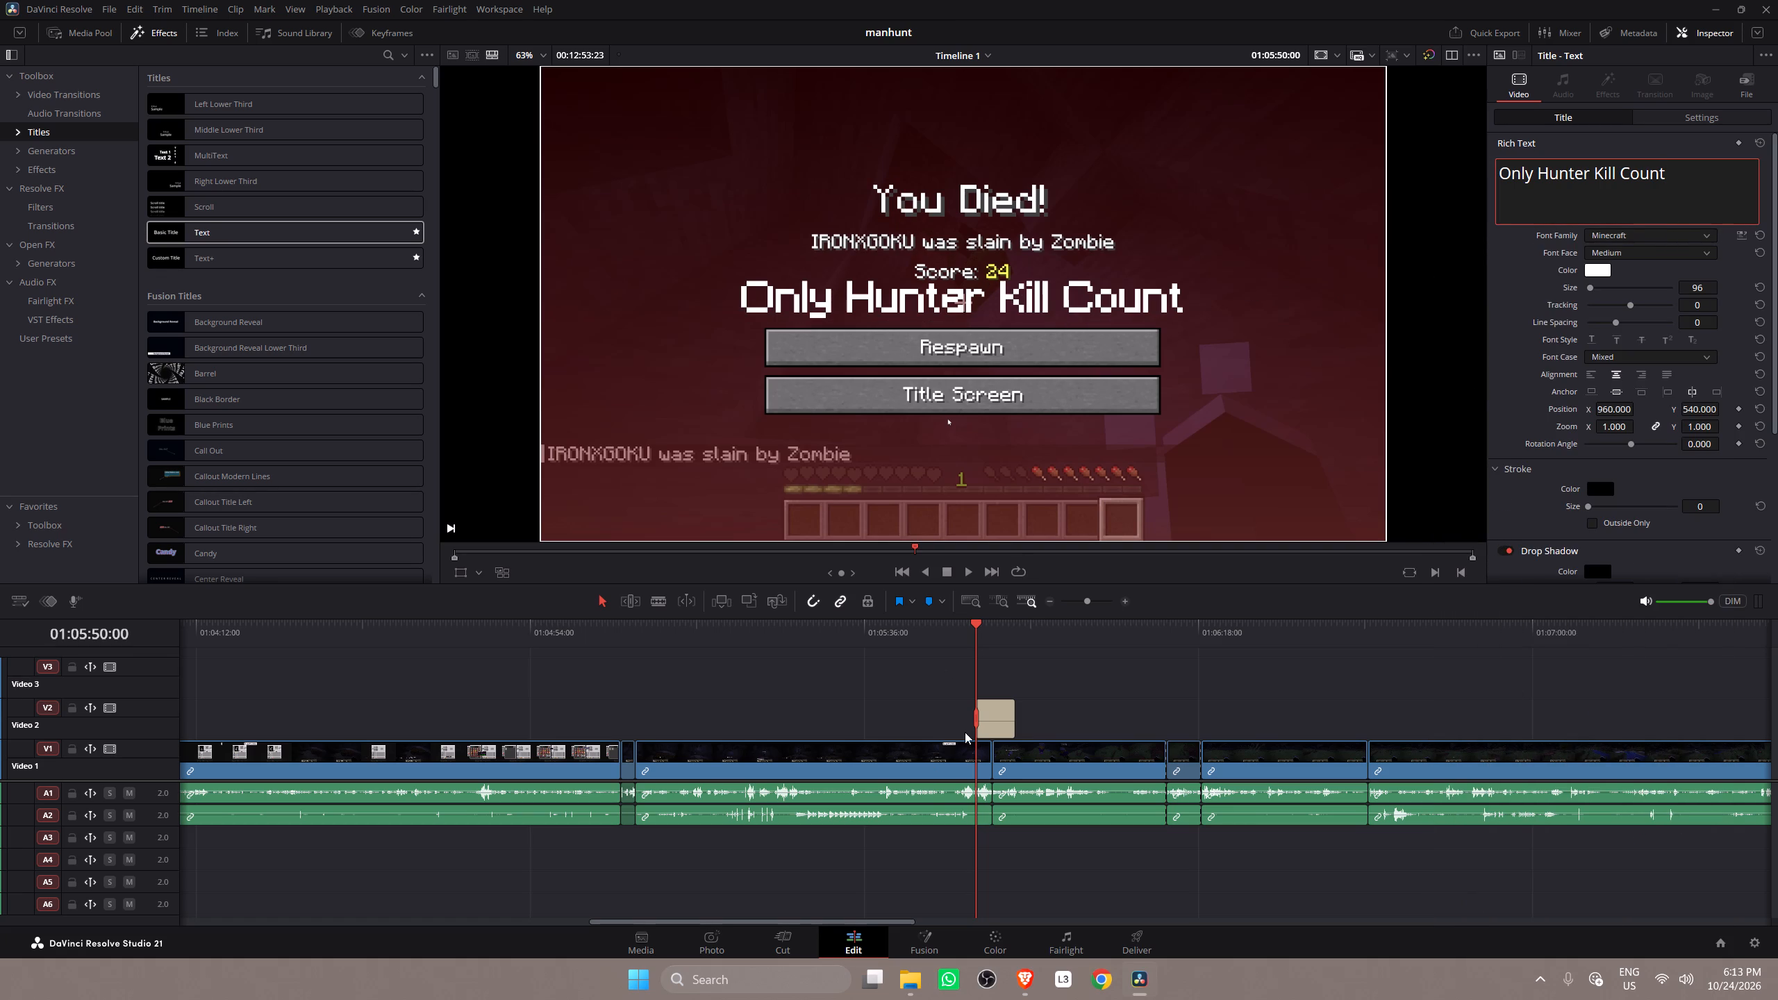
Enlarge the title text to size 170 and preview it over the death screen.
left_click(992, 719)
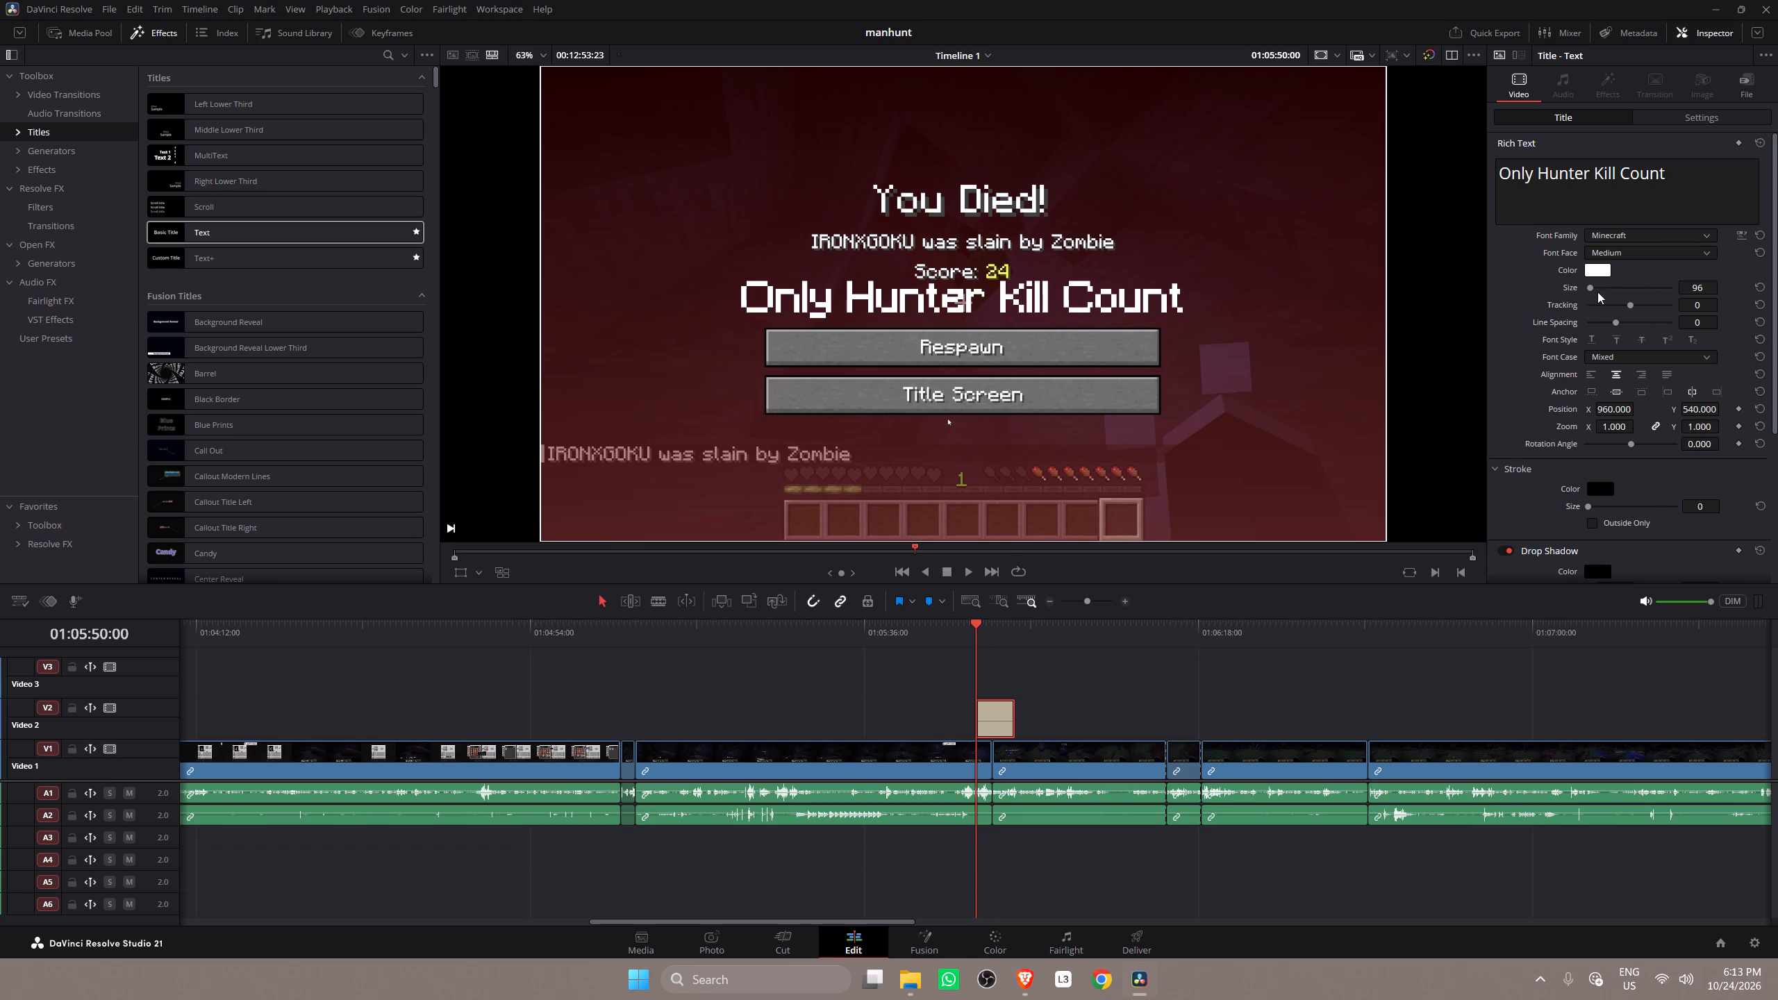
left_click(1591, 286)
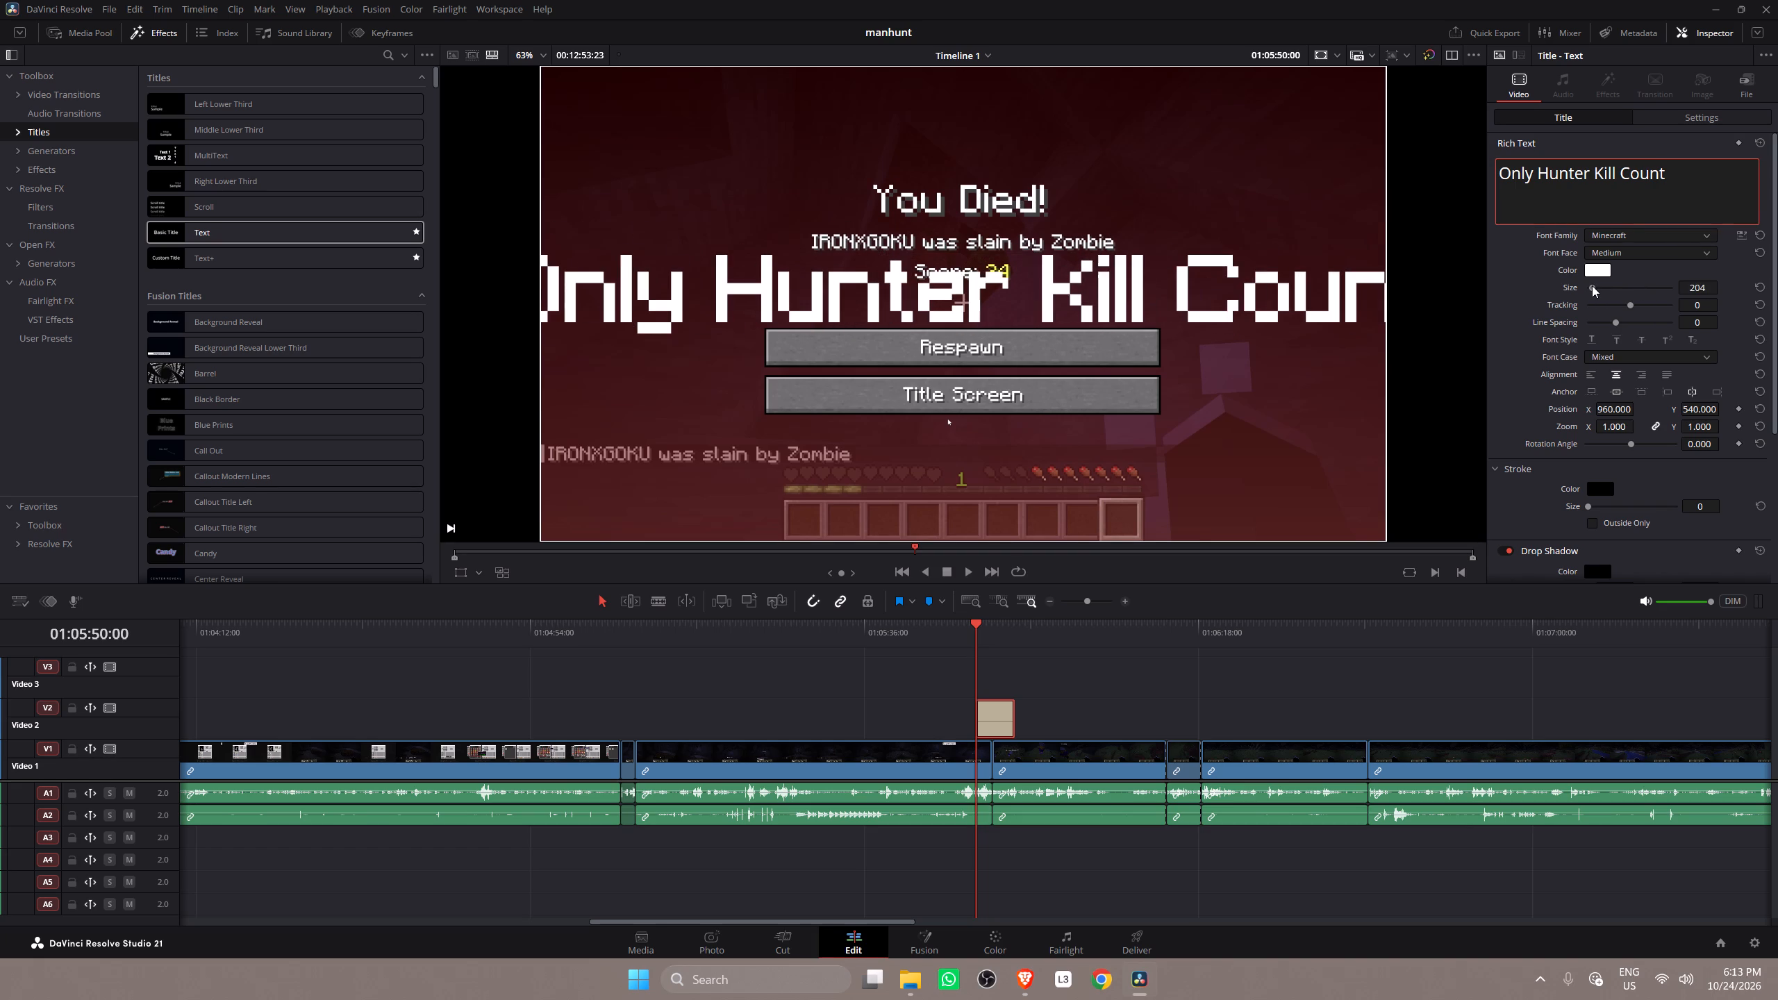
left_click(924, 676)
left_click(964, 635)
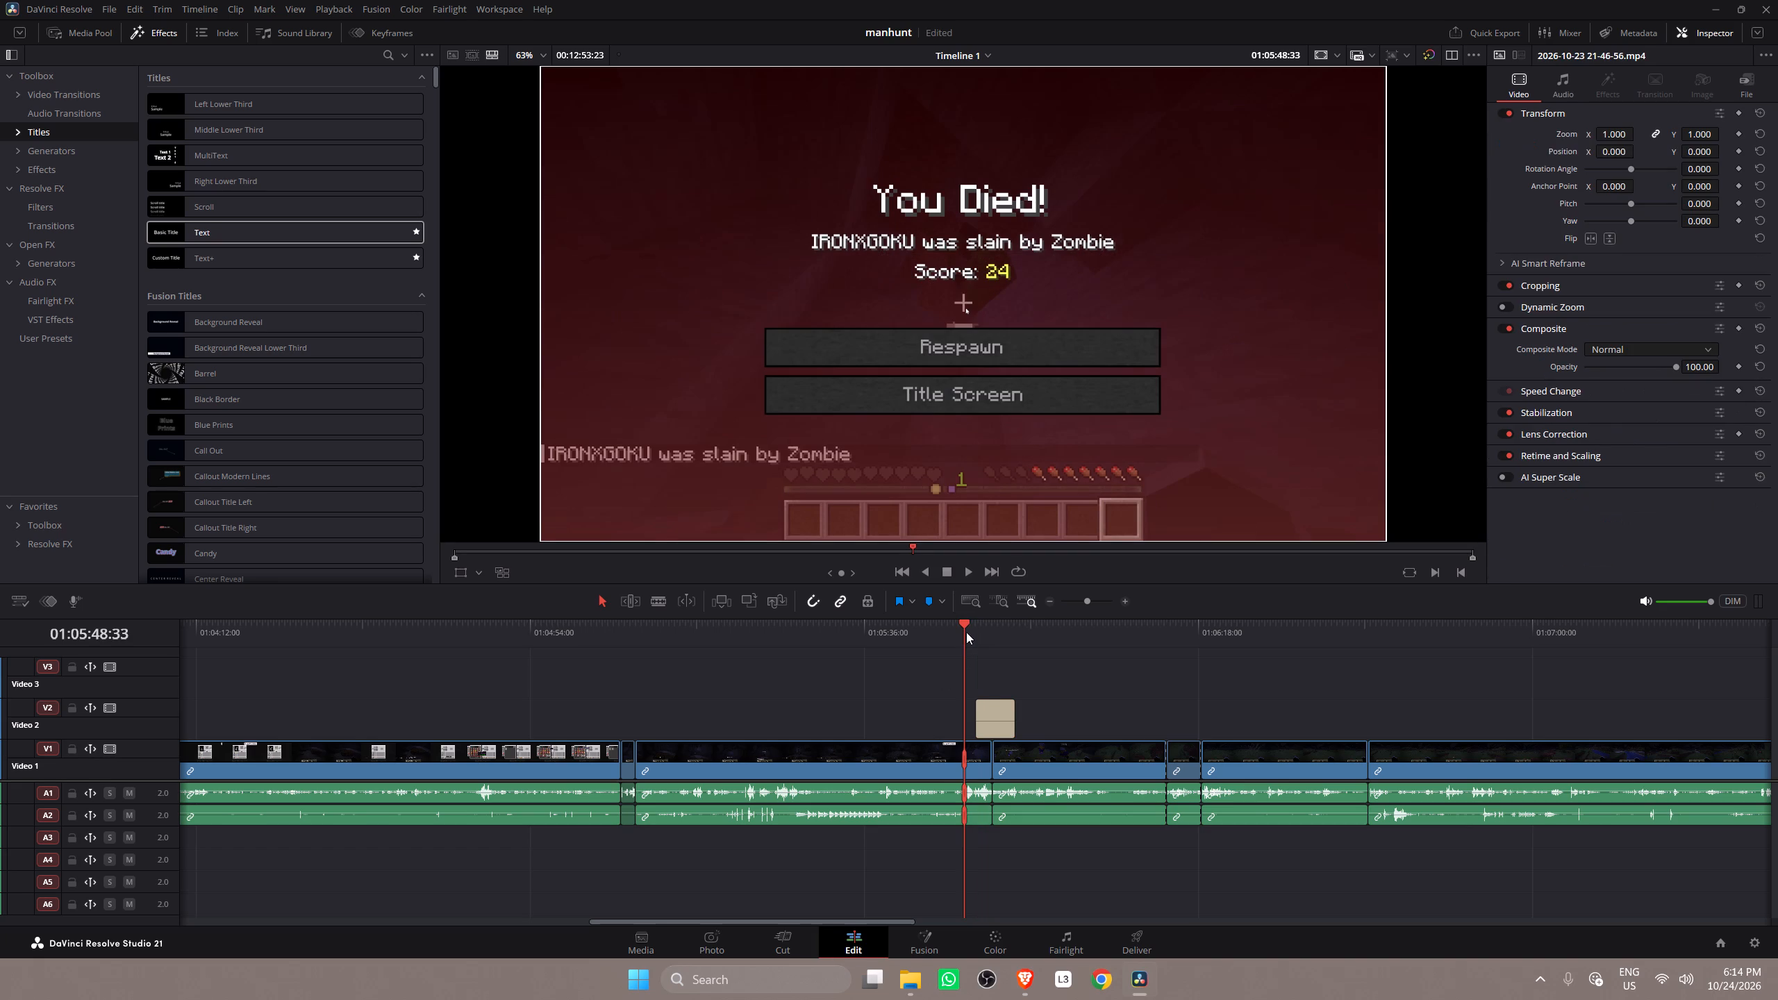
key("space")
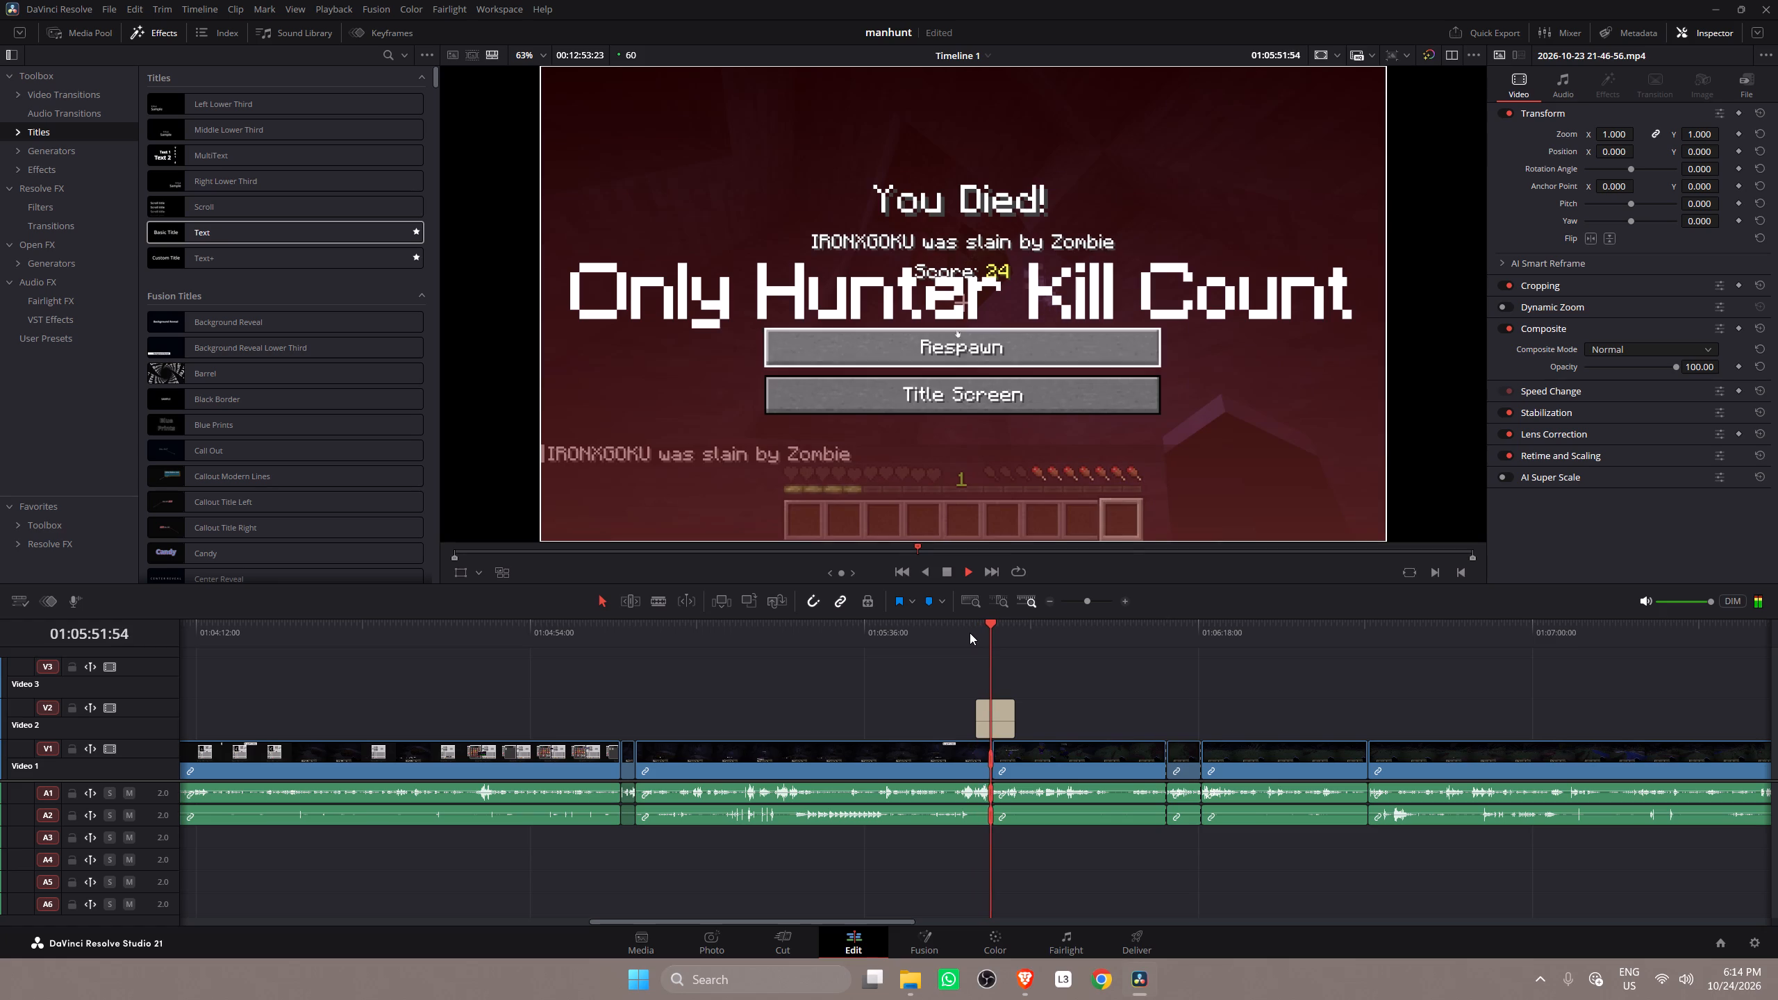
key("space")
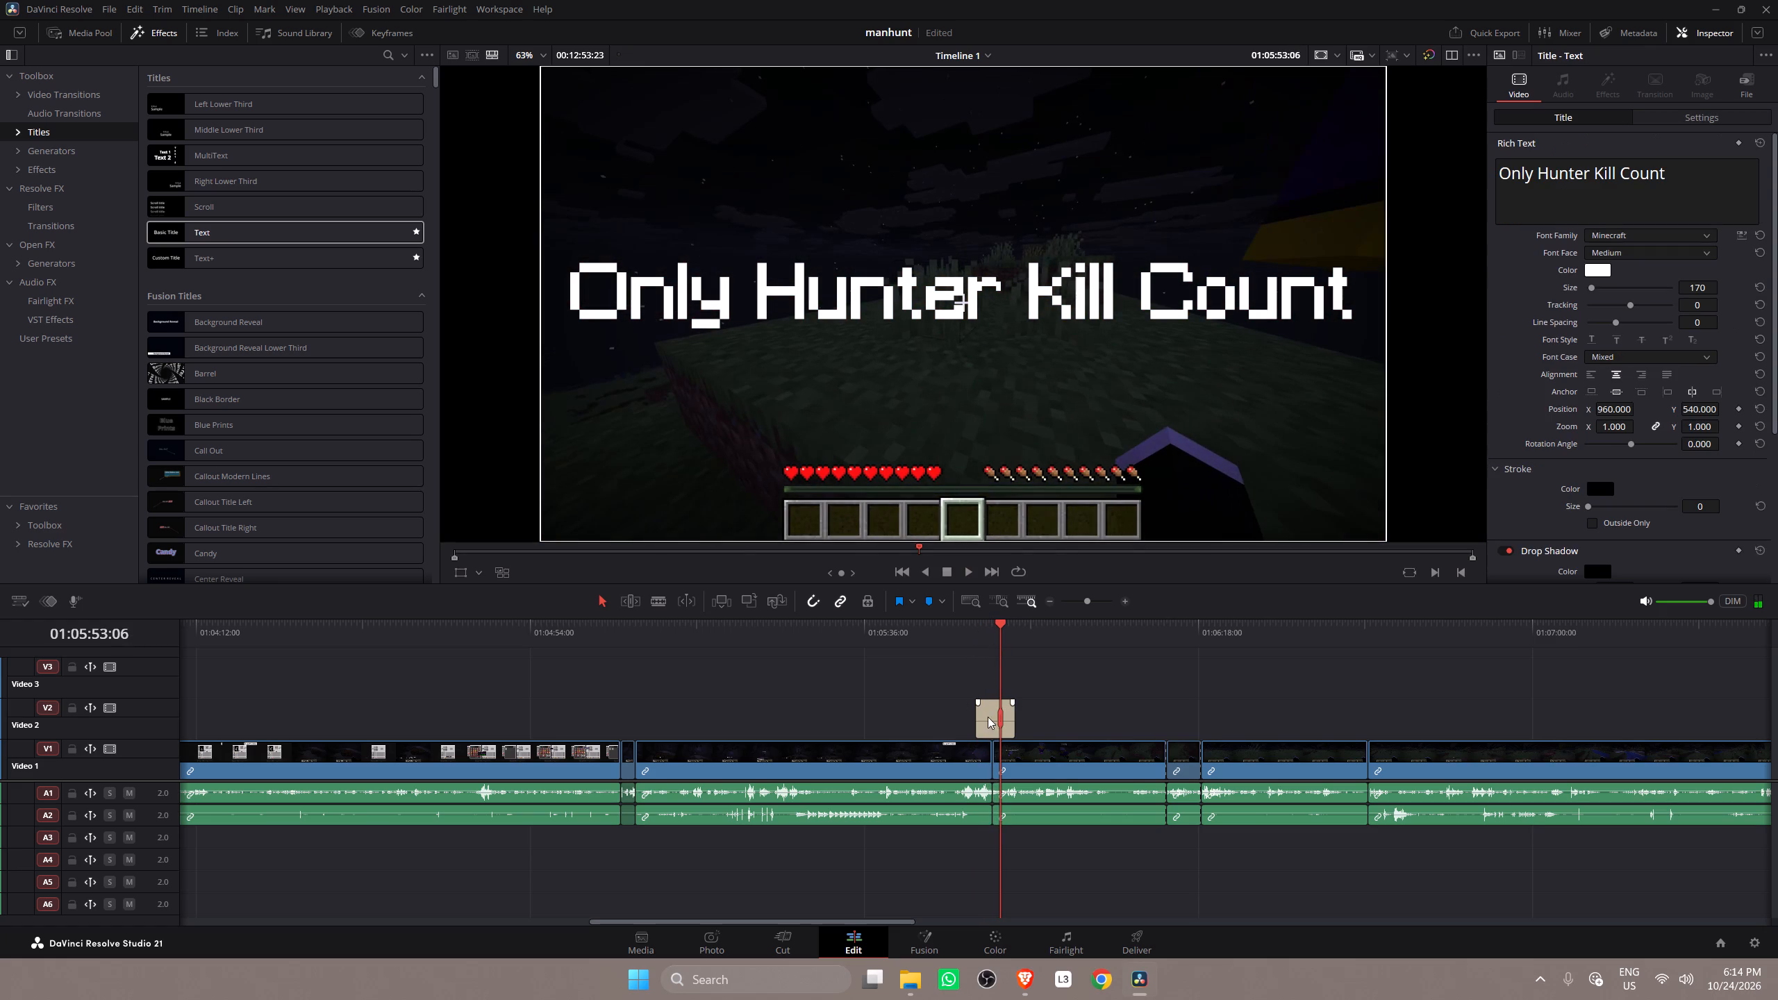
Move the title on Video 2 to start at the cut right after the death screen, and preview it.
left_click_drag(988, 717, 1002, 718)
left_click(987, 626)
left_click(977, 624)
key("space")
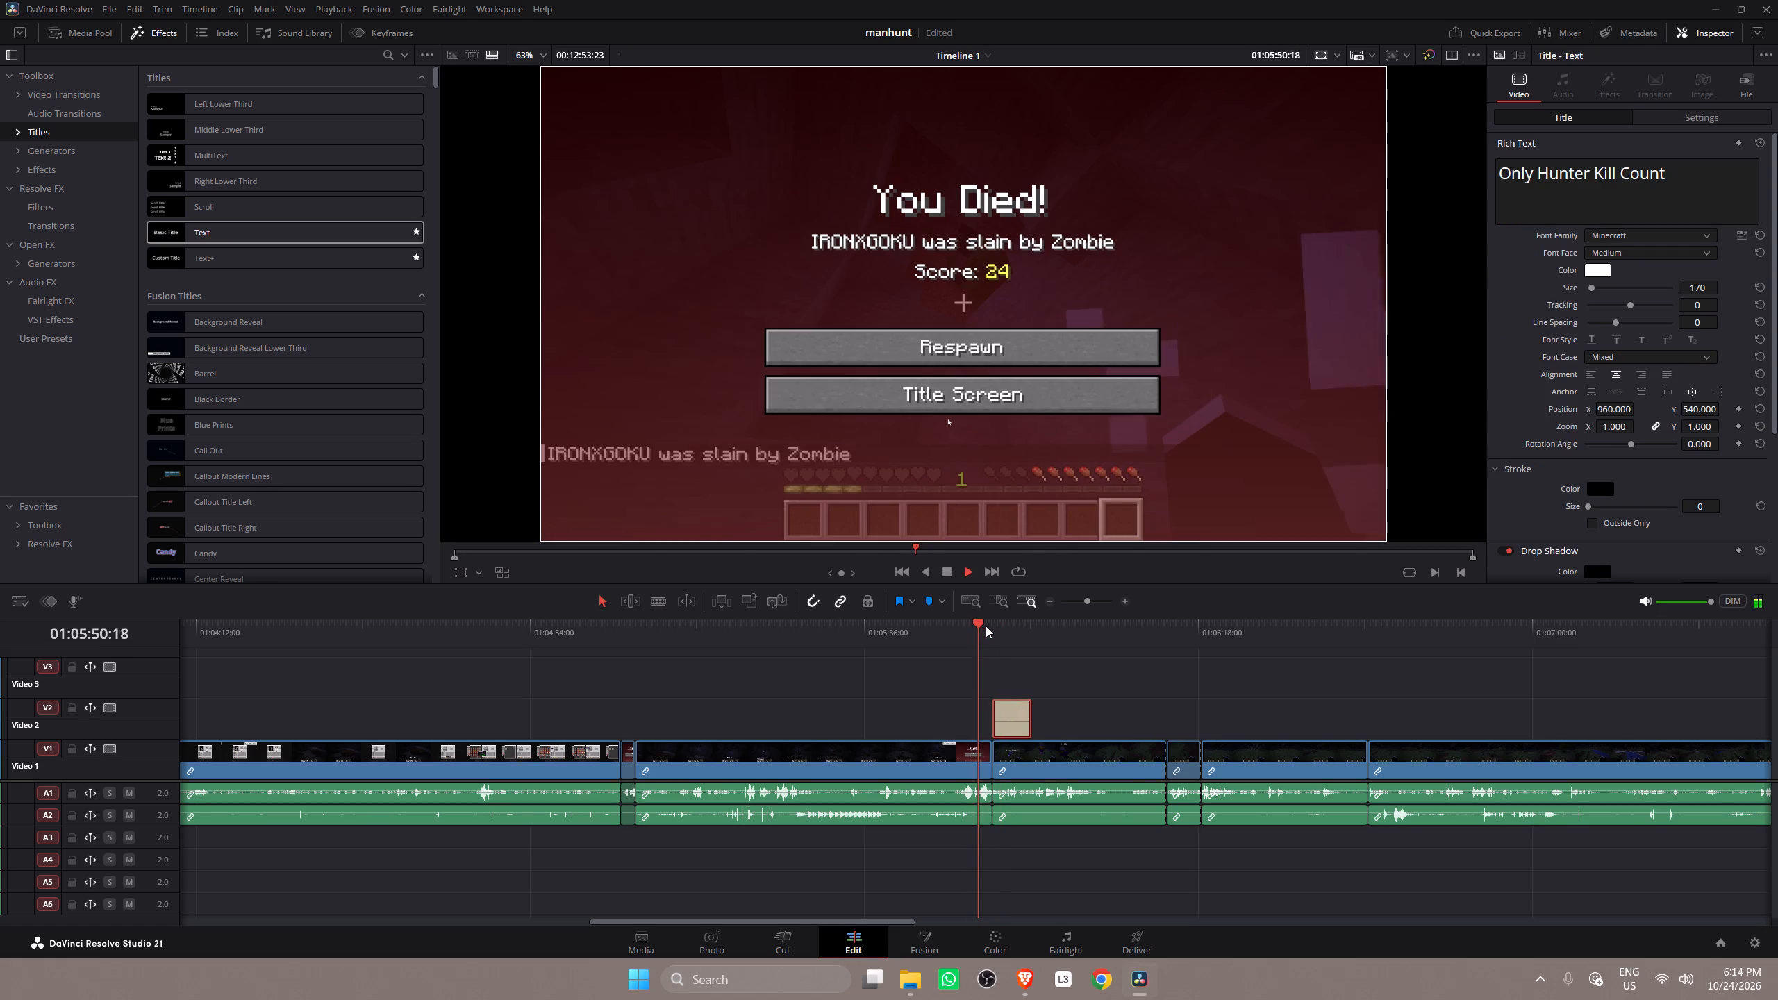
key("space")
left_click(989, 628)
key("space")
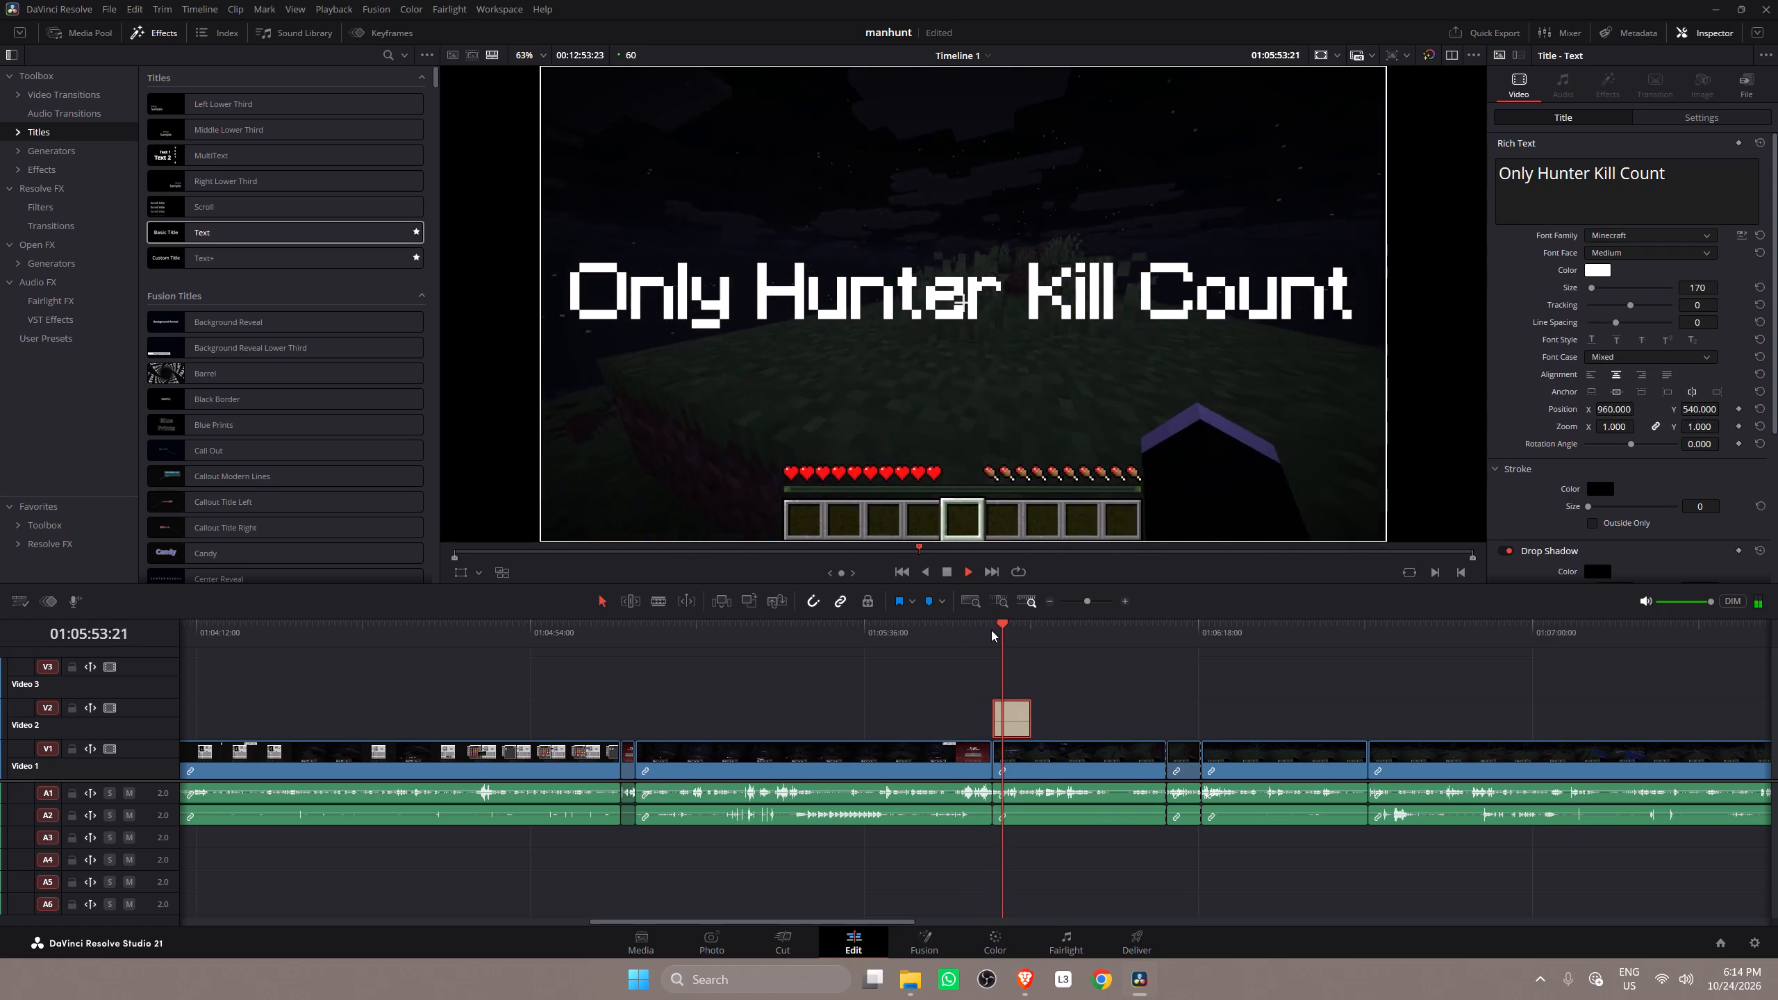
key("space")
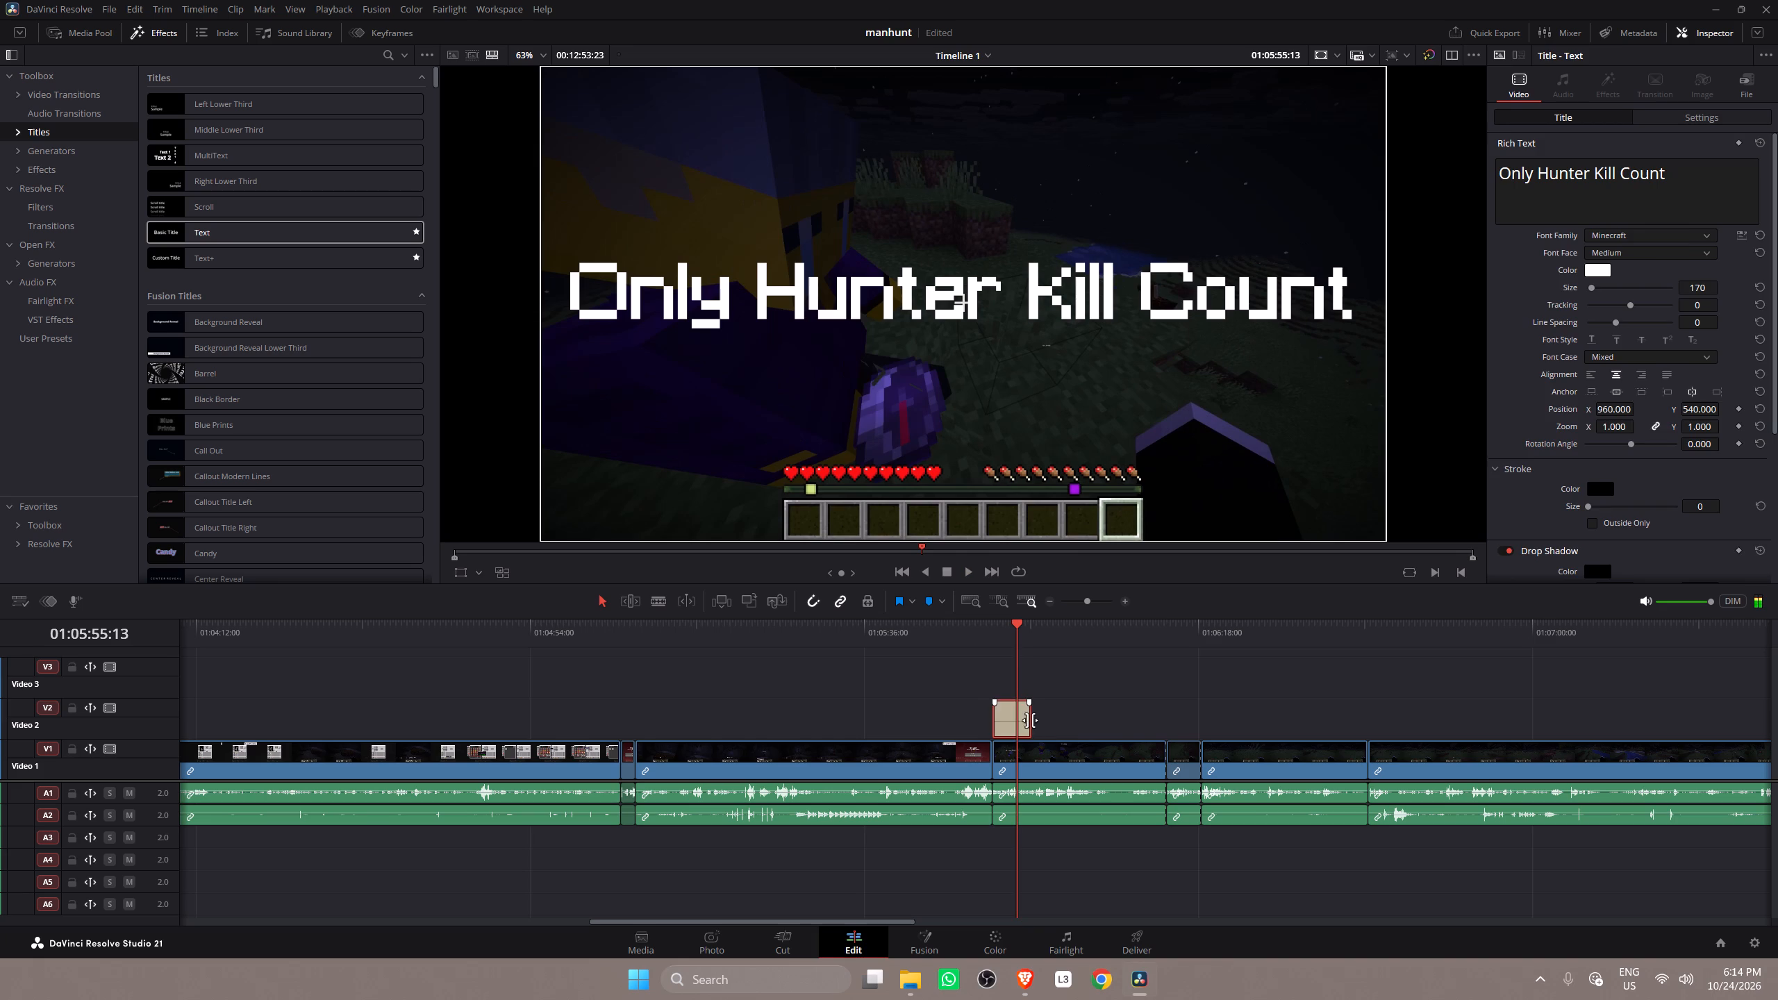
Shorten the title to end at about 01:05:55, replay the section, and save the project.
left_click_drag(1029, 721, 1013, 722)
key("space")
key("space")
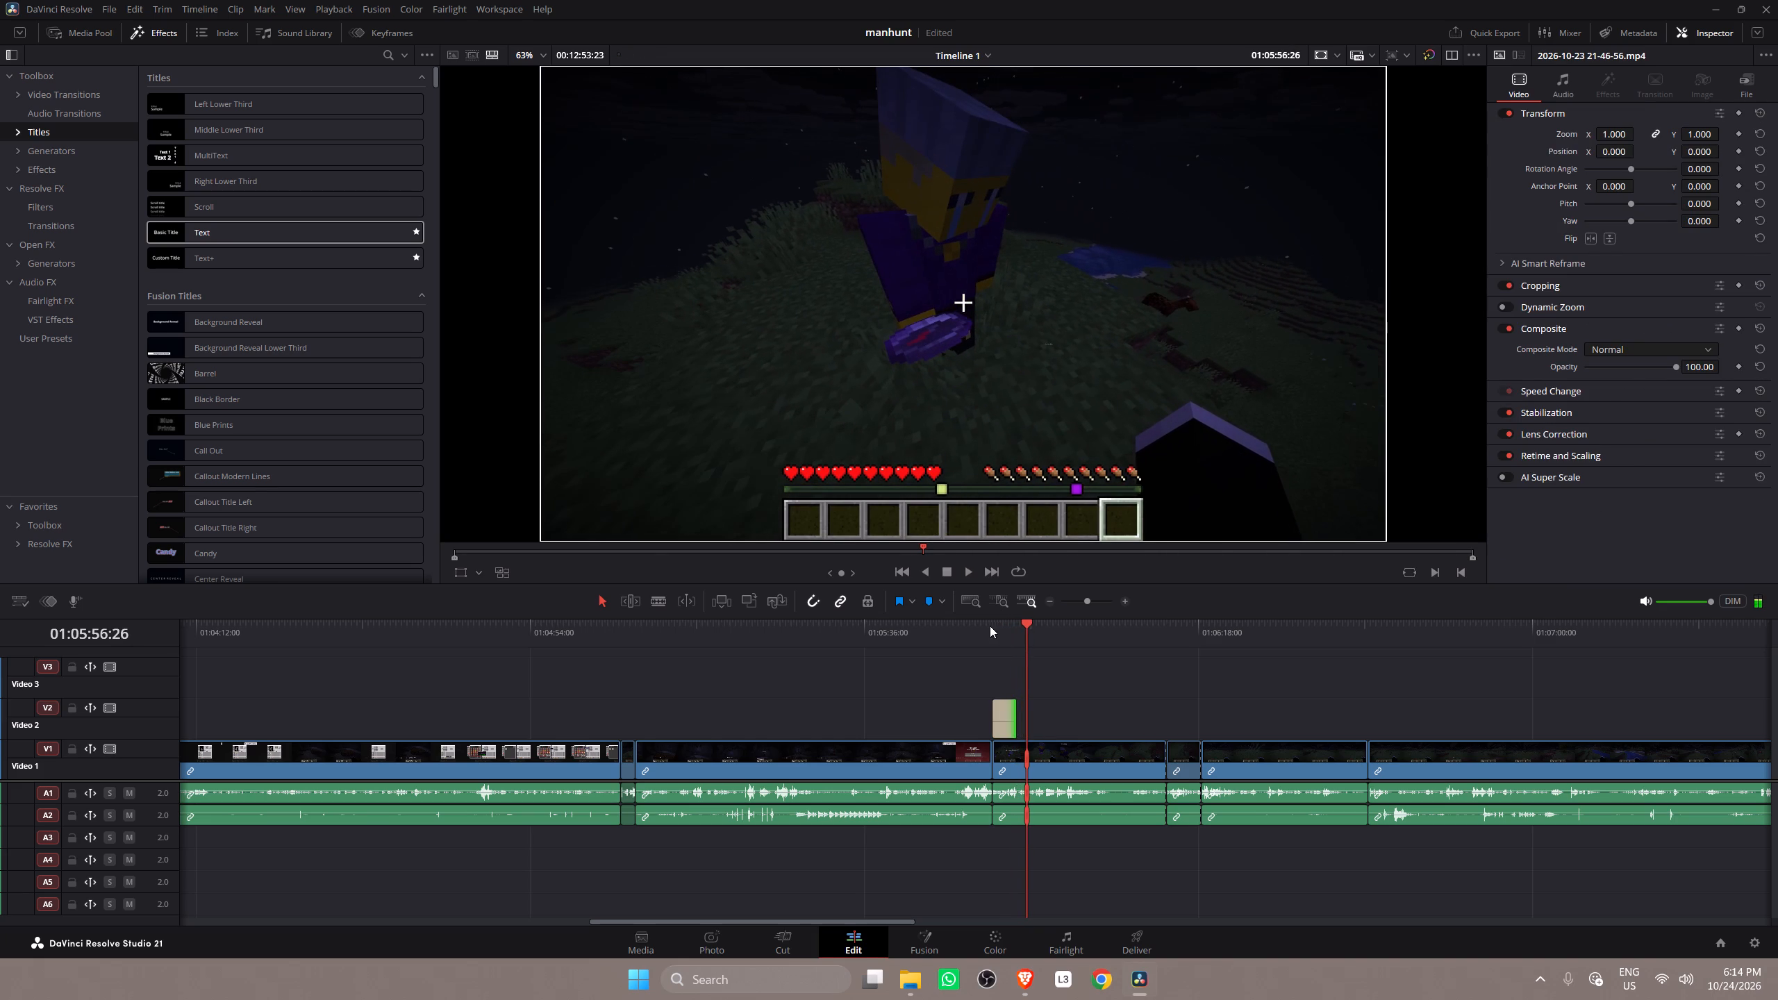
left_click(985, 626)
key("ctrl+s")
key("space")
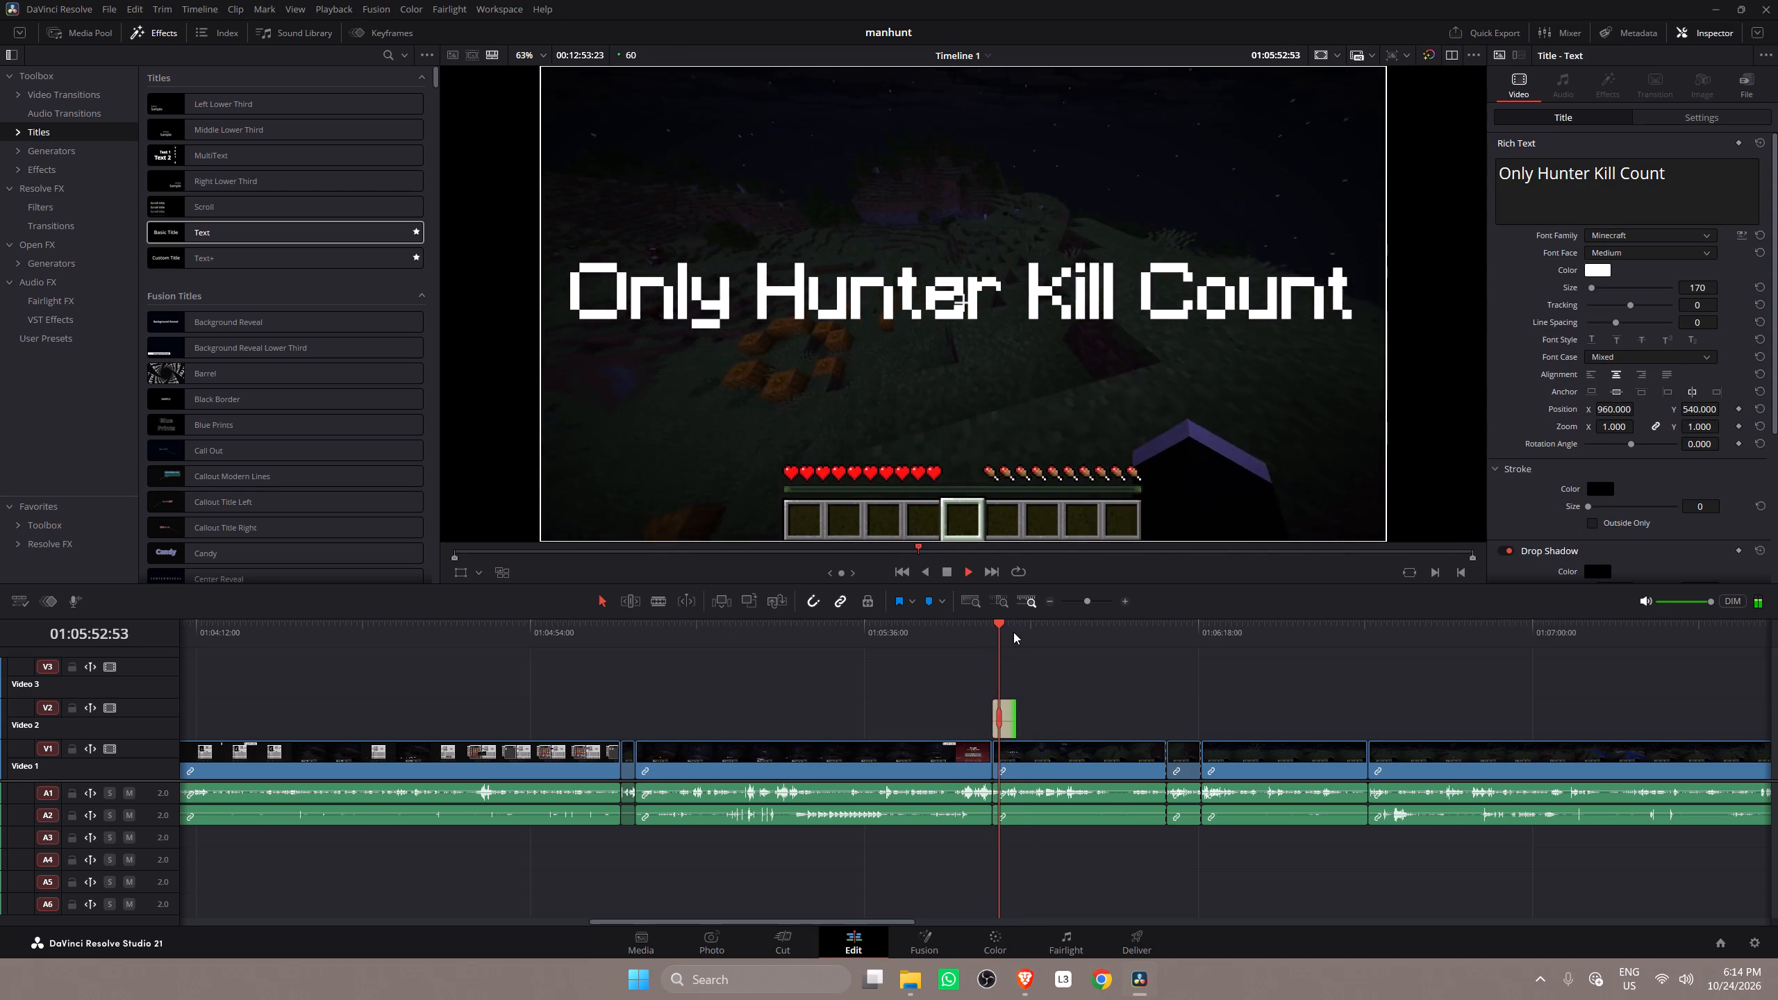
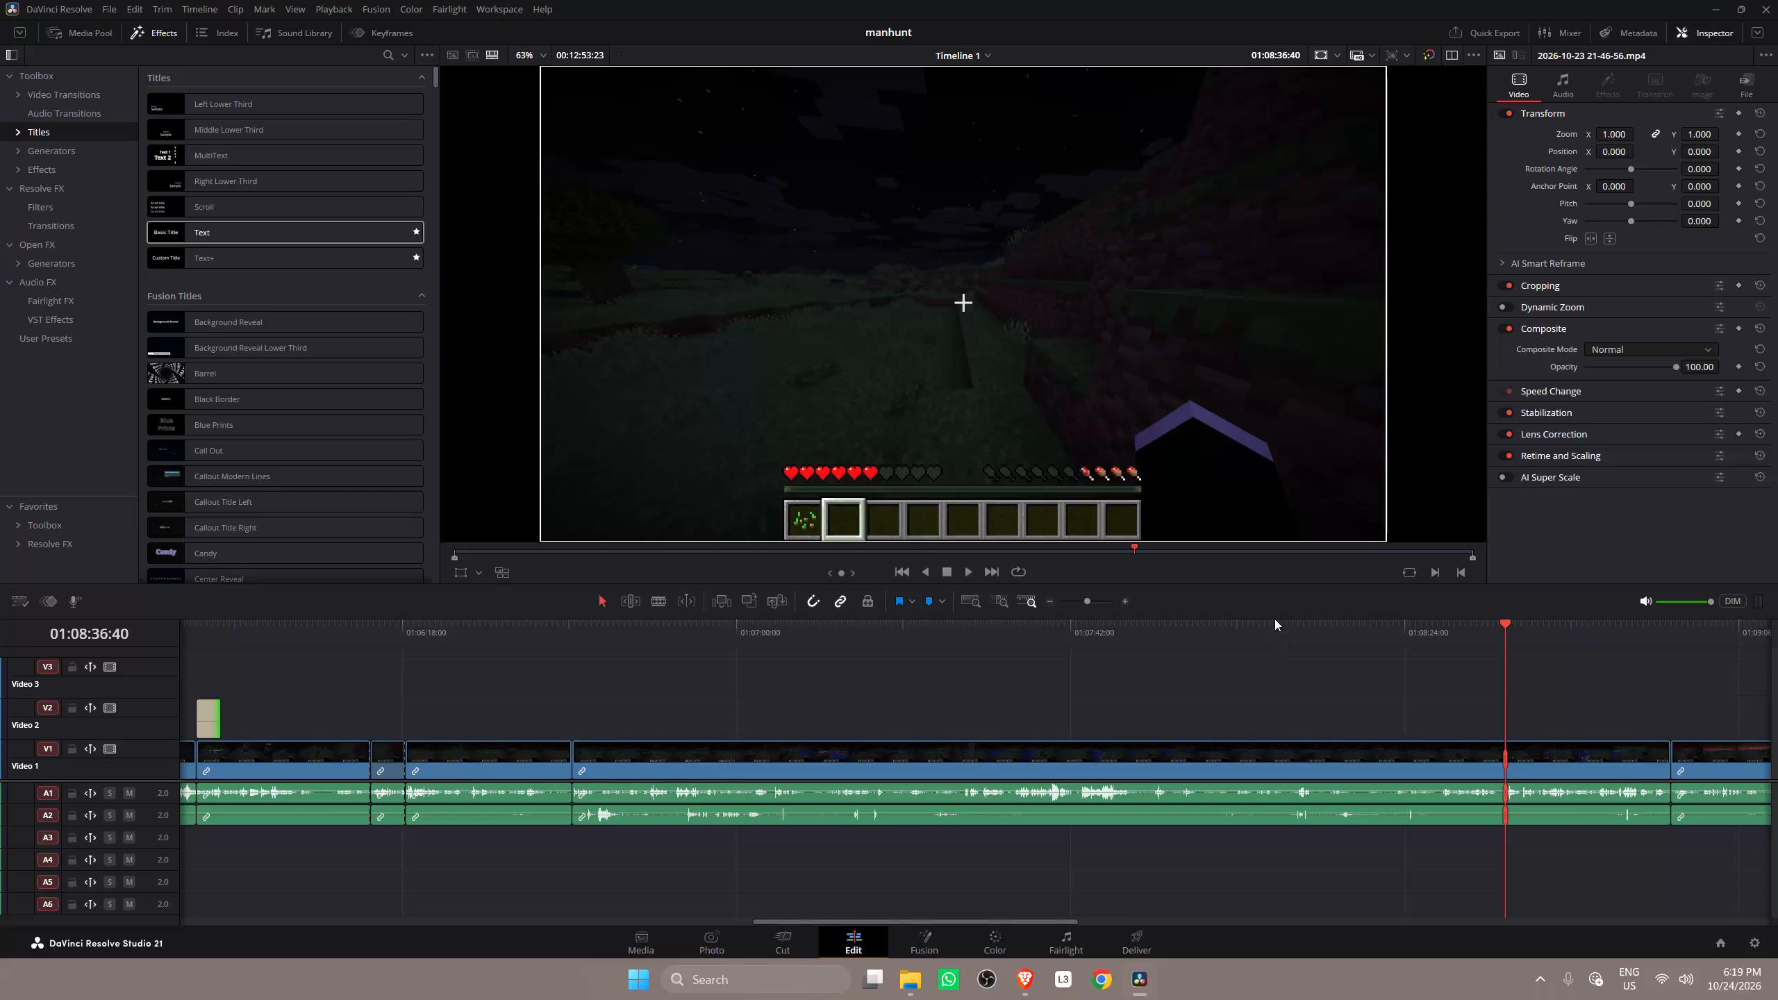
Split the Video 1 clip at 01:08:34:22 and 01:08:35:19 to isolate a short segment of the night run.
key("space")
left_click(1274, 635)
key("space")
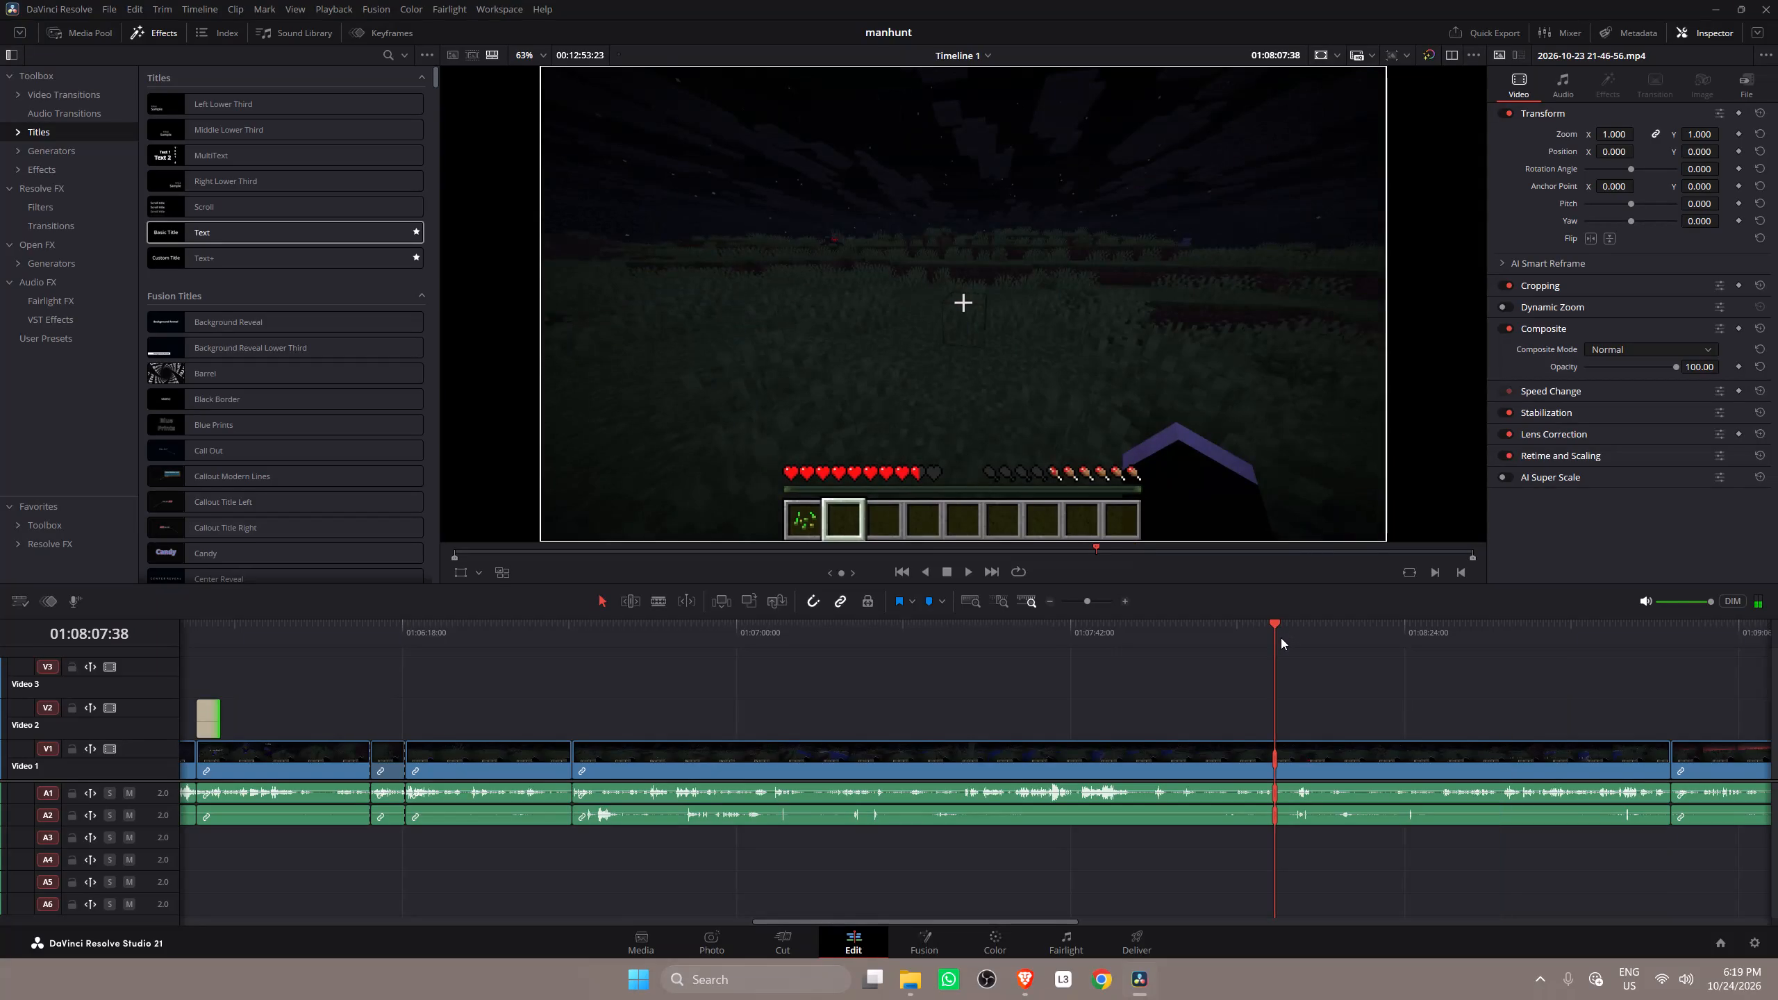
key("space")
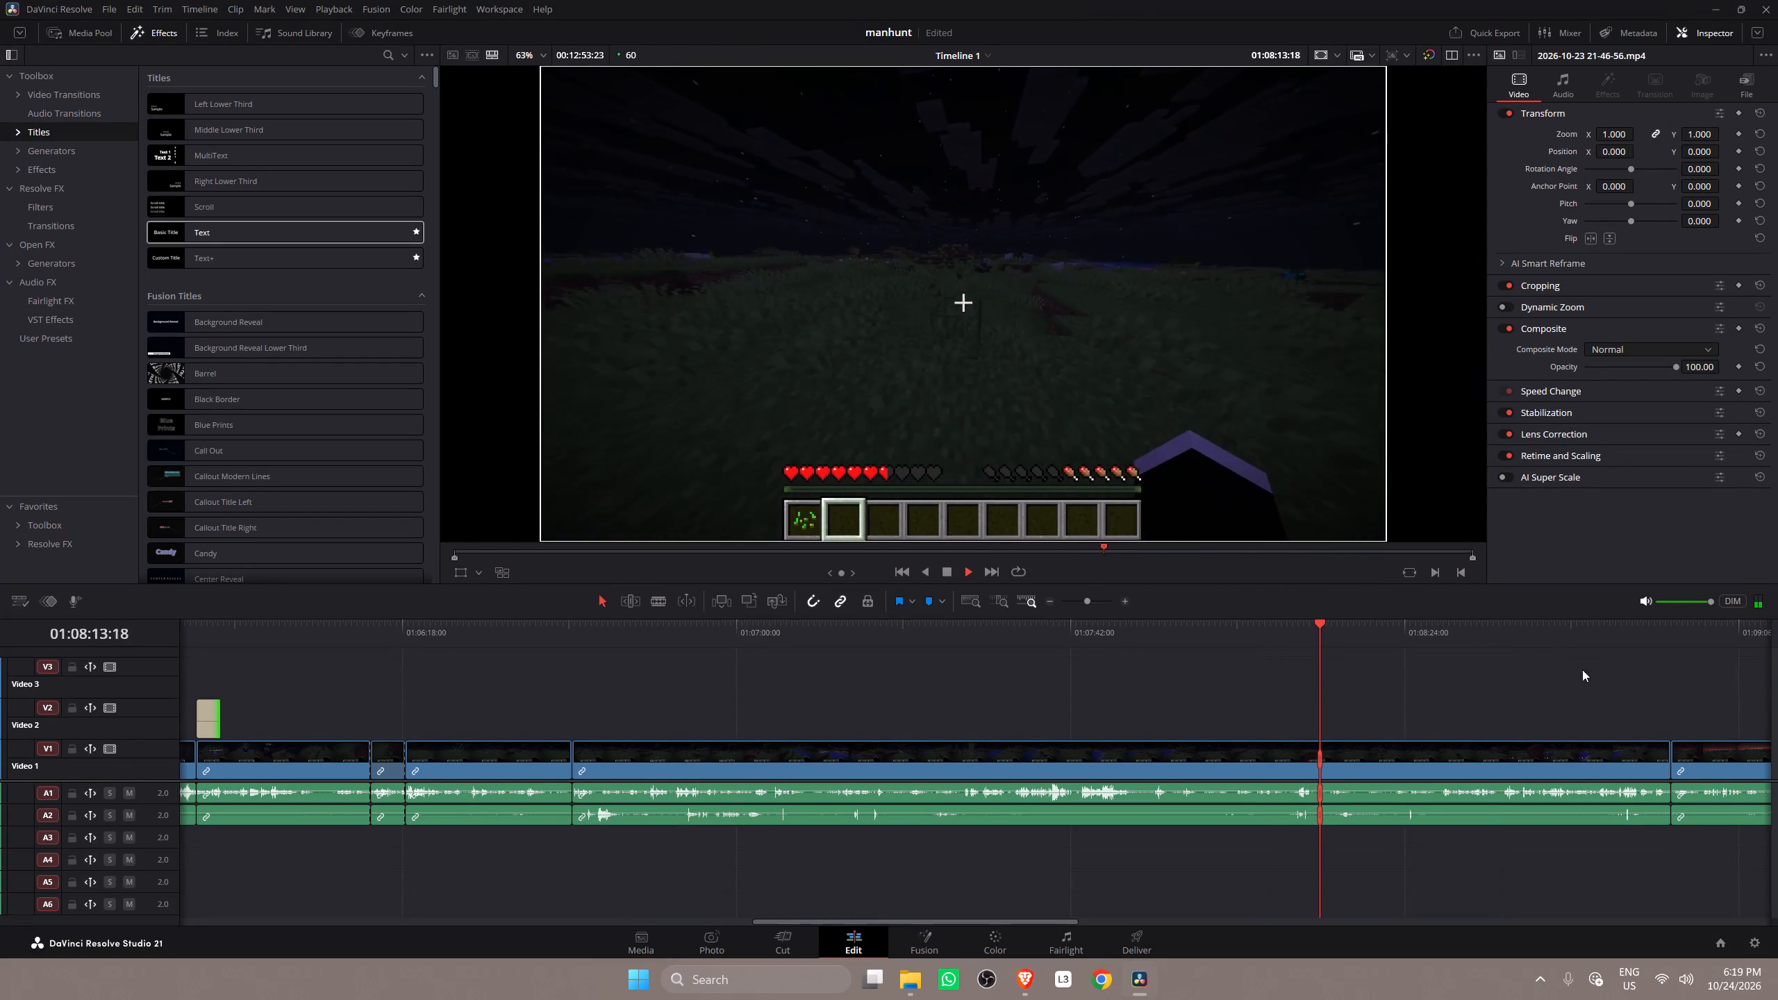
key("b")
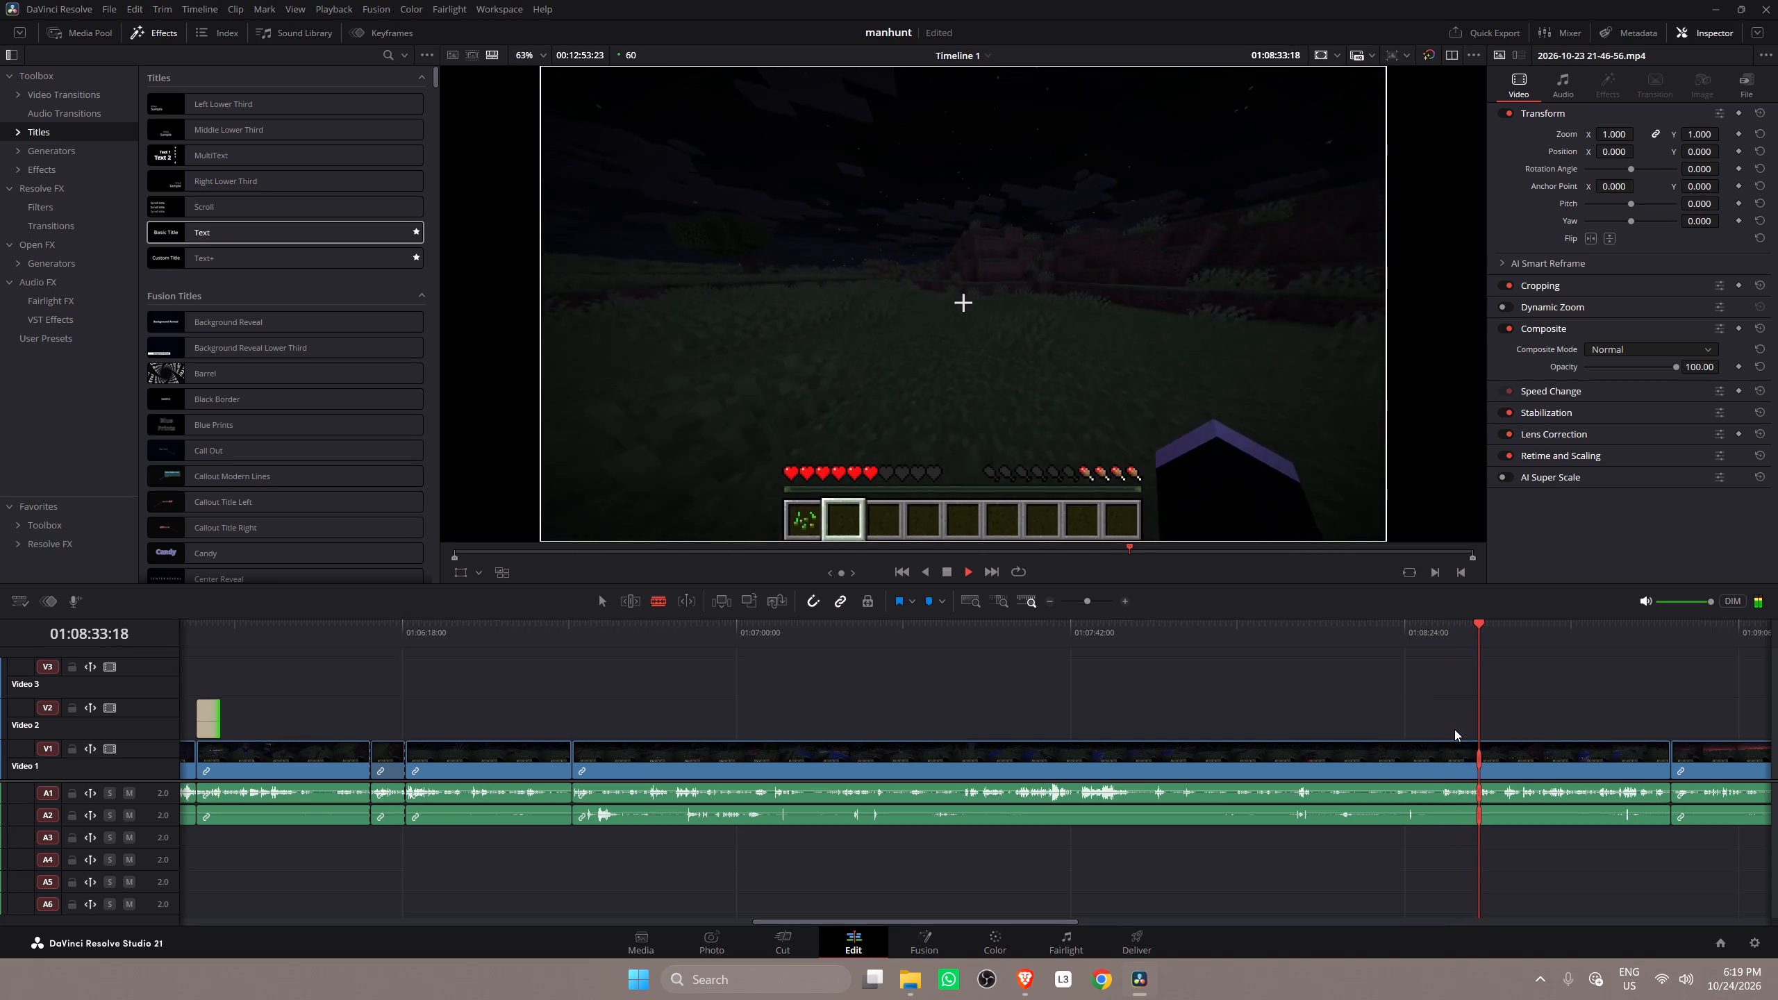
key("space")
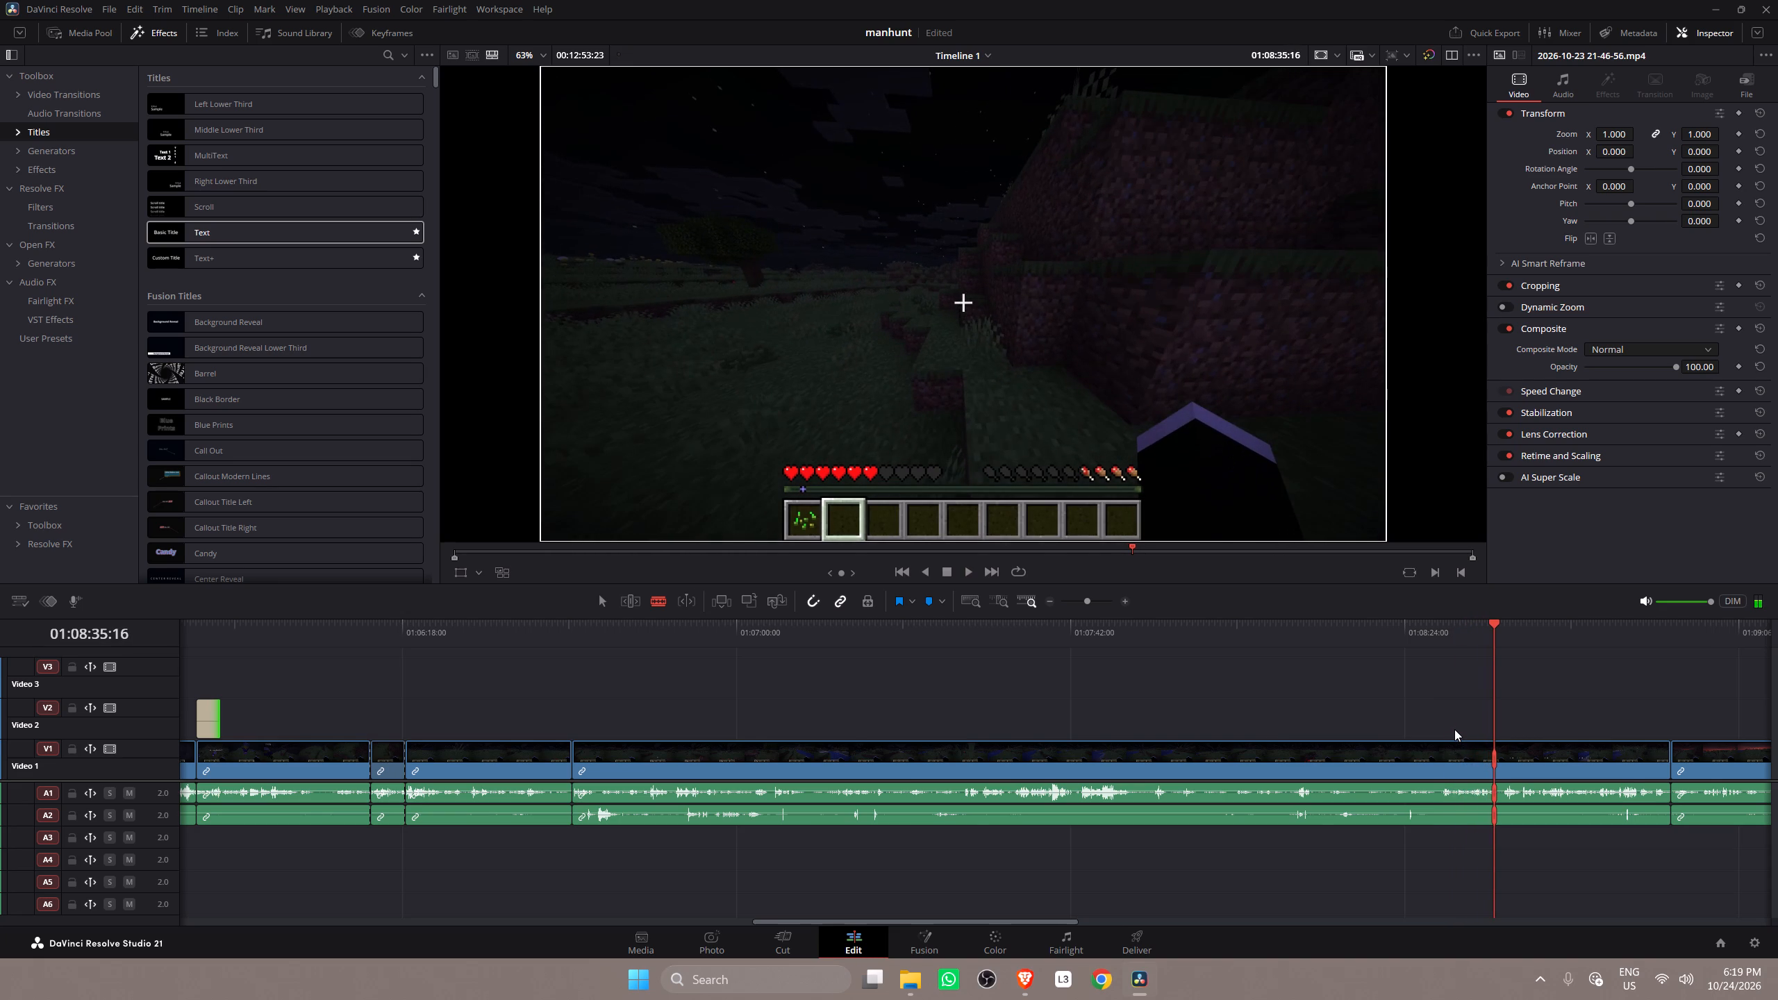
scroll(1488, 748, "up", 6, "alt")
scroll(1239, 776, "up", 5, "alt")
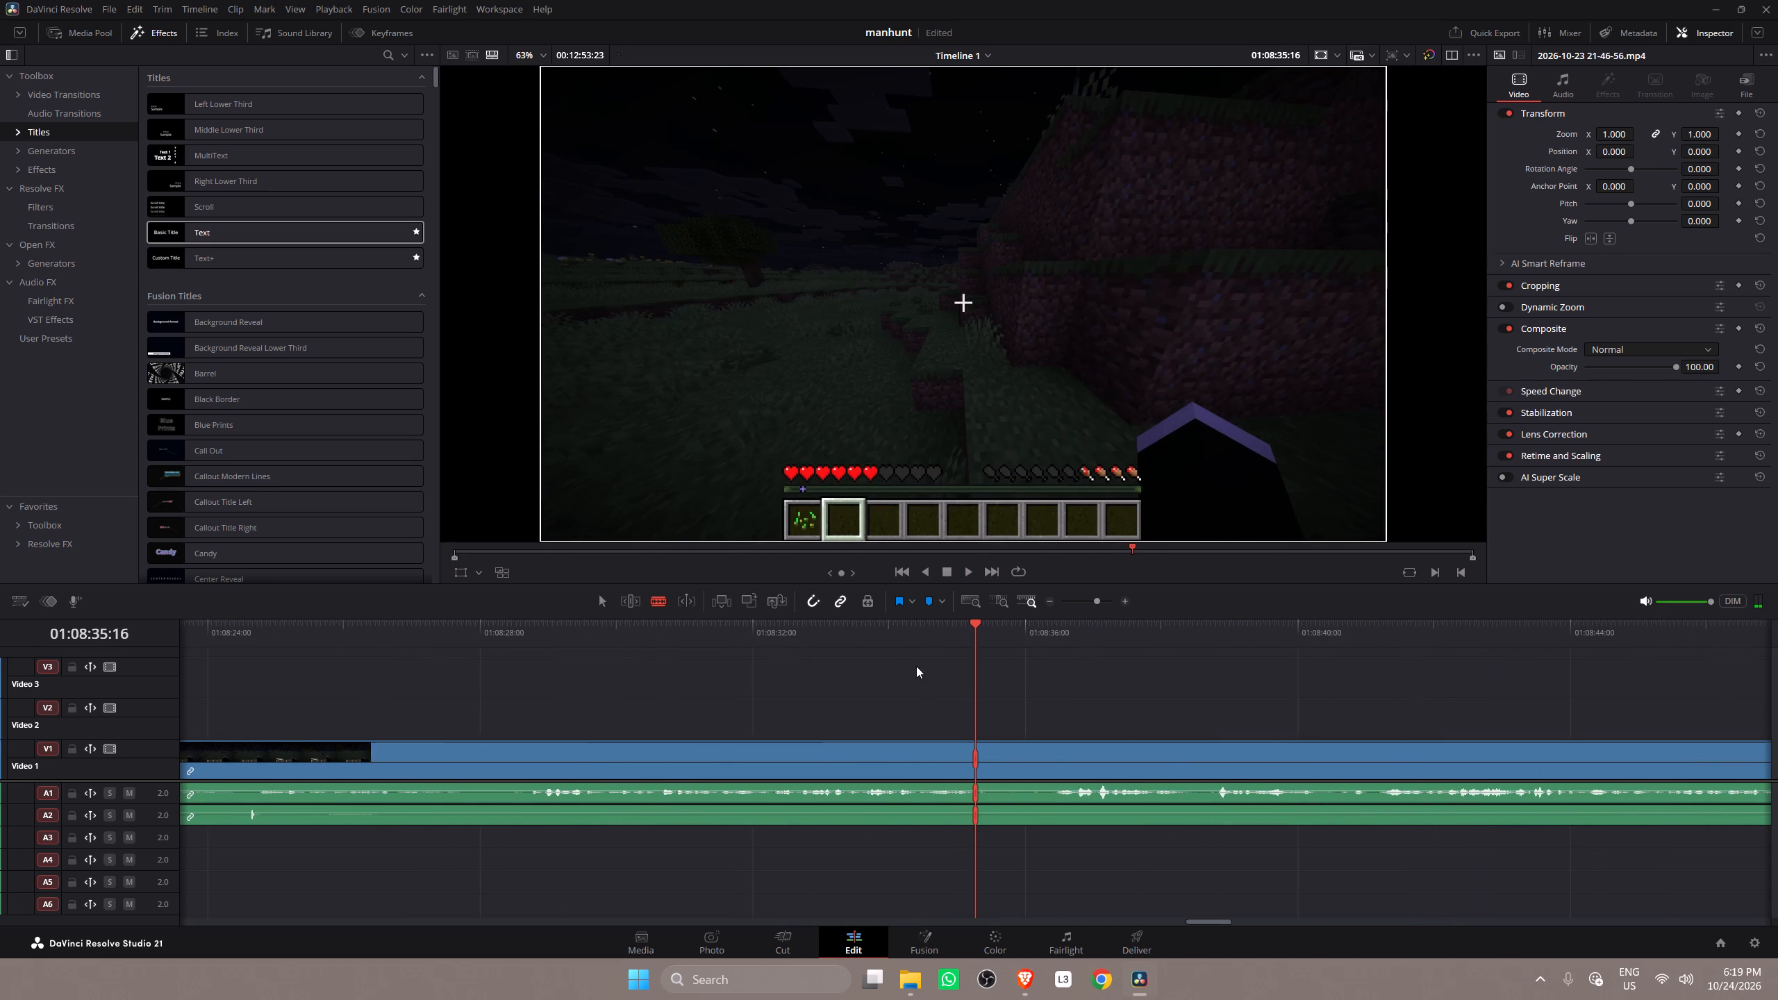
left_click(906, 624)
key("space")
key("space")
left_click_drag(909, 620, 914, 626)
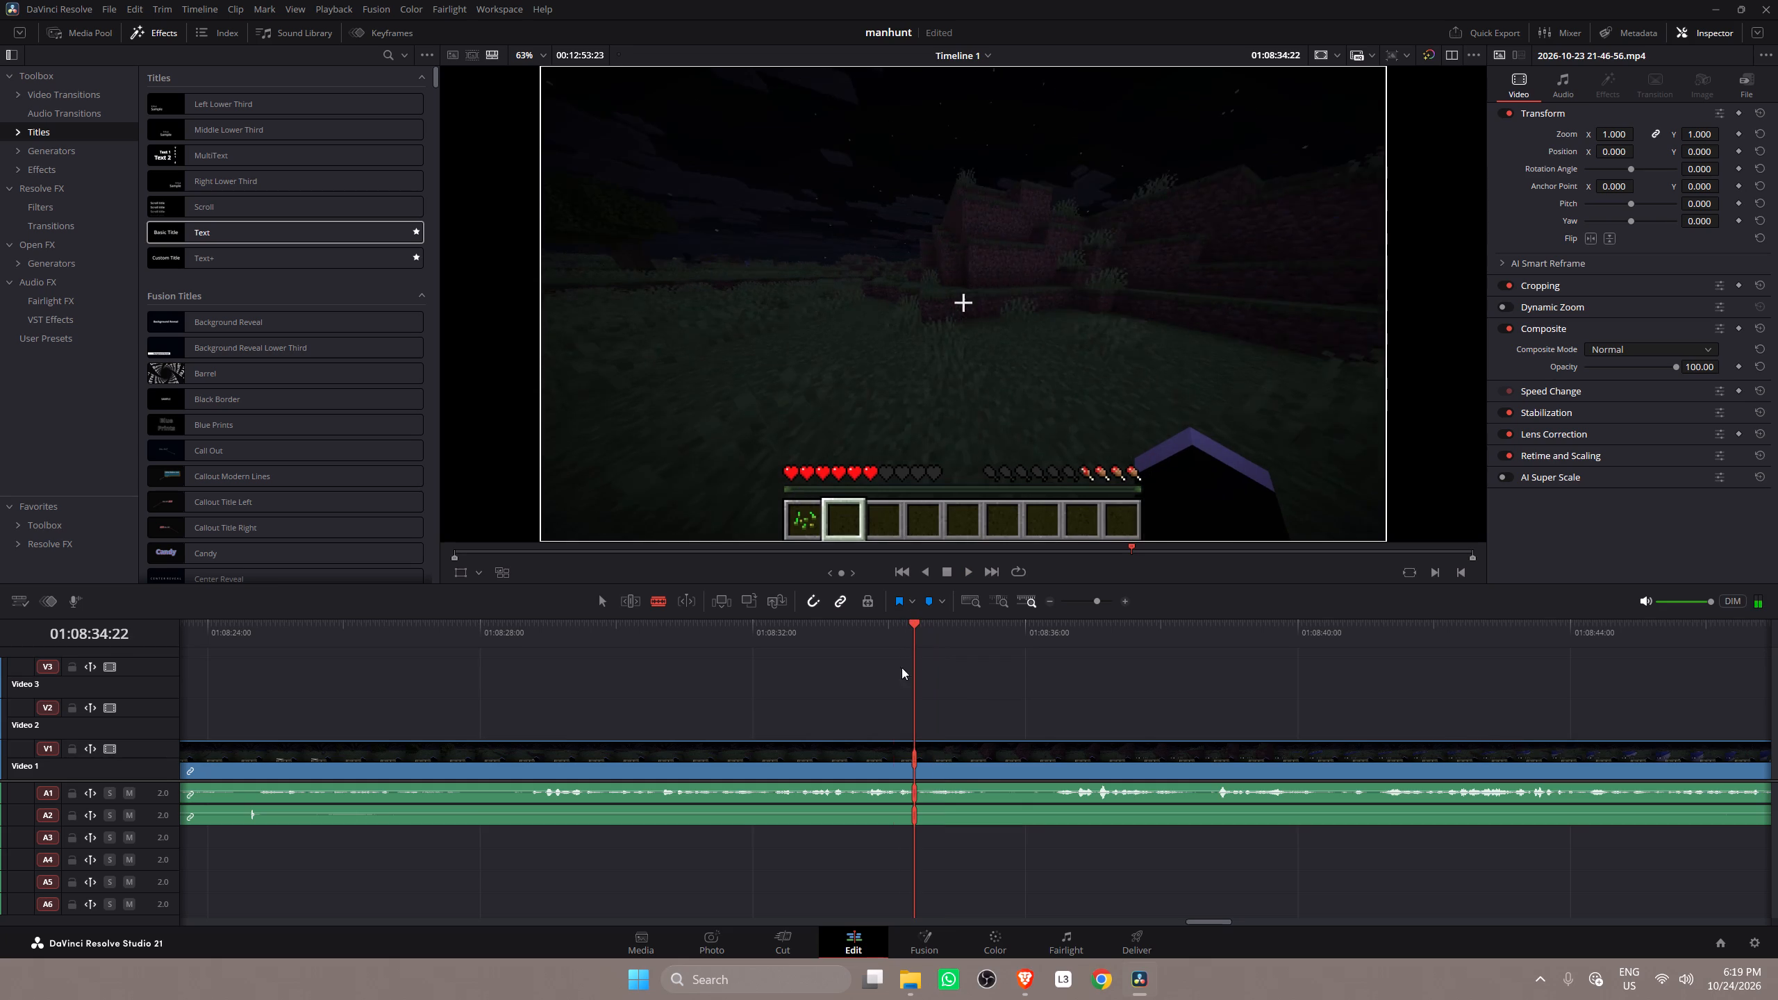
left_click(914, 751)
key("space")
key("space")
left_click(978, 755)
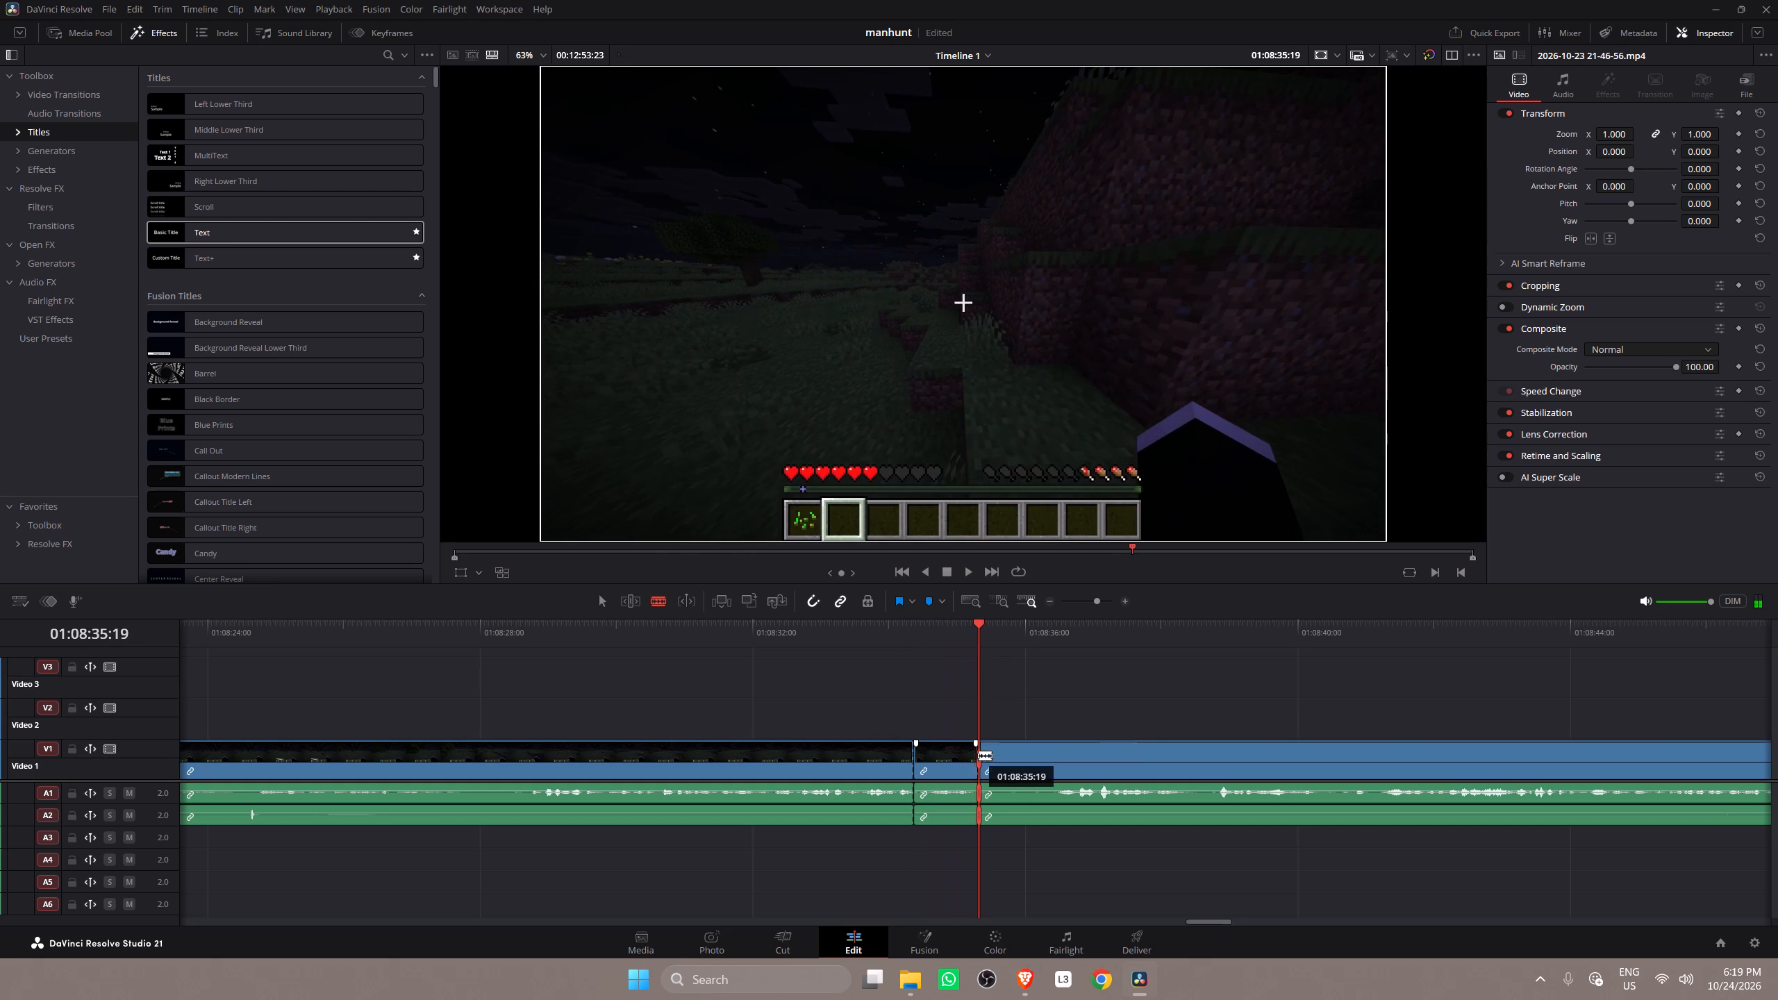
key("a")
Set the isolated segment's zoom to 0.630 and replay the section through the skeleton death message.
left_click(950, 756)
left_click_drag(1610, 139, 1591, 137)
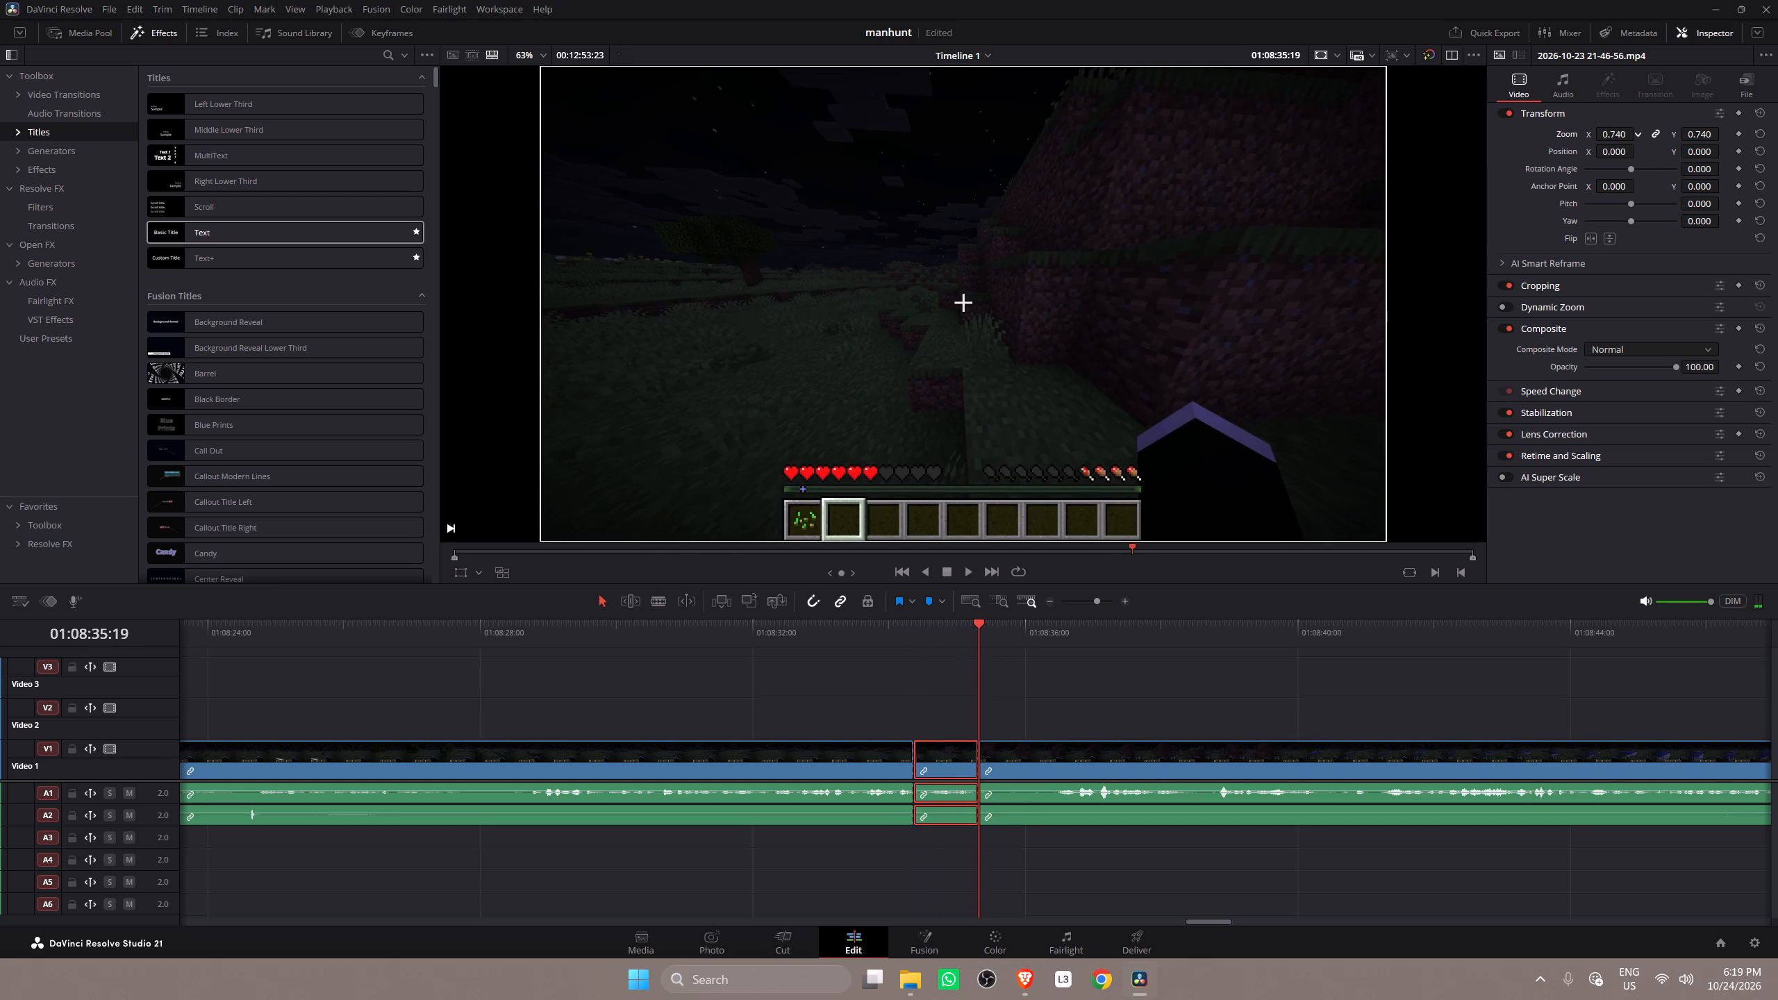
left_click_drag(1591, 137, 1580, 141)
left_click_drag(1580, 141, 1584, 144)
left_click(904, 623)
key("space")
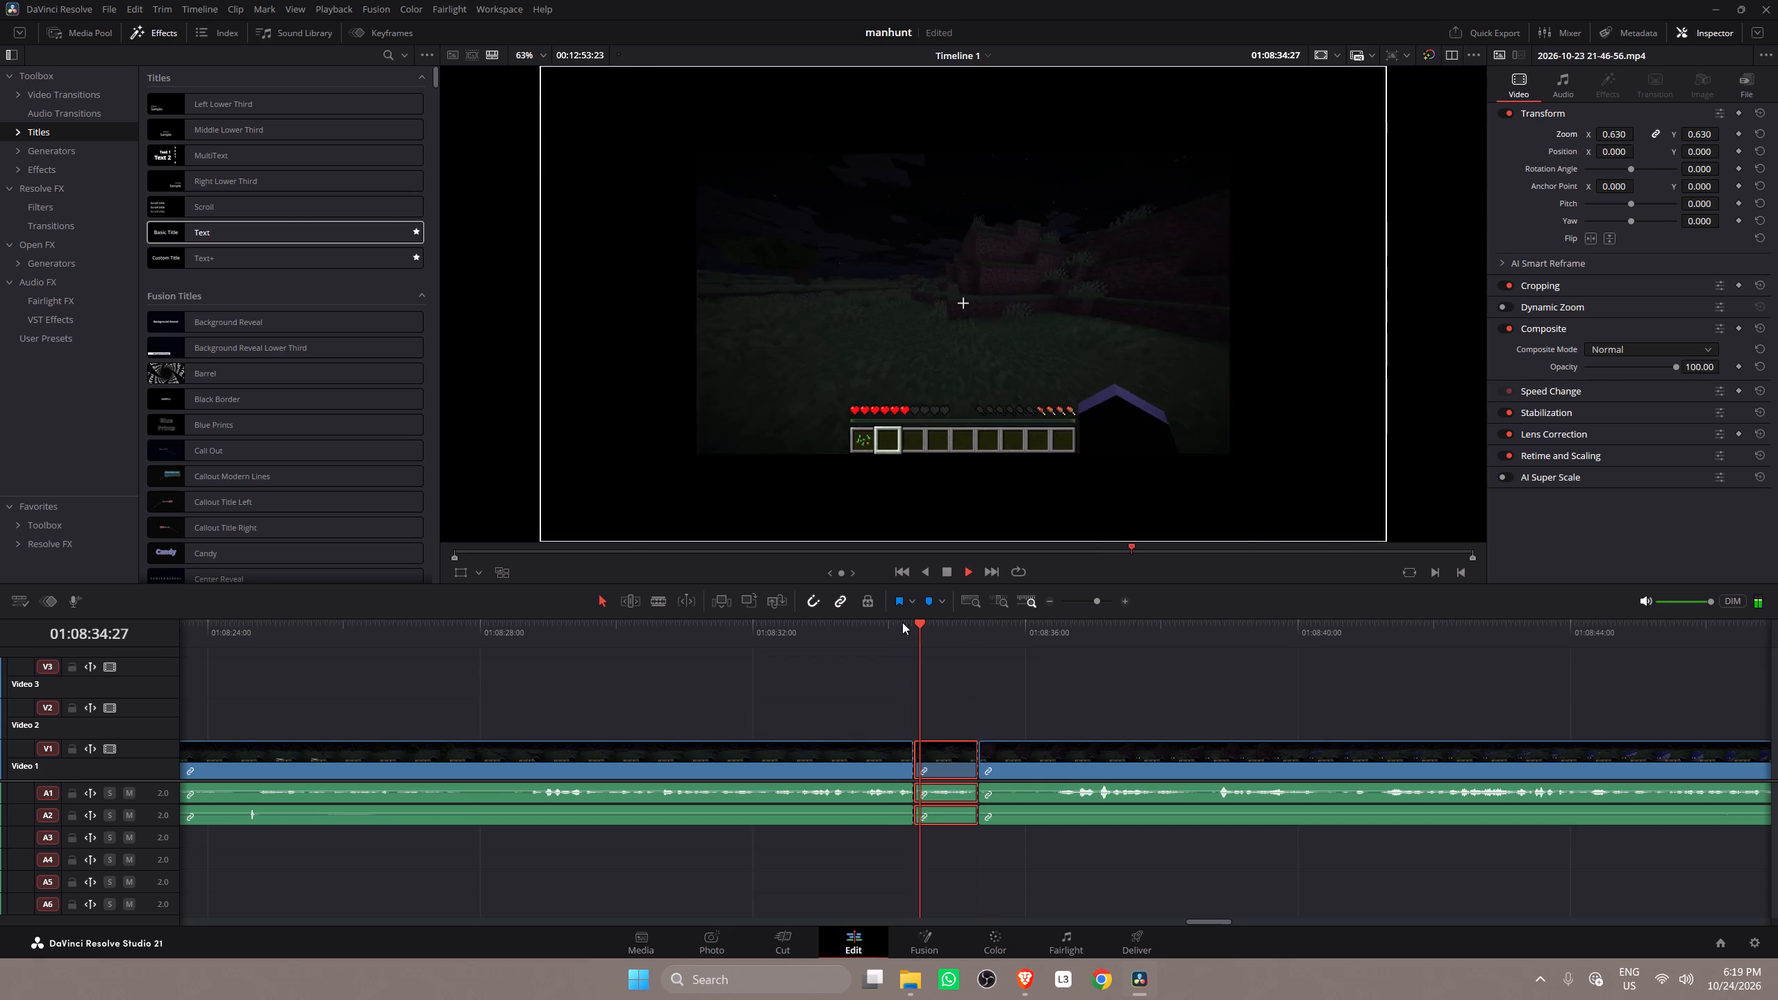
key("space")
left_click(899, 622)
key("space")
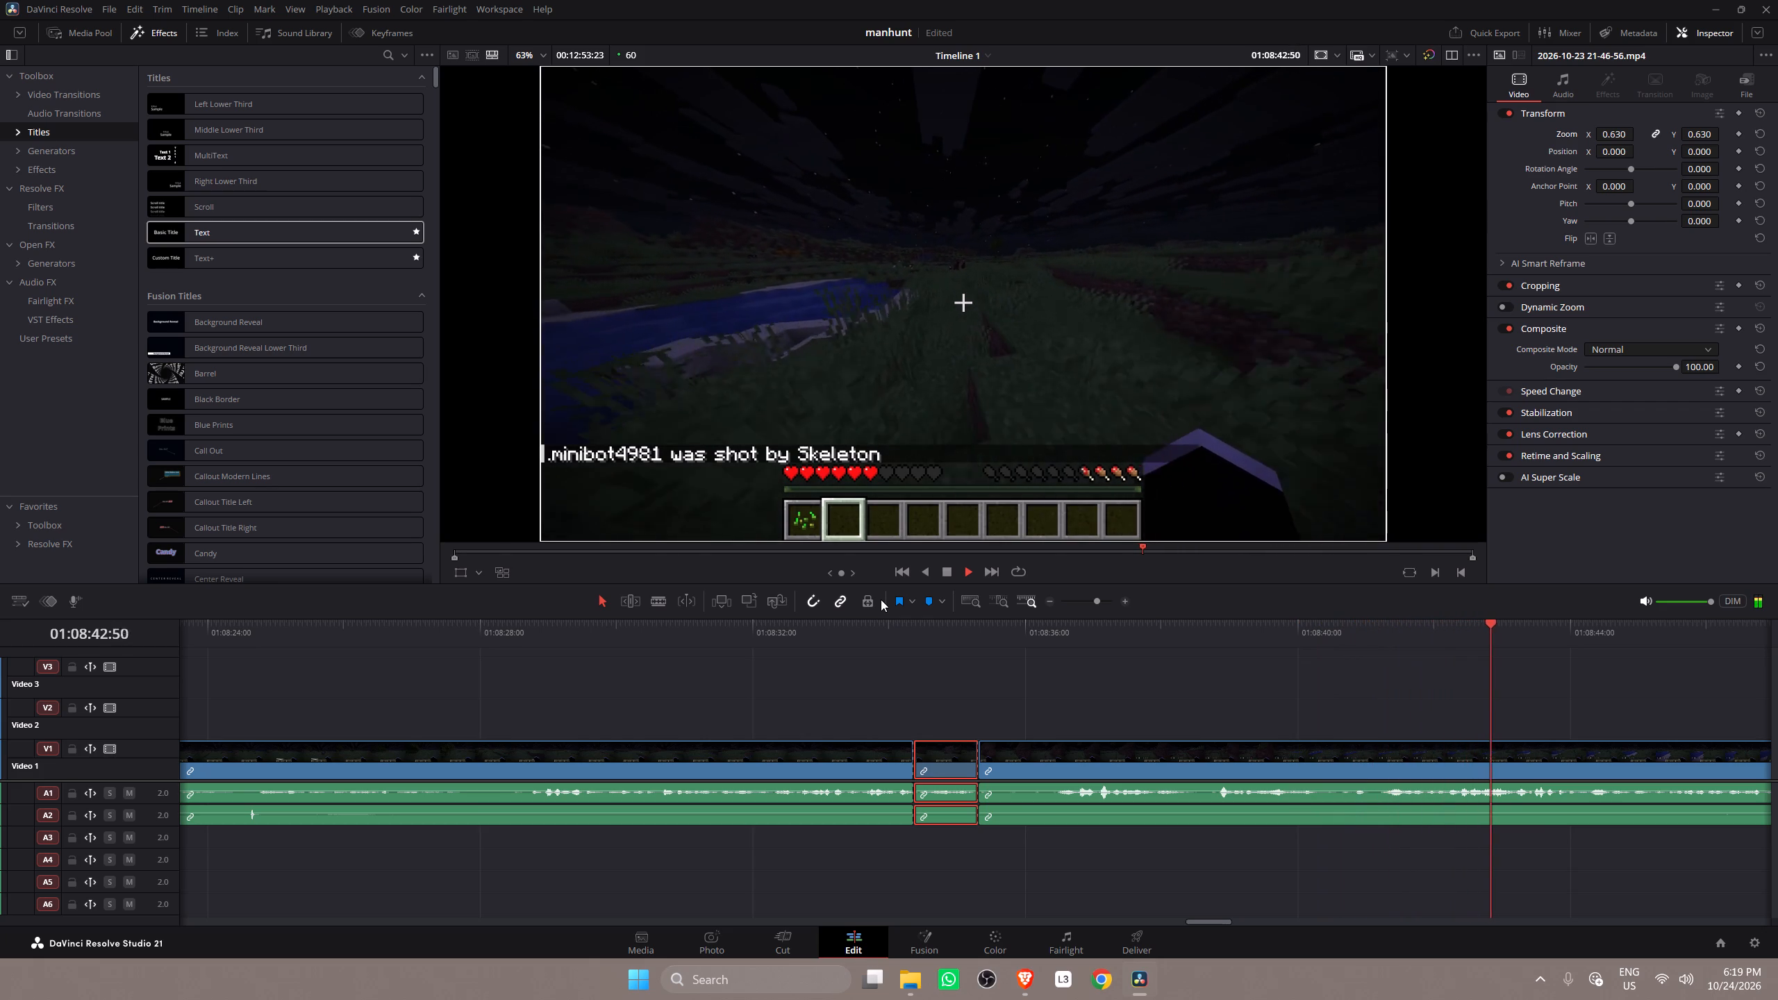
key("space")
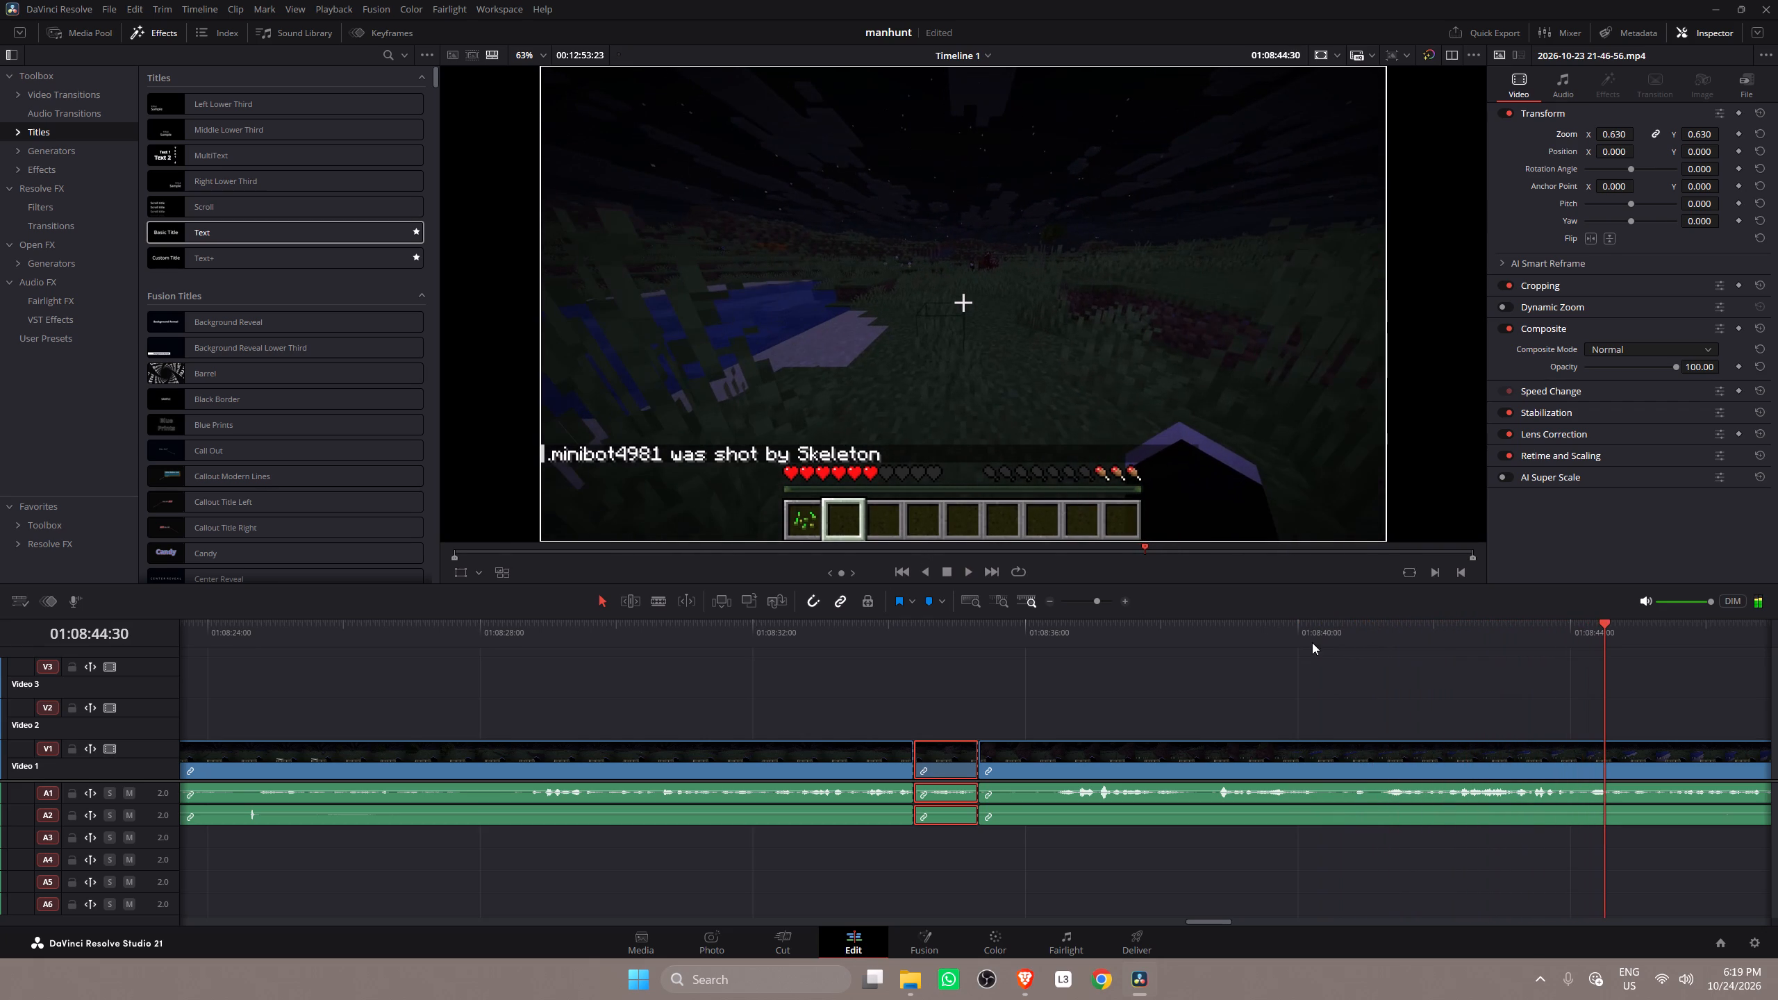
Split the clip at 01:08:42:14 and 01:08:43:45 to isolate the skeleton death message moment.
left_click(1357, 633)
key("space")
key("b")
key("space")
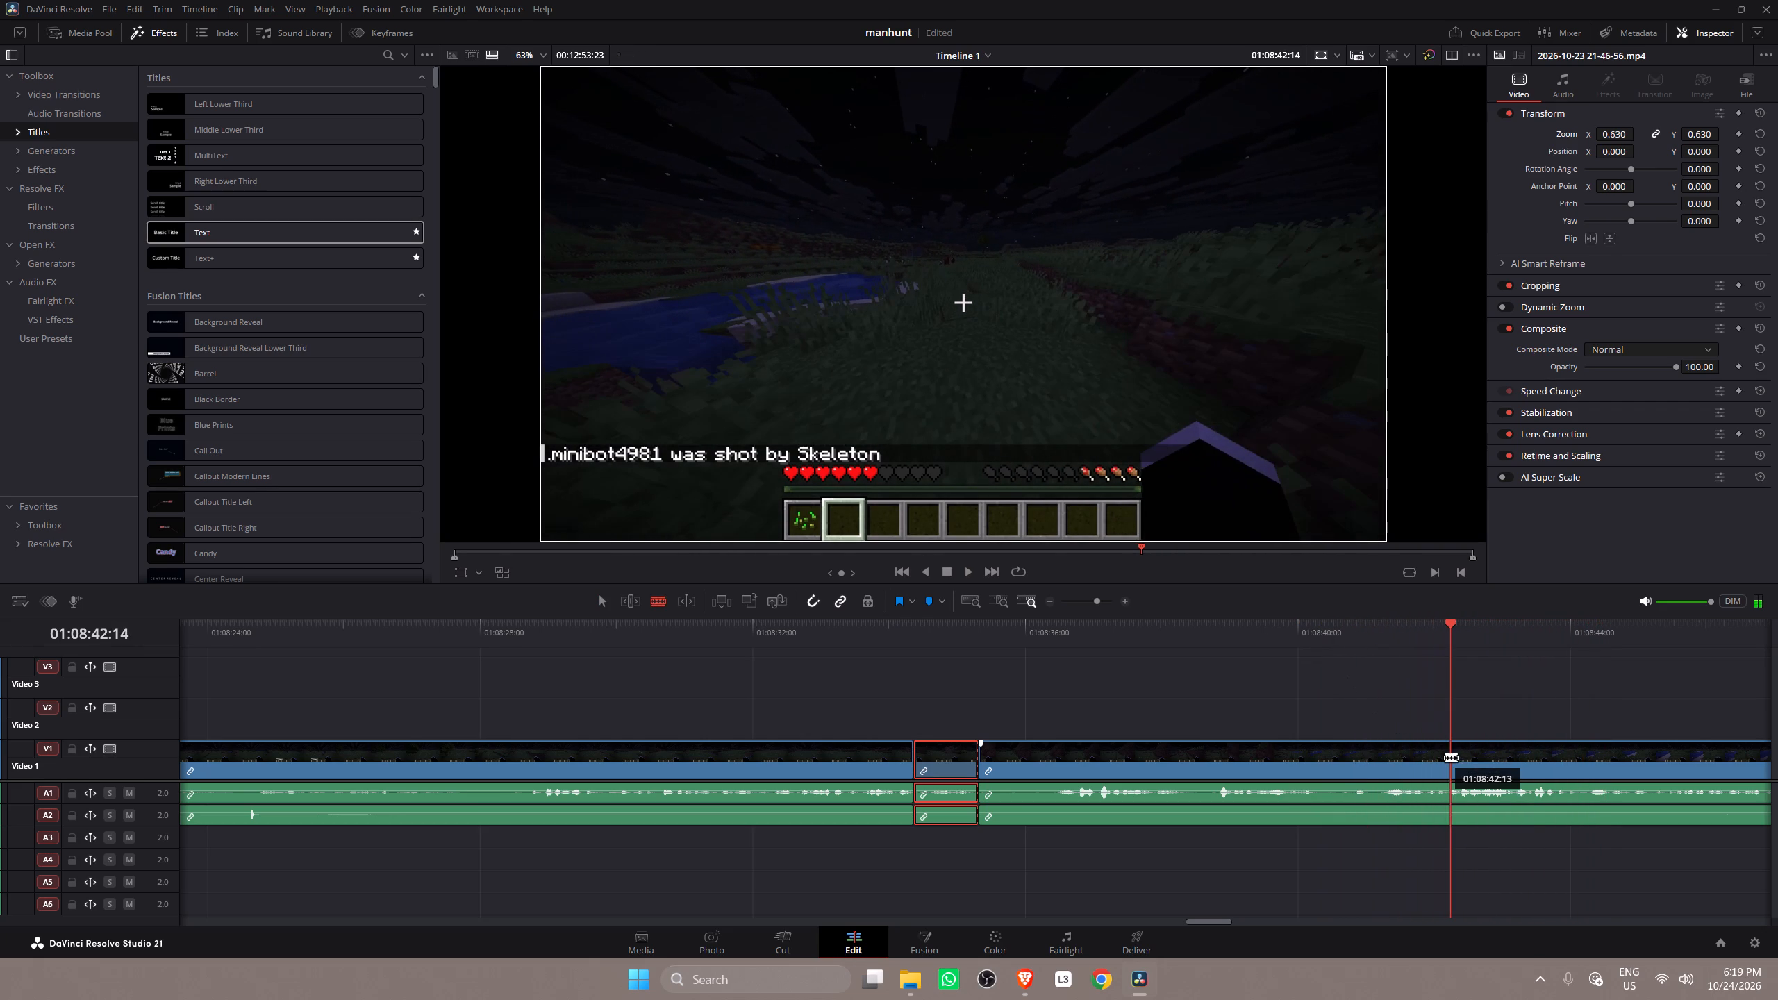
left_click(1450, 761)
key("a")
key("space")
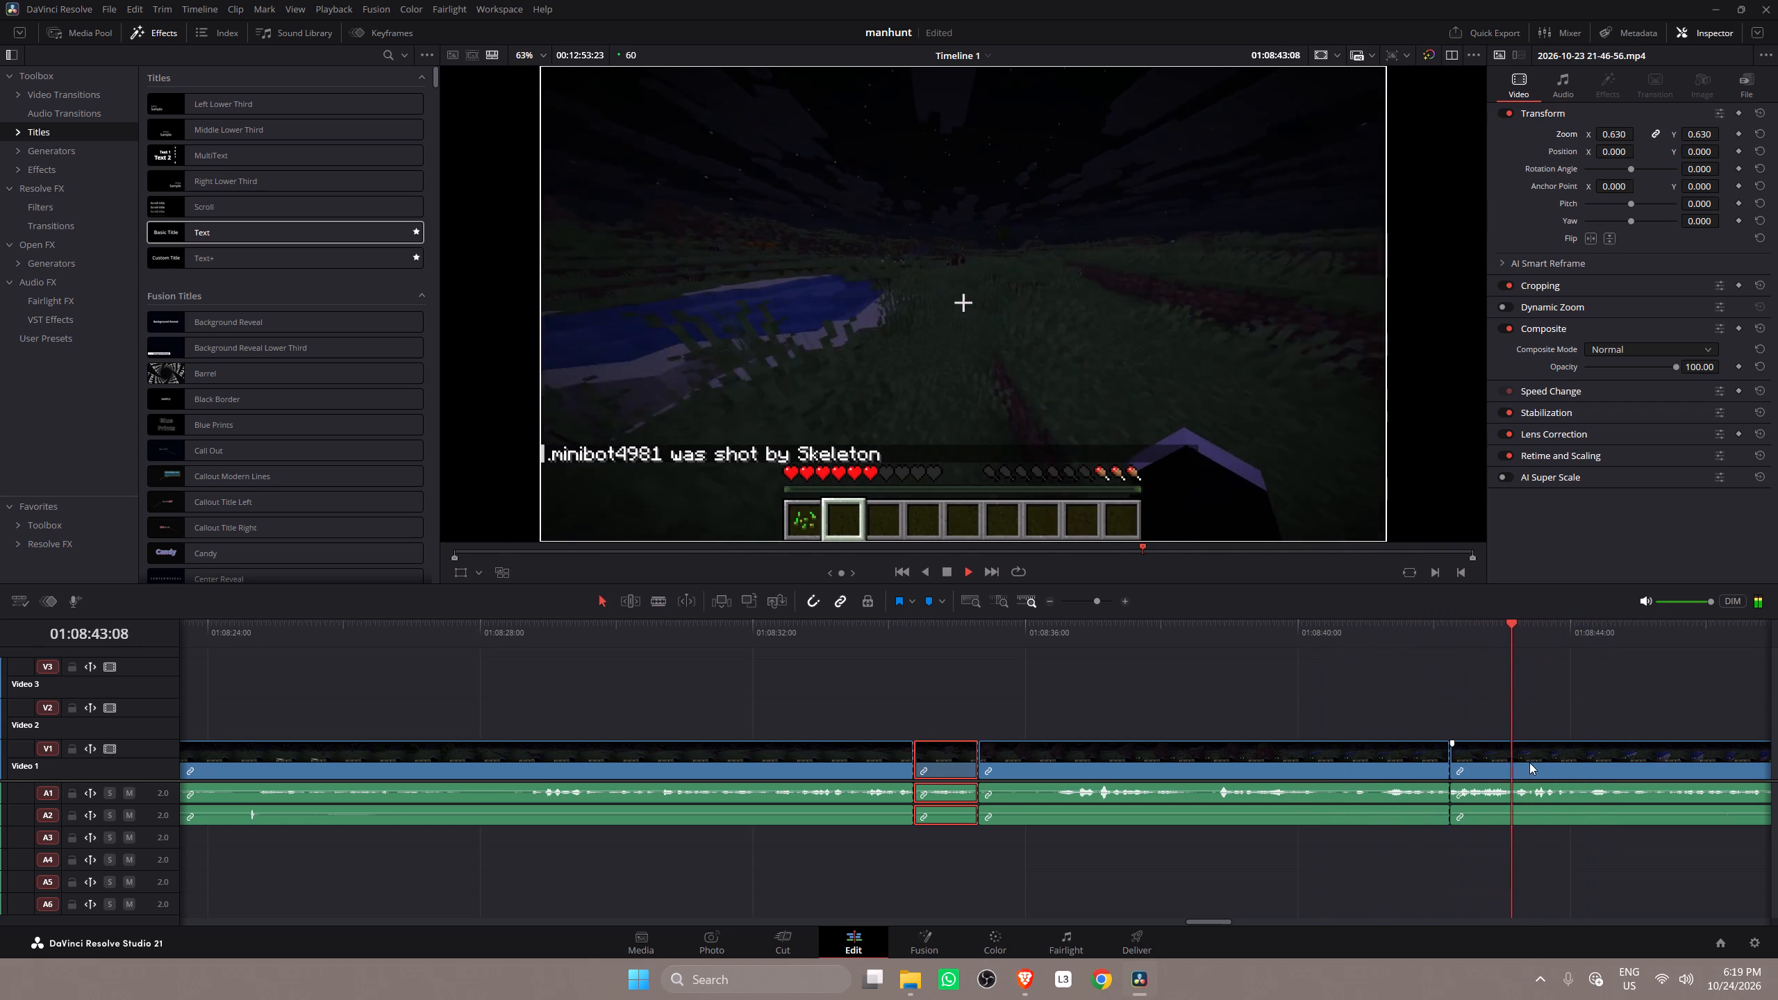
key("space")
key("b")
left_click(1552, 755)
key("a")
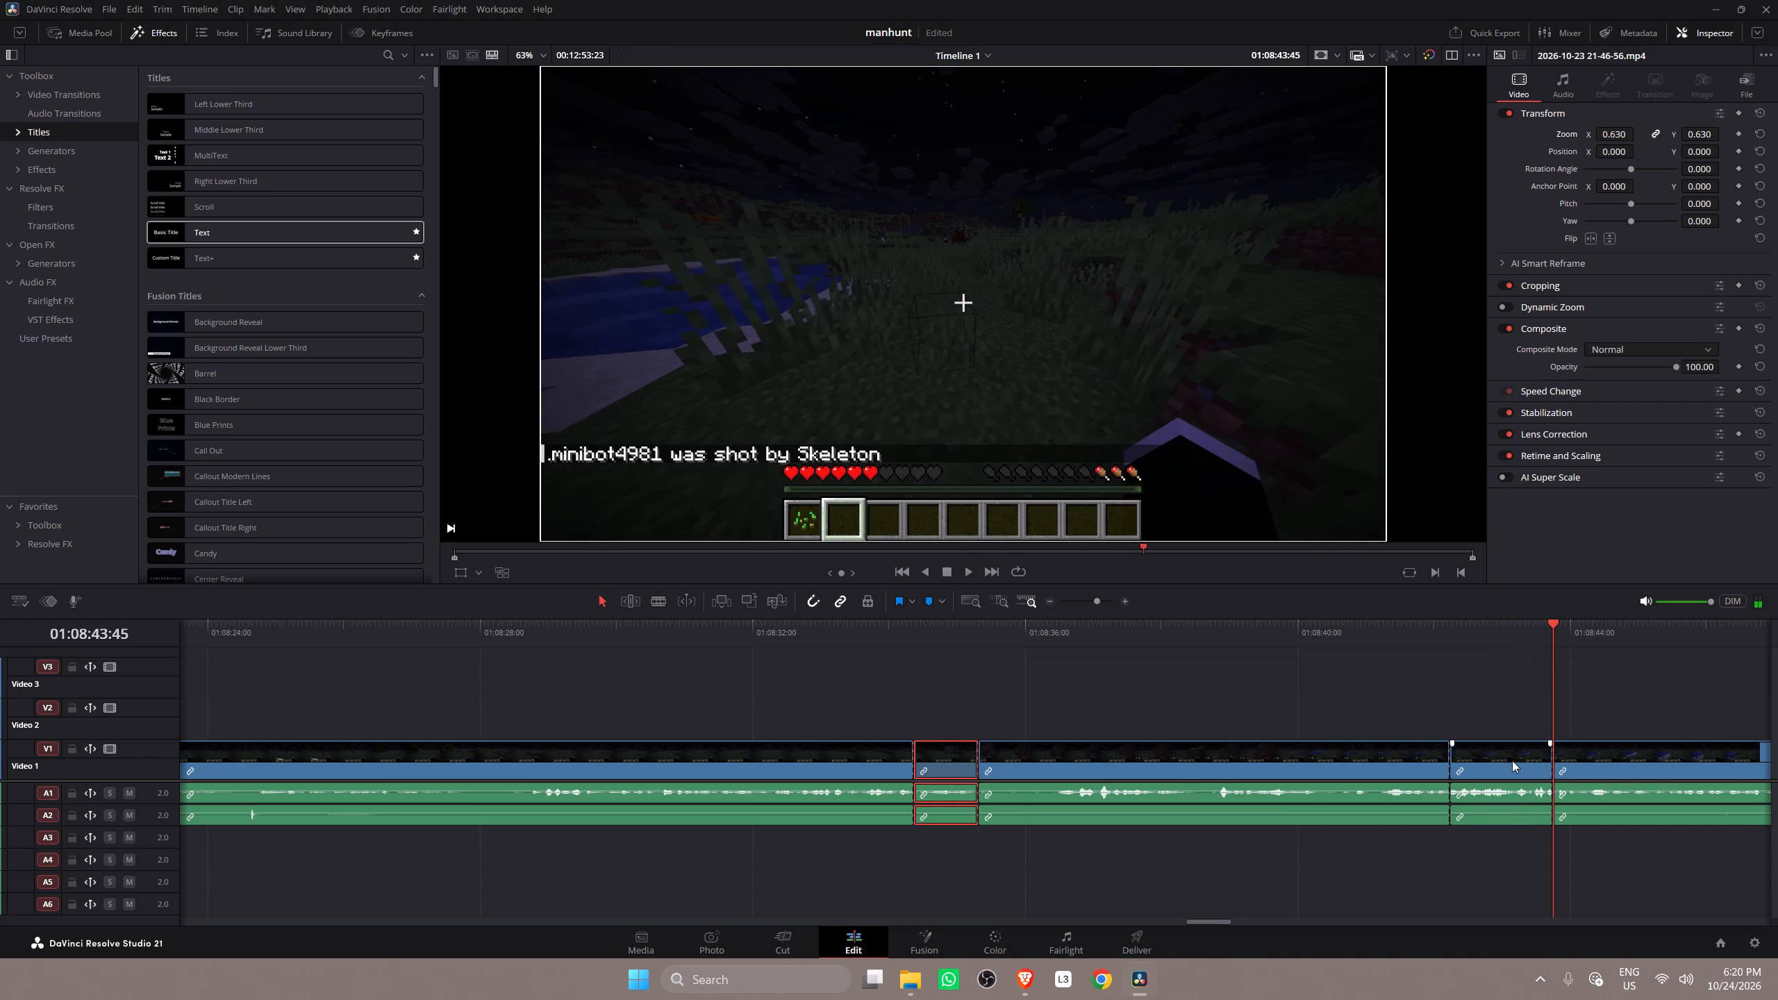
Set the death message segment's zoom to 0.830 and add a zoom keyframe at its start, 01:08:42:14.
left_click(1509, 753)
key("space")
key("space")
left_click(1476, 634)
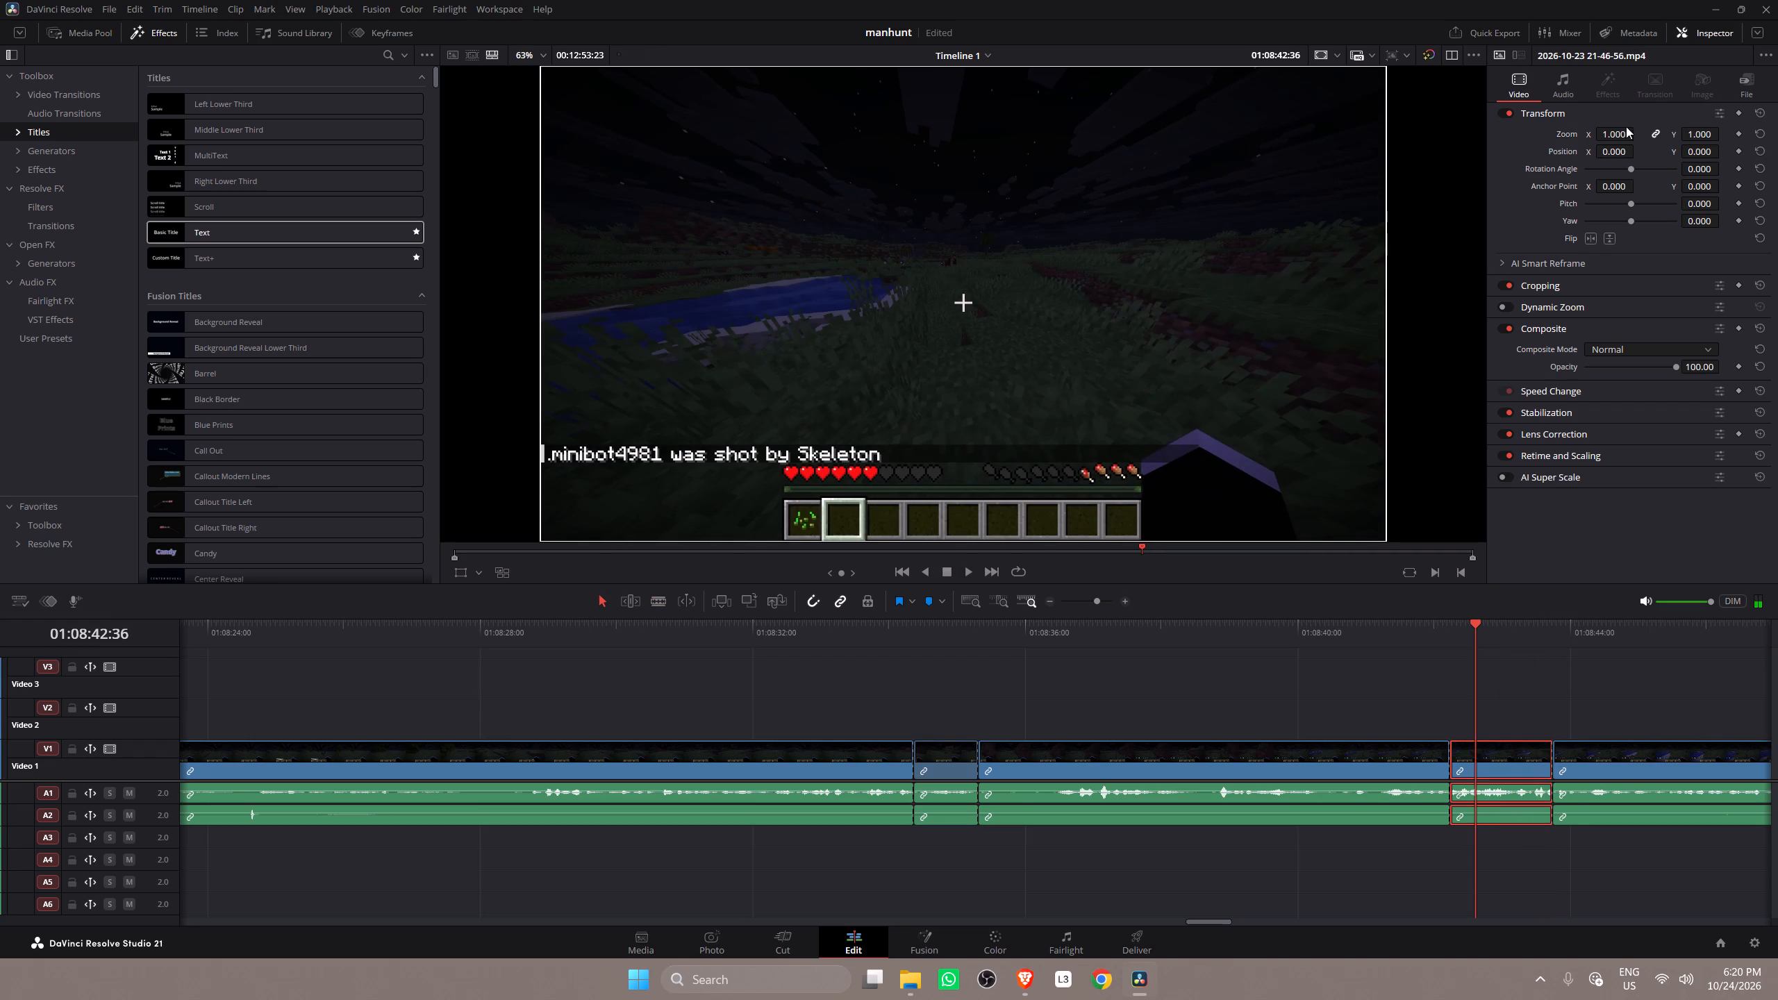
left_click_drag(1611, 130, 1600, 130)
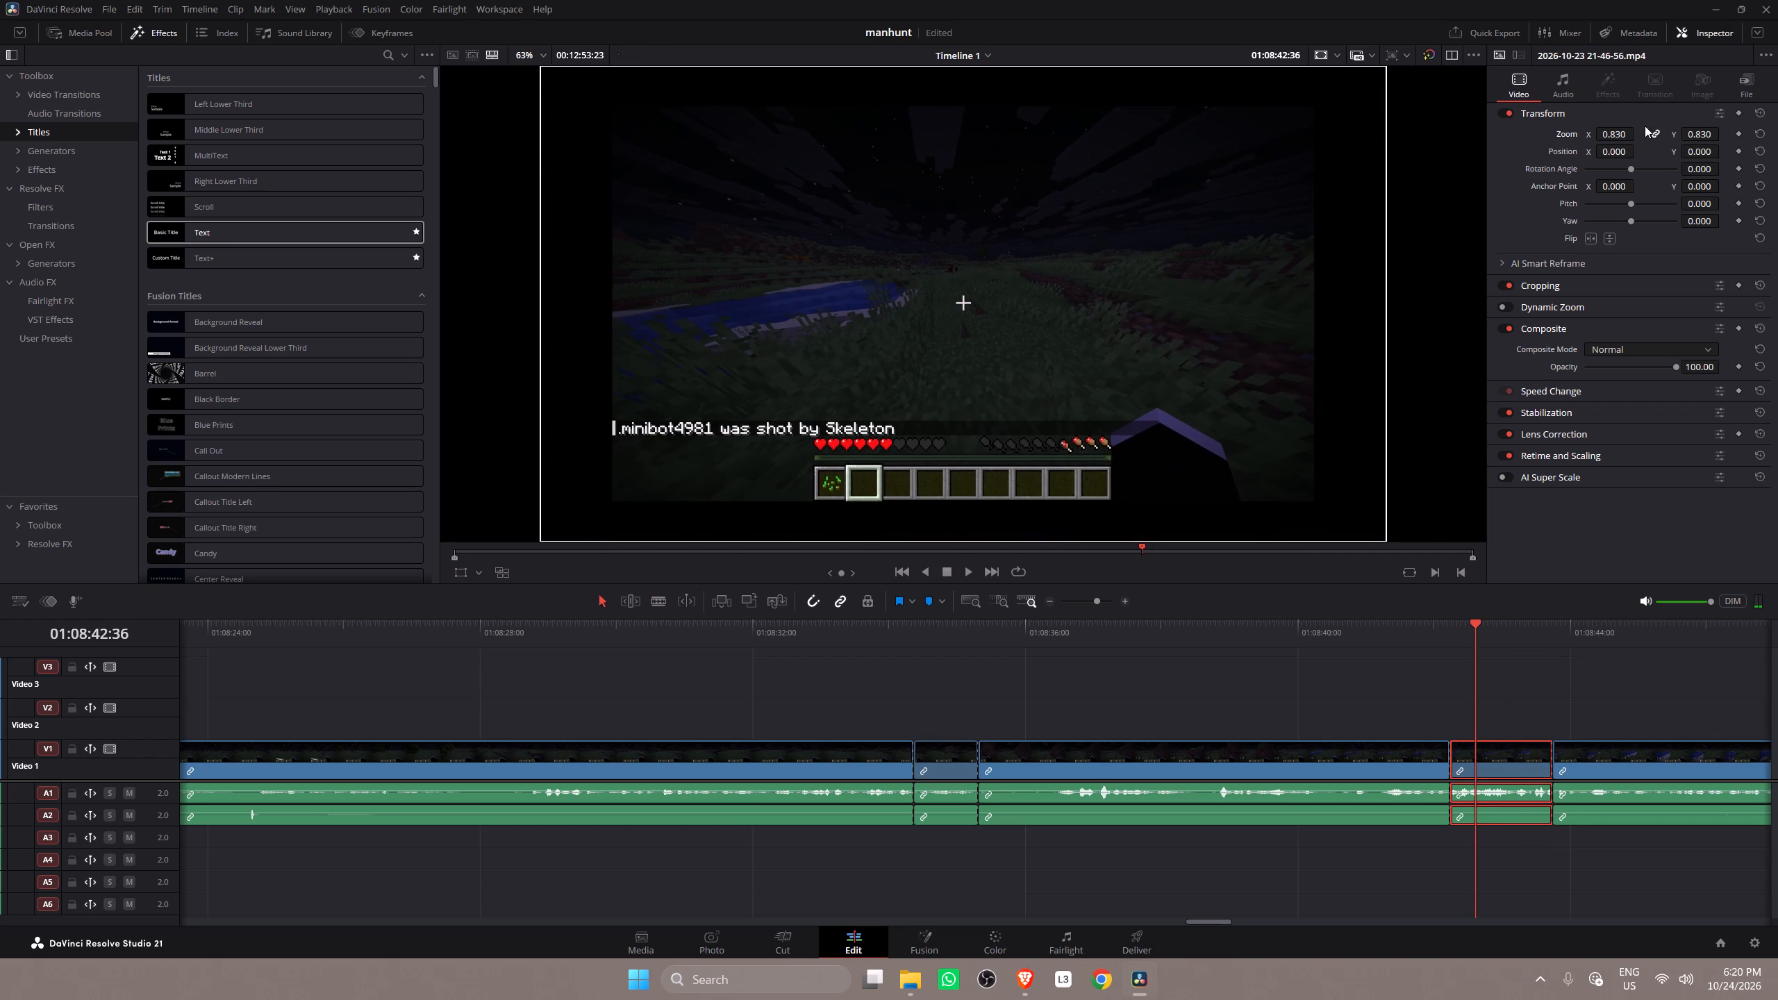
left_click(1454, 632)
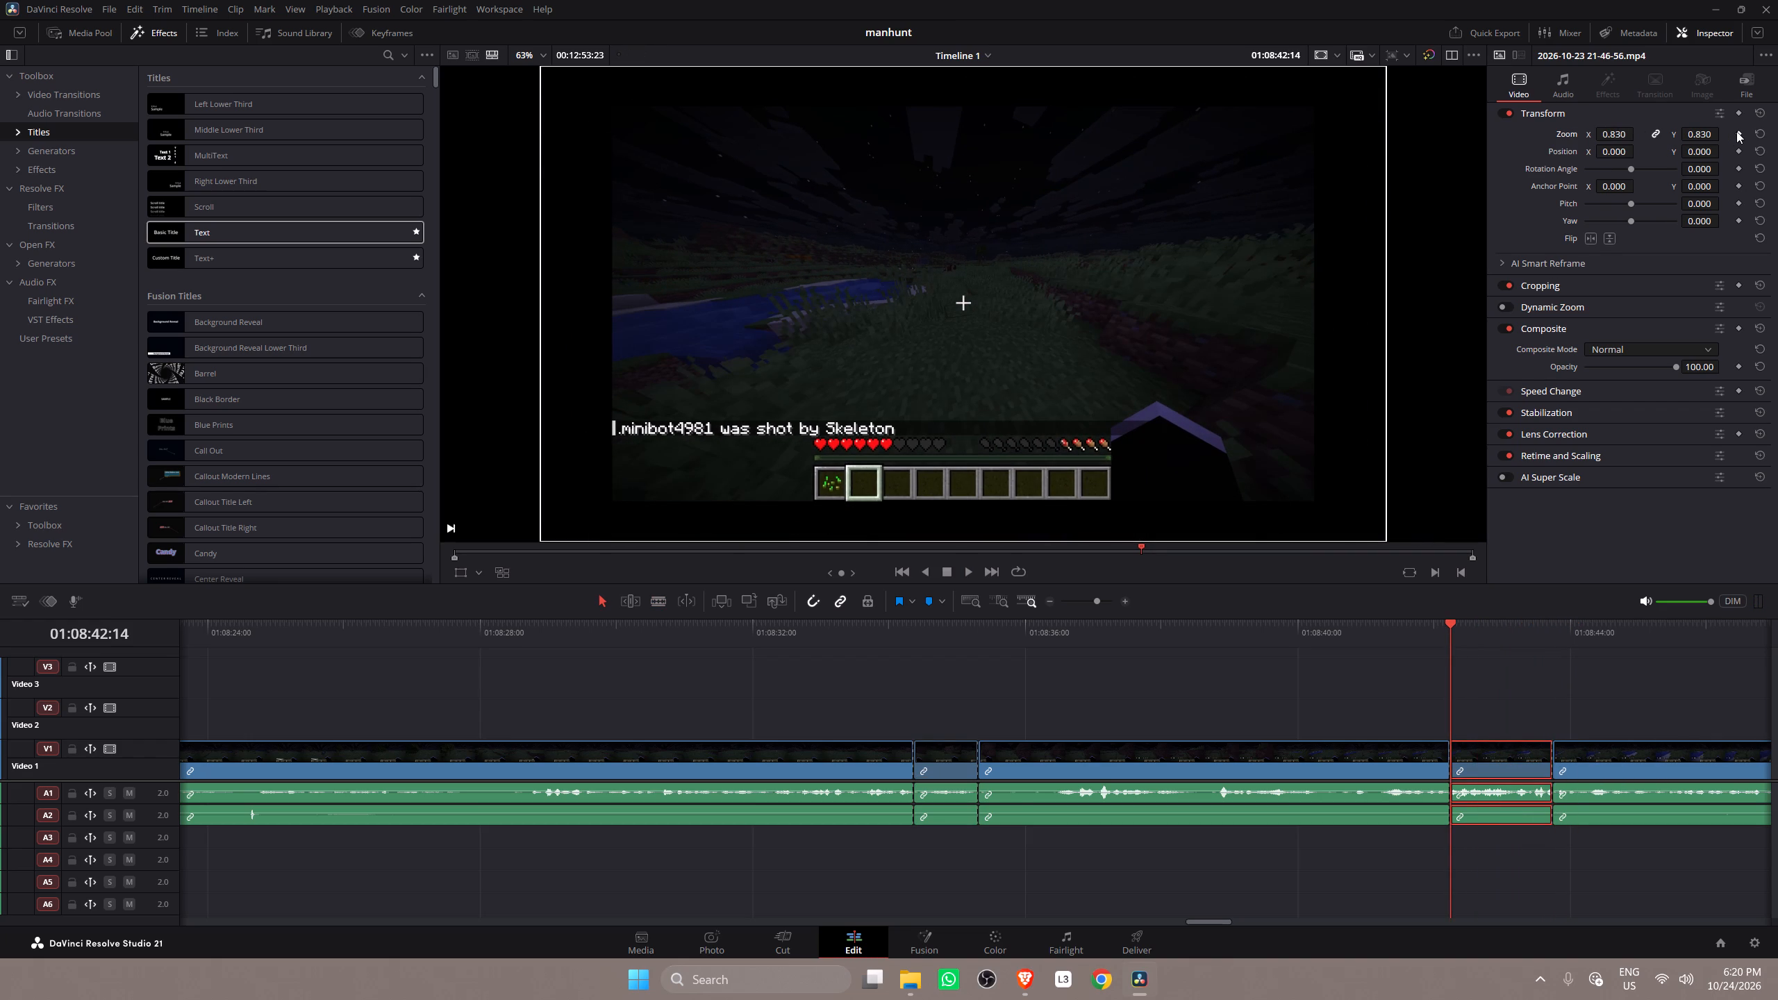
left_click(1741, 132)
Set the zoom to 0.330 at the segment's last frame, 01:08:43:44, and preview the animated zoom-out.
left_click_drag(1540, 625, 1550, 625)
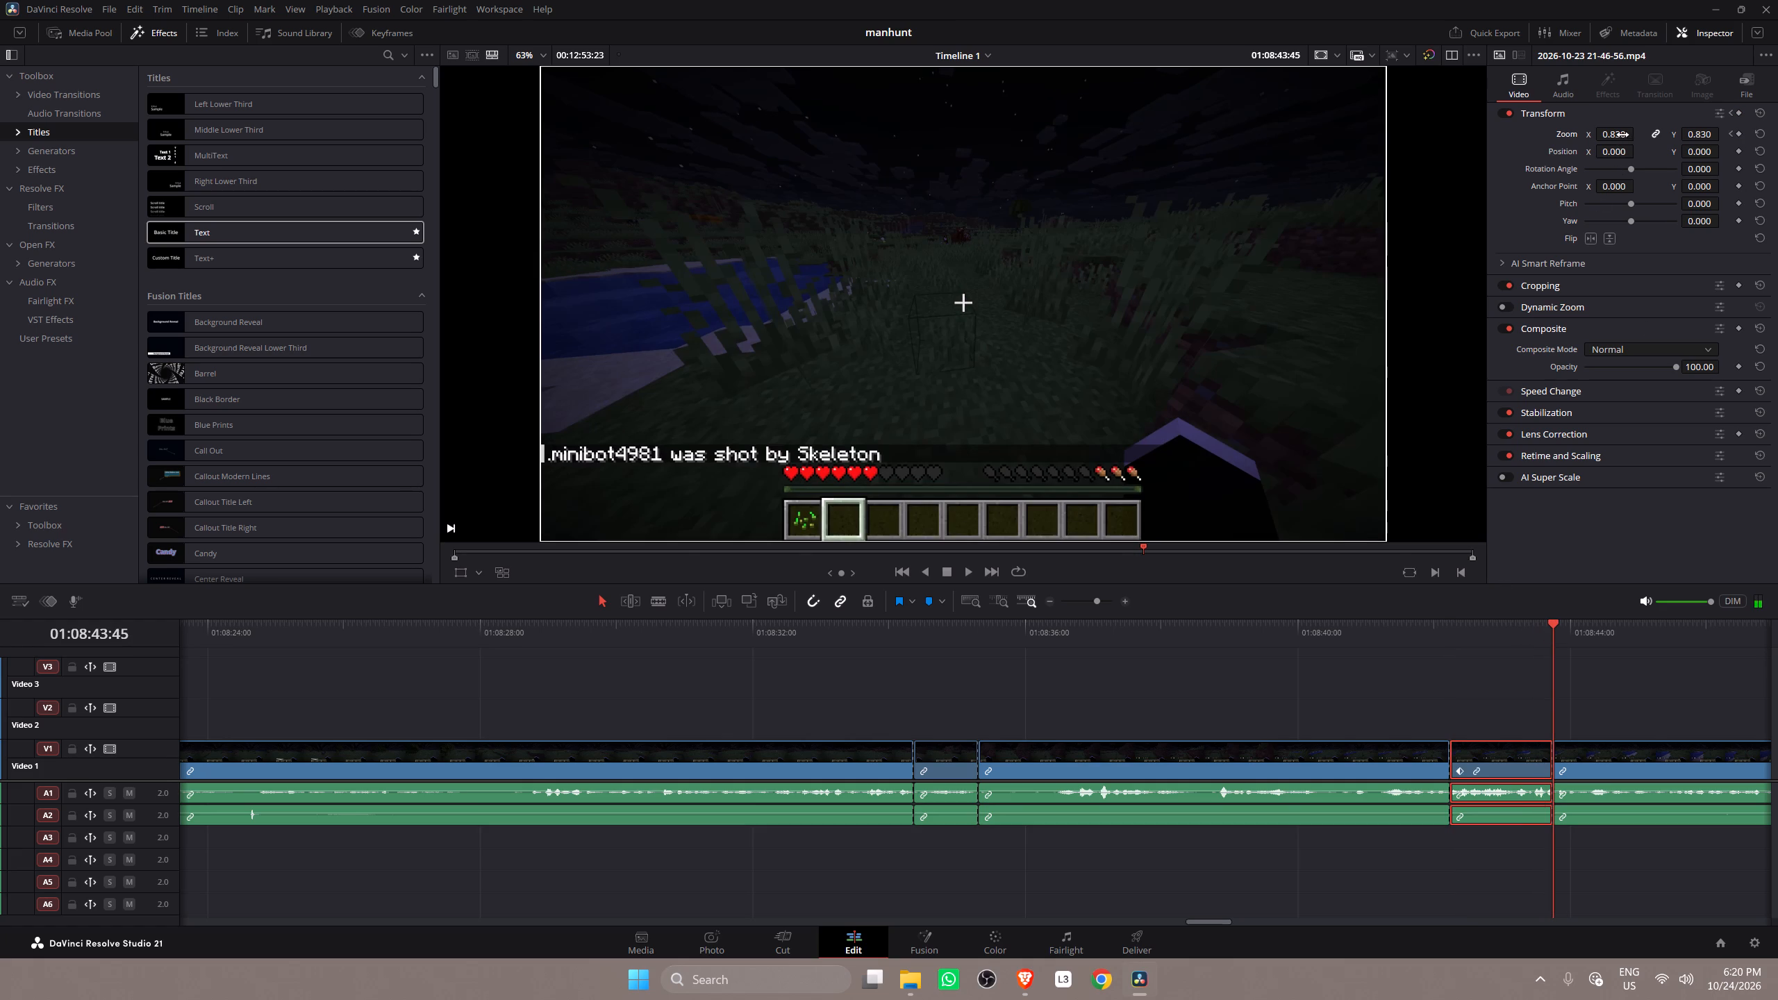
key("Left")
left_click_drag(1613, 133, 1603, 133)
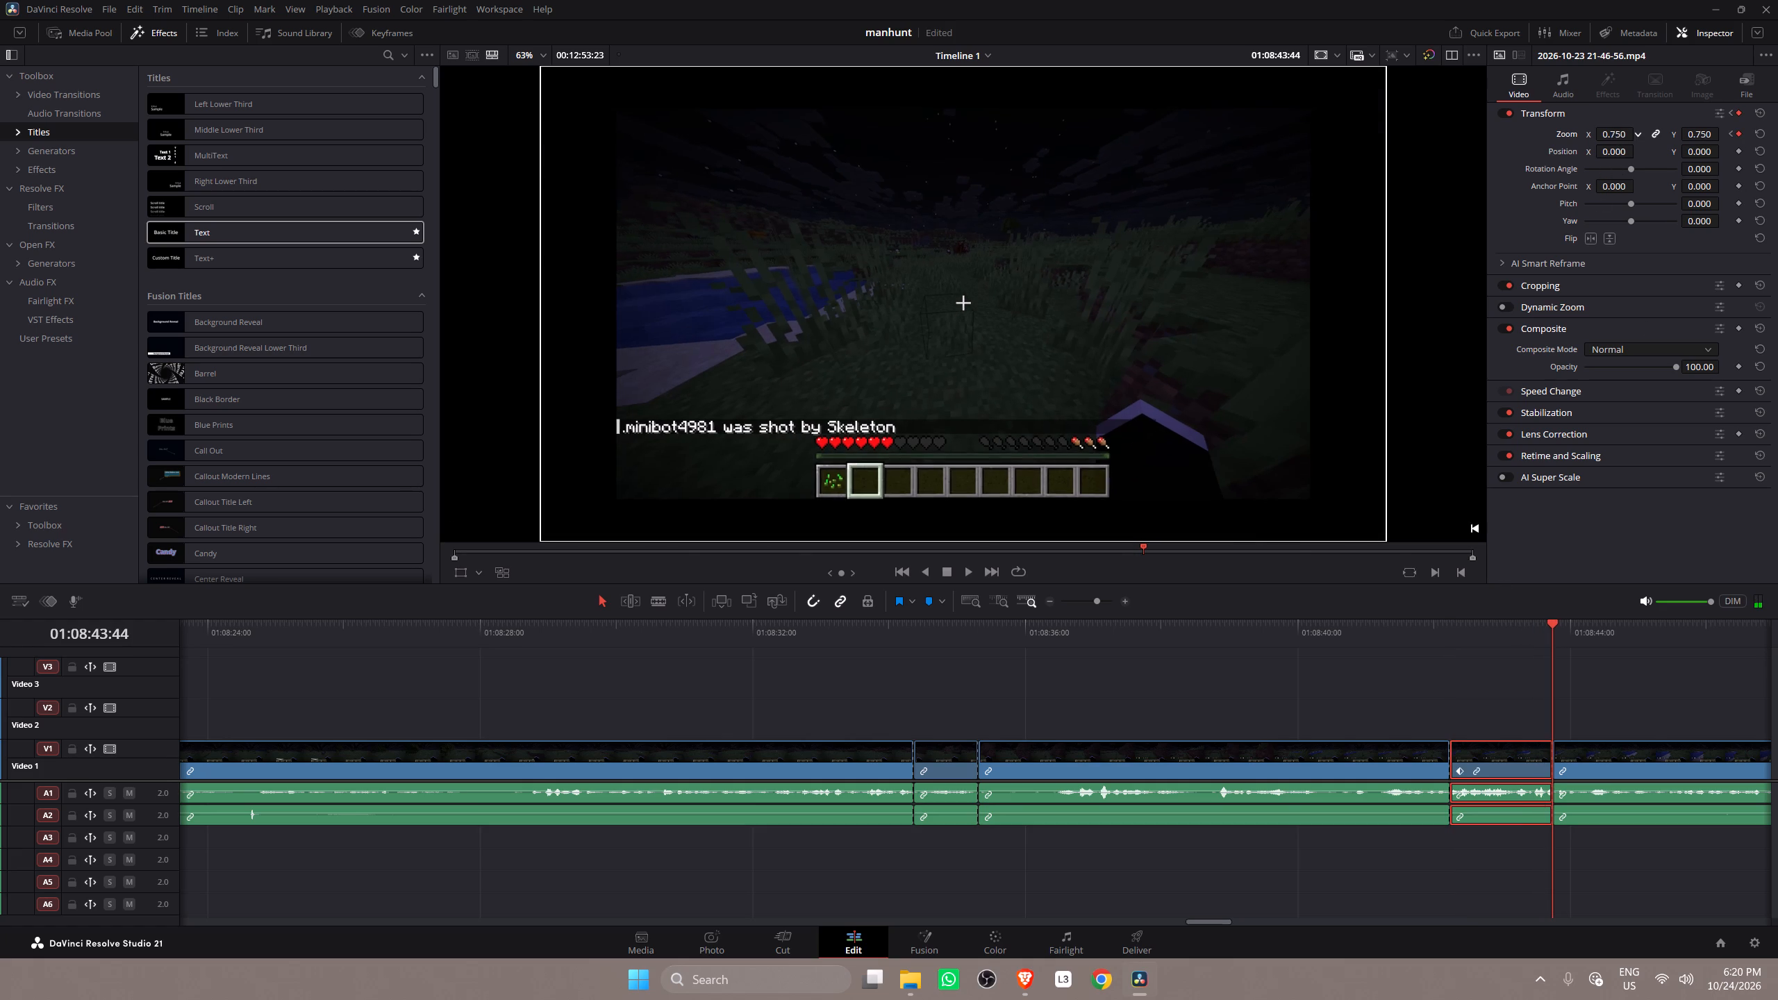
left_click_drag(1603, 133, 1579, 137)
left_click(1431, 630)
key("space")
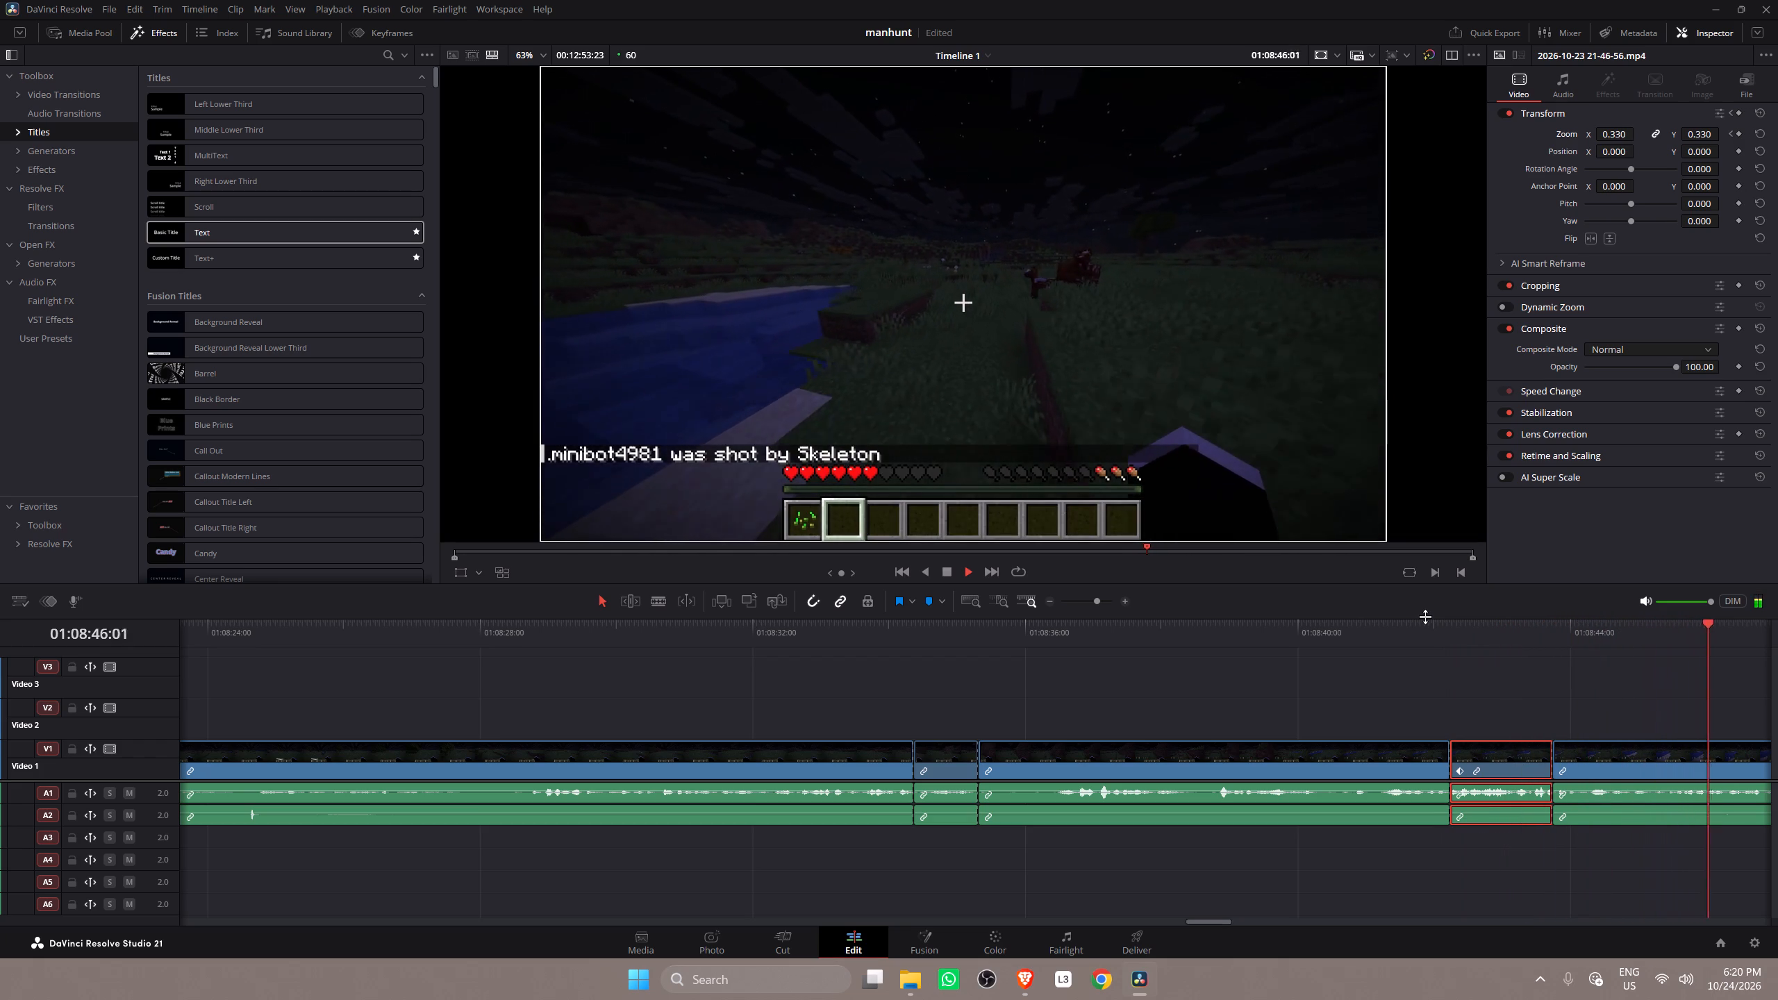
Split the clip at 01:08:51:22 and at about 01:08:52 to isolate the baby zombie moment.
scroll(1384, 553, "down", 2, "alt")
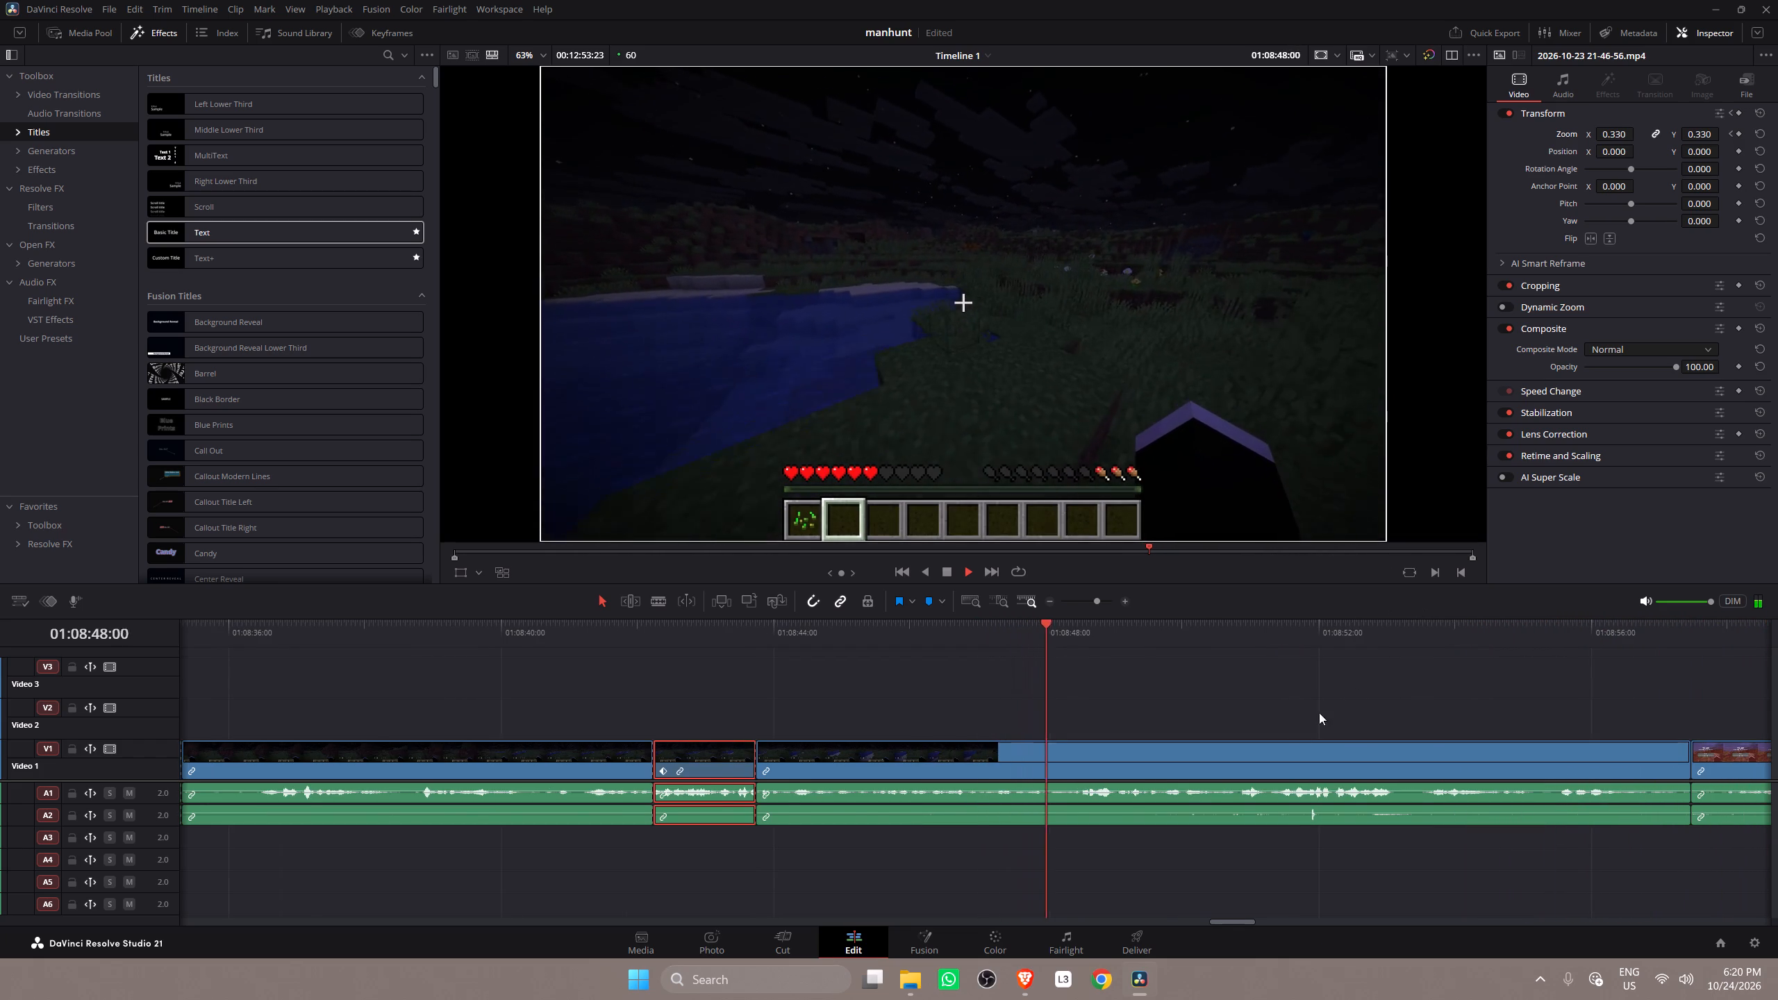
scroll(1281, 740, "down", 3, "alt")
scroll(1243, 739, "up", 1, "alt")
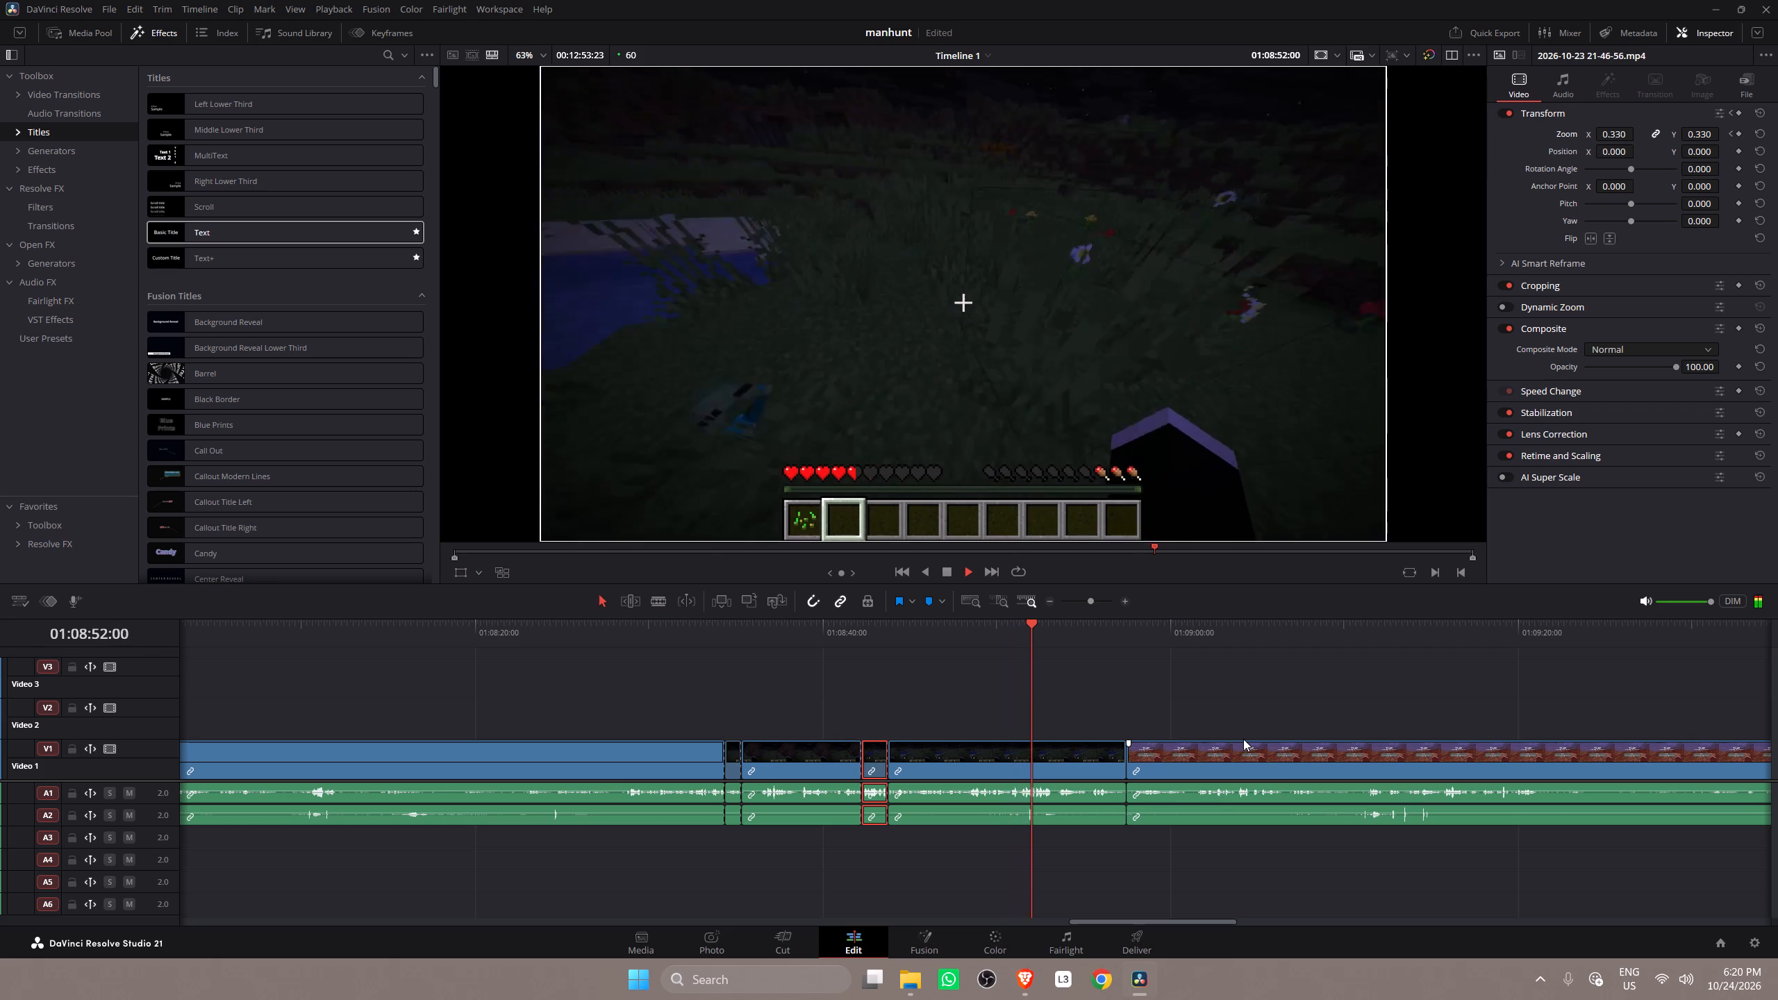
key("space")
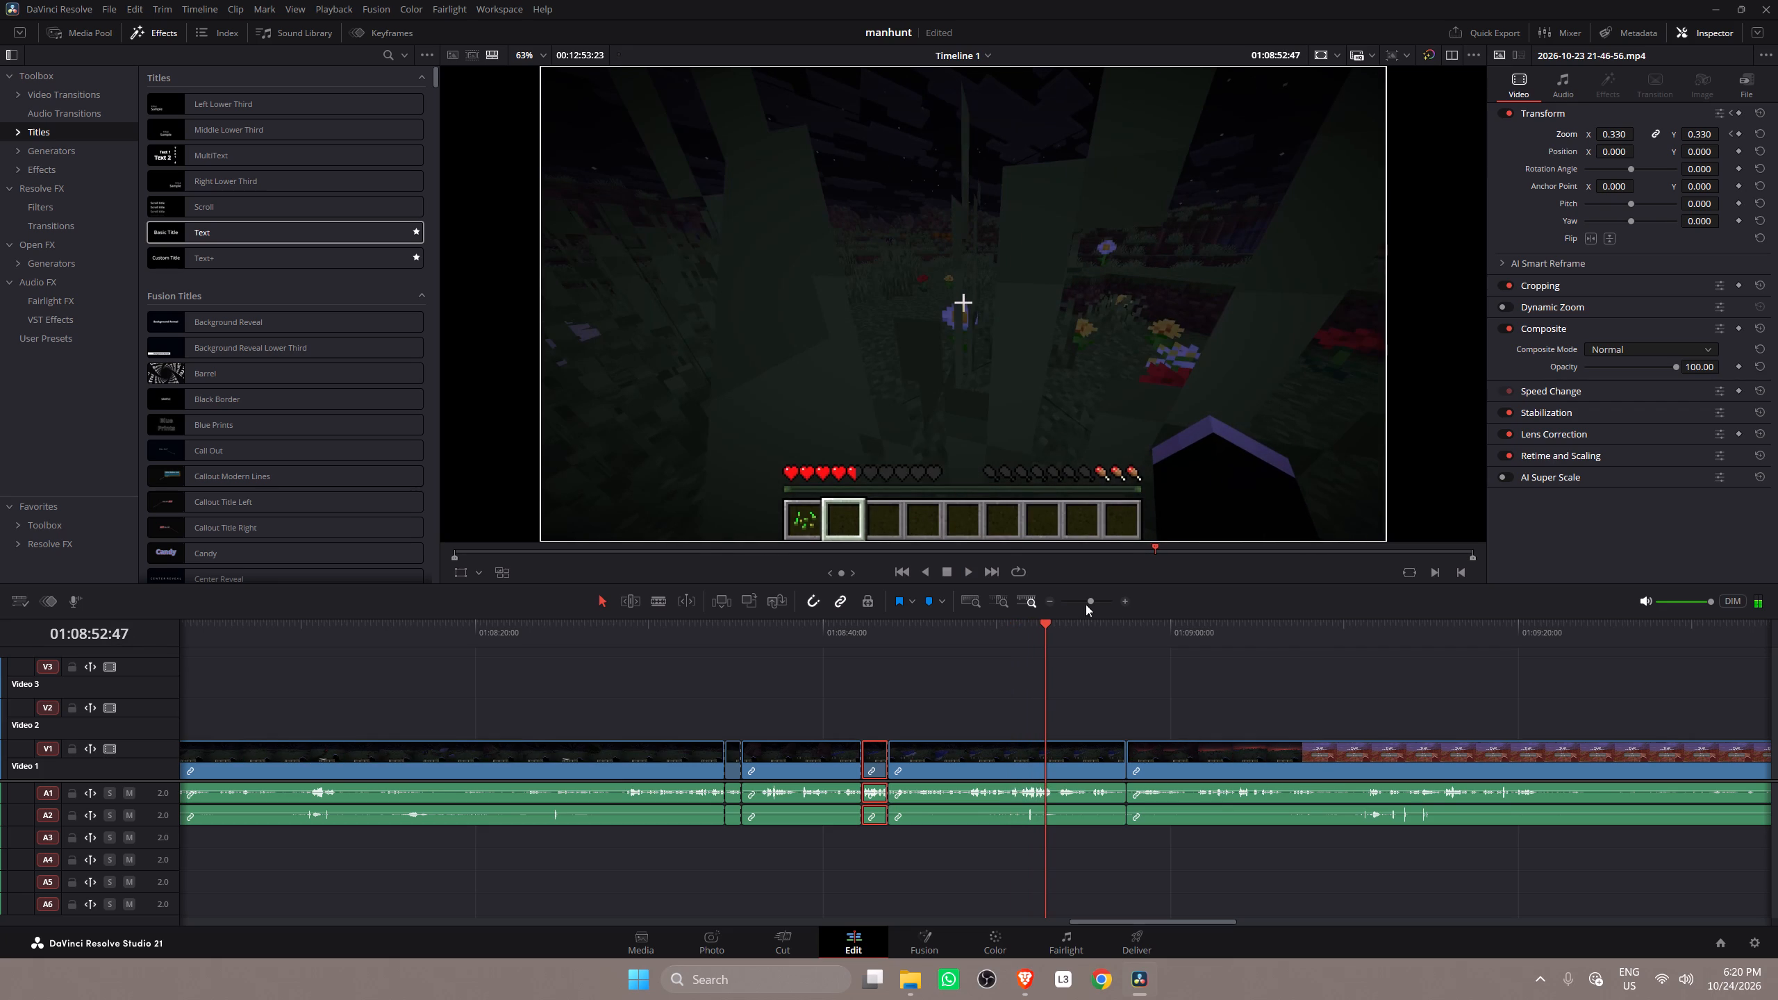
left_click(1033, 622)
left_click(999, 627)
key("b")
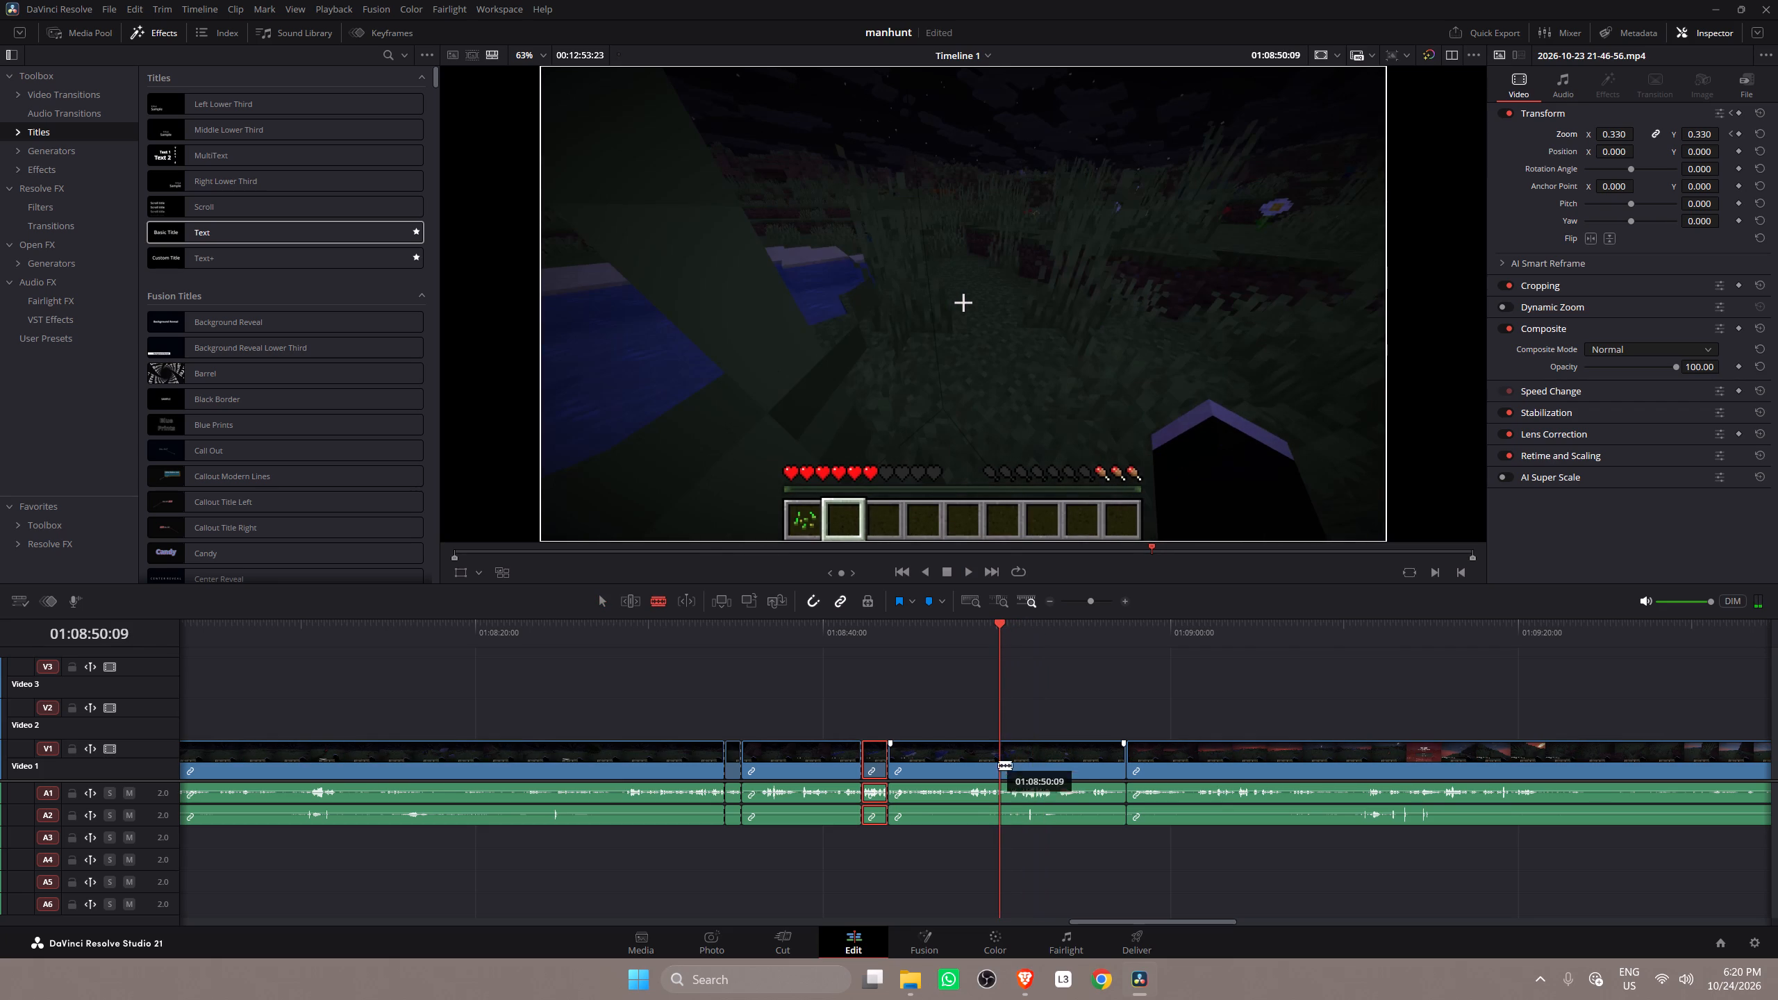
key("space")
key("space")
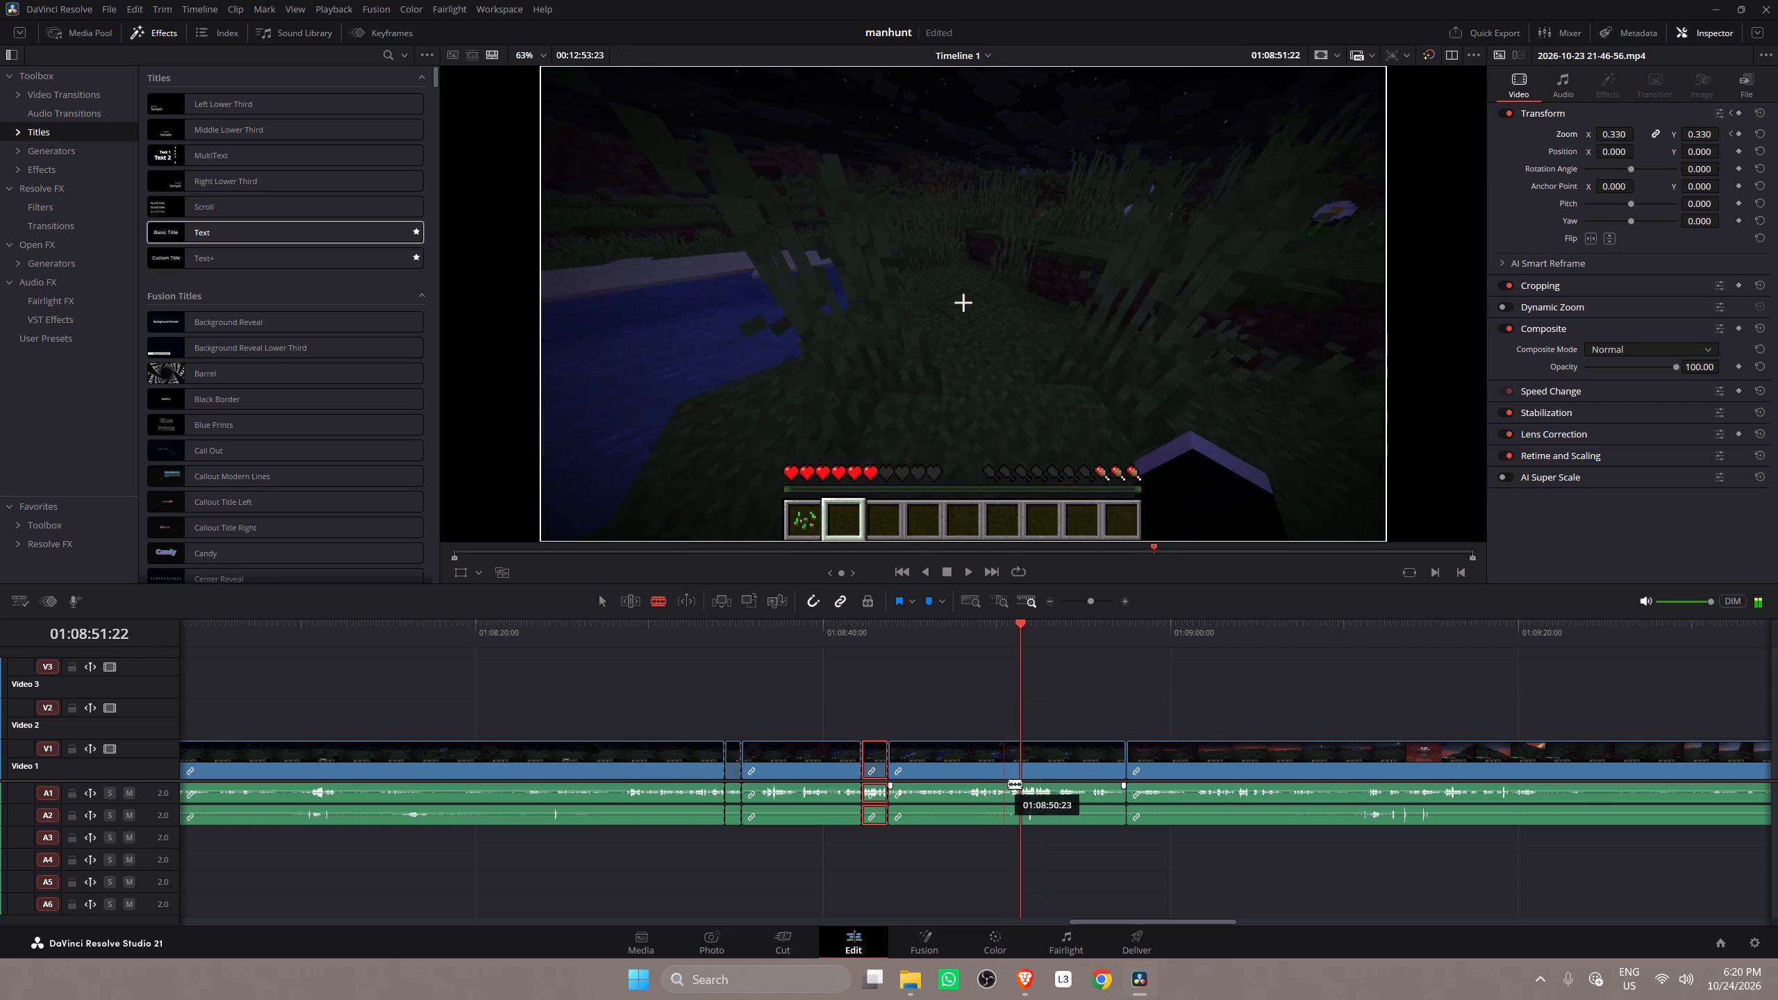
left_click(1020, 762)
key("space")
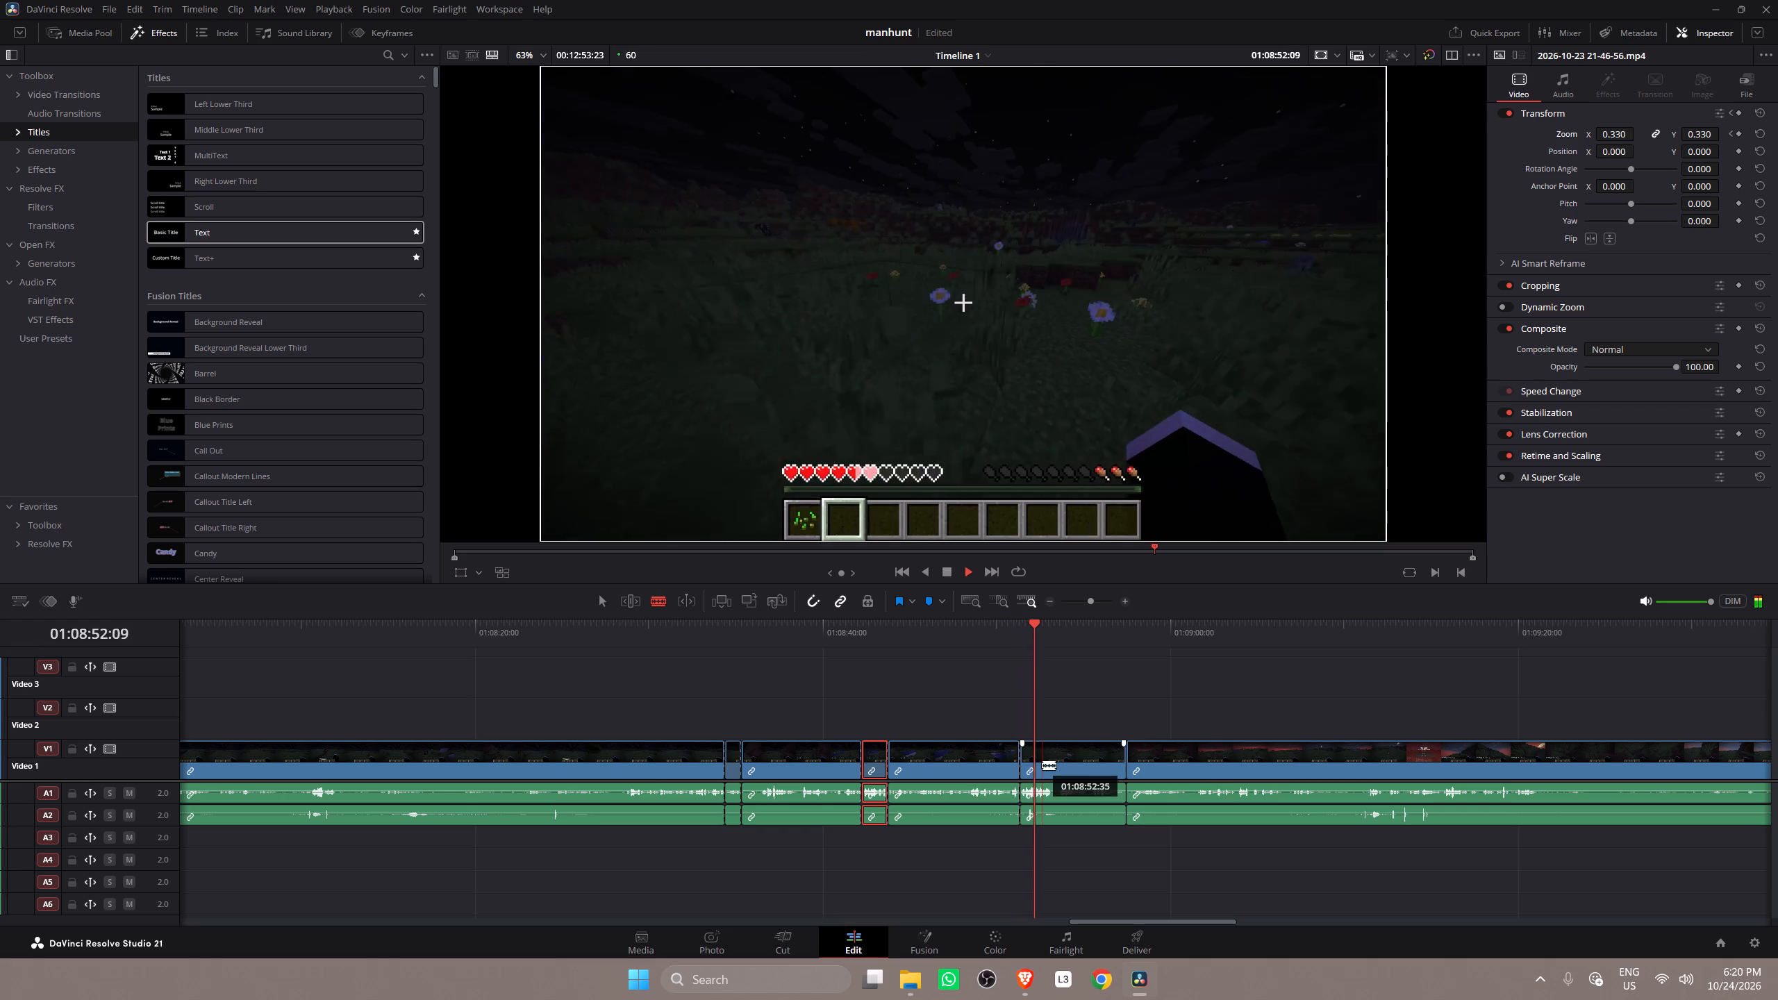
key("space")
left_click(1041, 765)
key("a")
Set the baby zombie segment's zoom to 2.600 and preview it.
left_click(1028, 761)
left_click(1026, 630)
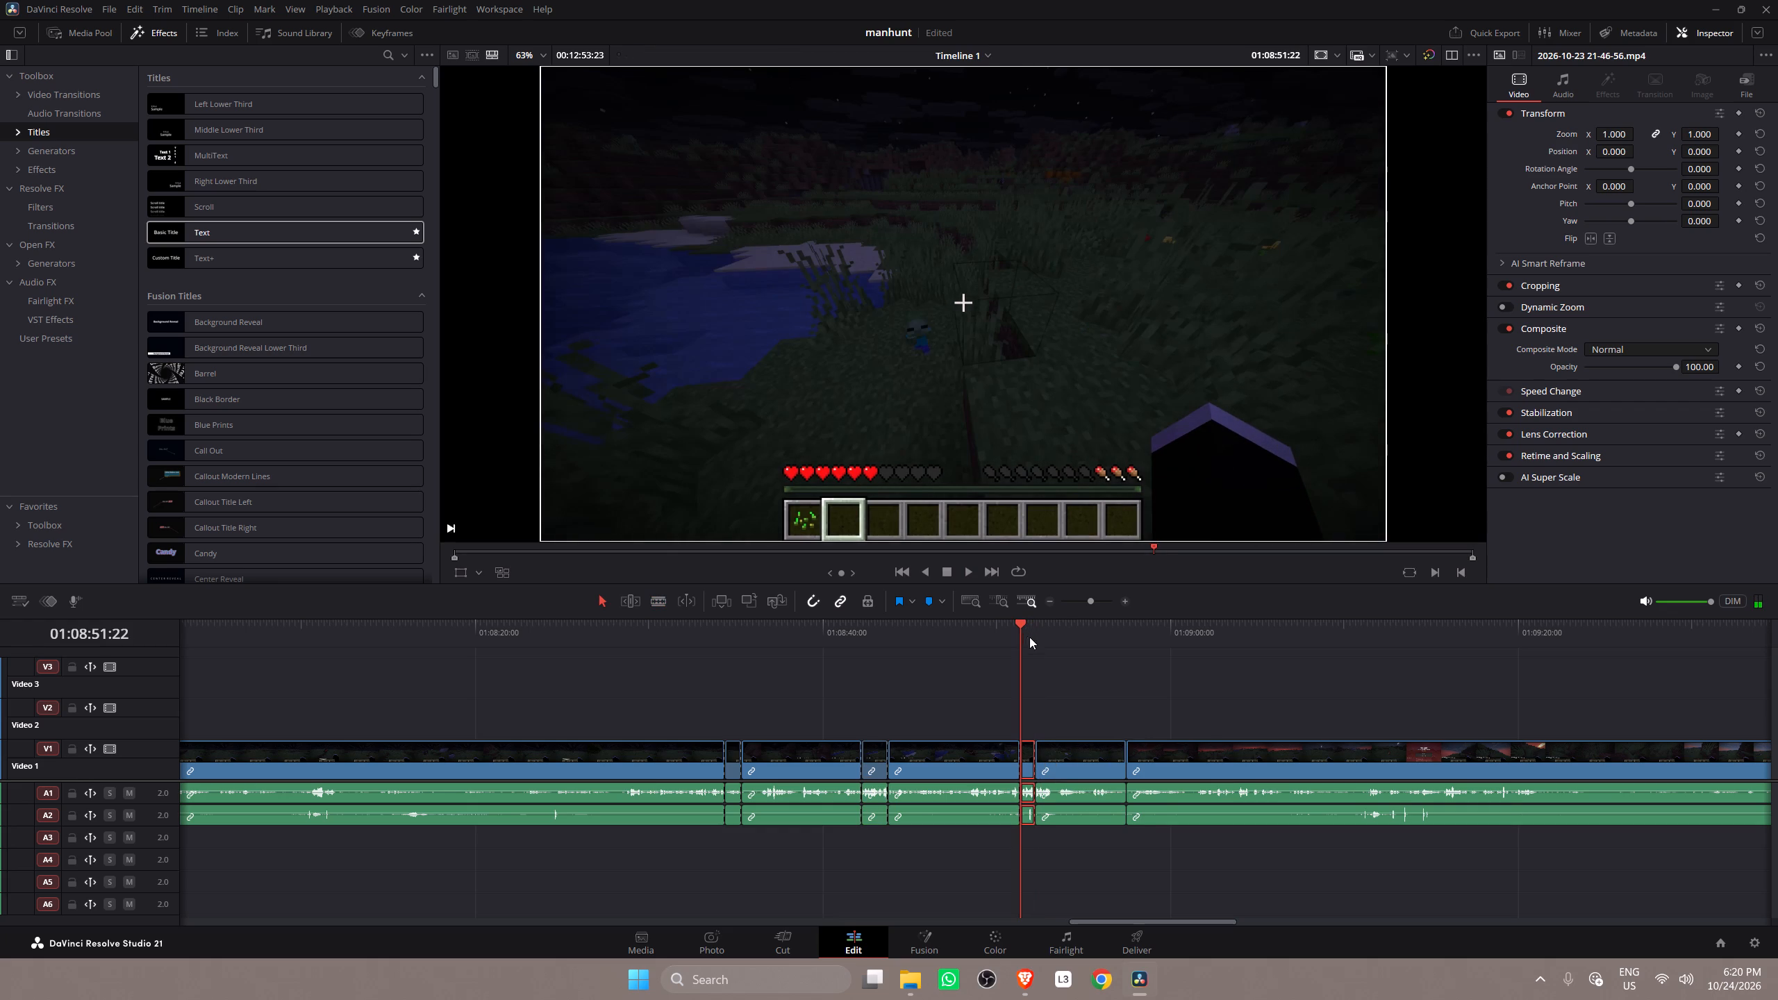
left_click_drag(1613, 137, 1705, 149)
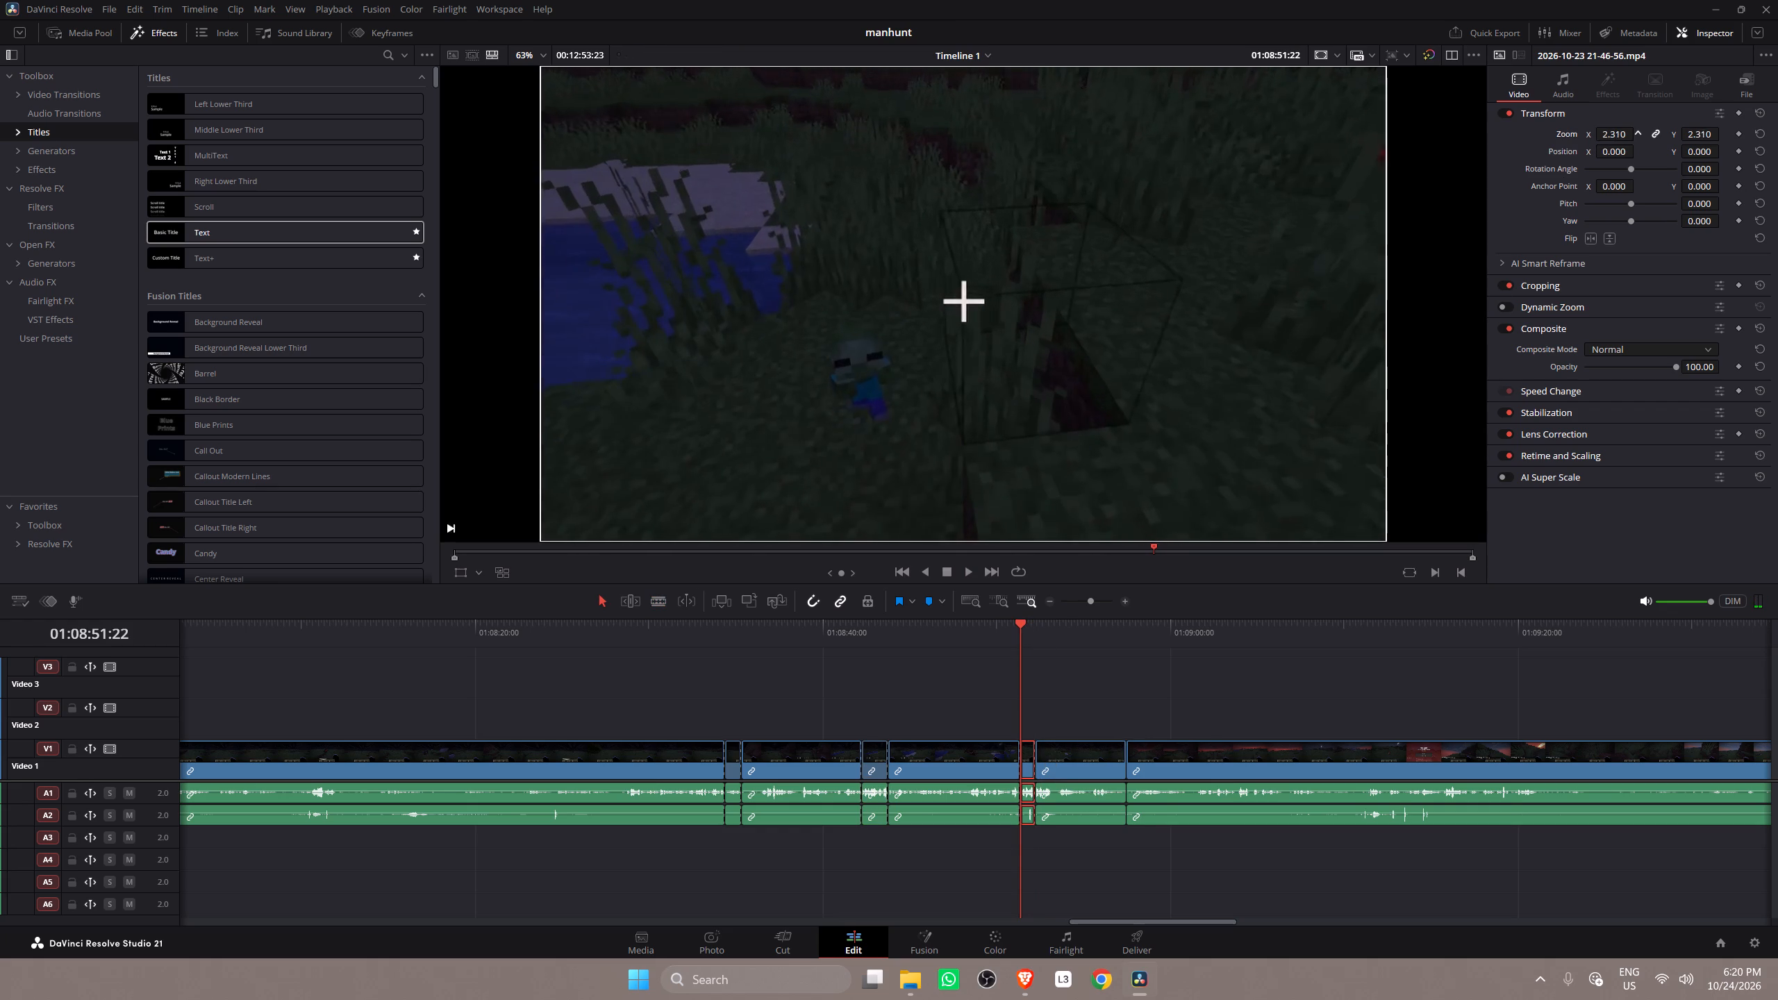
left_click_drag(1705, 149, 1725, 154)
key("space")
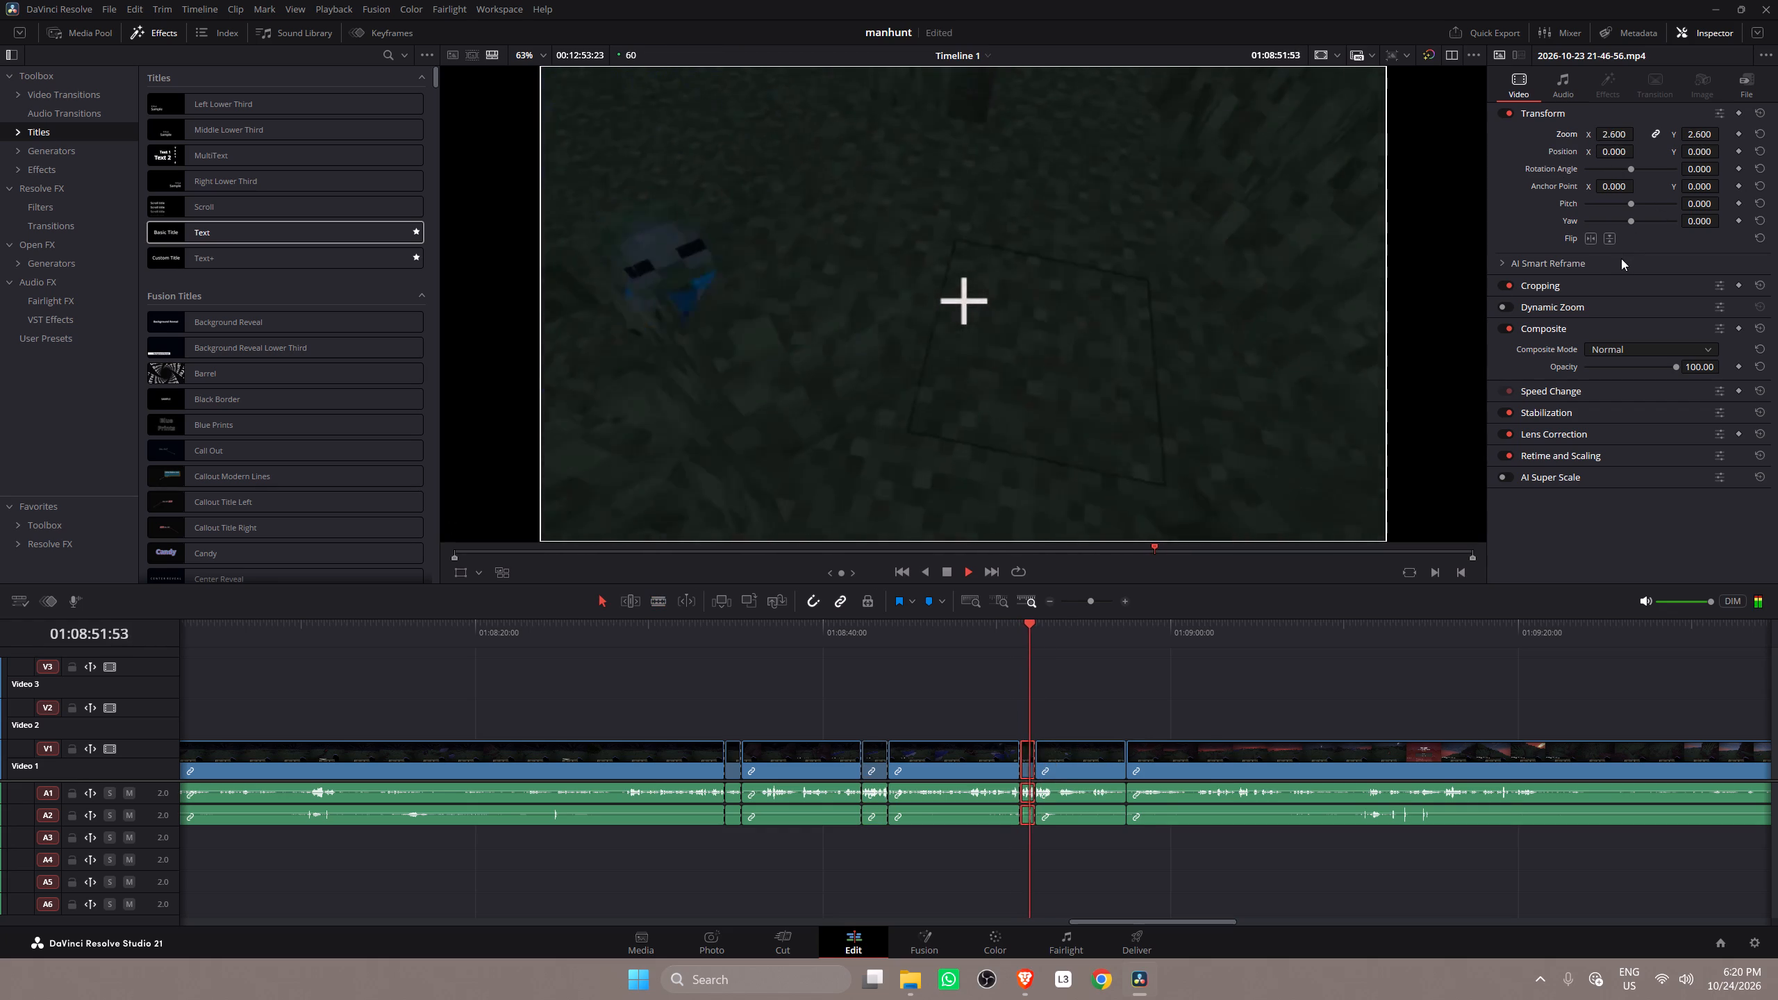
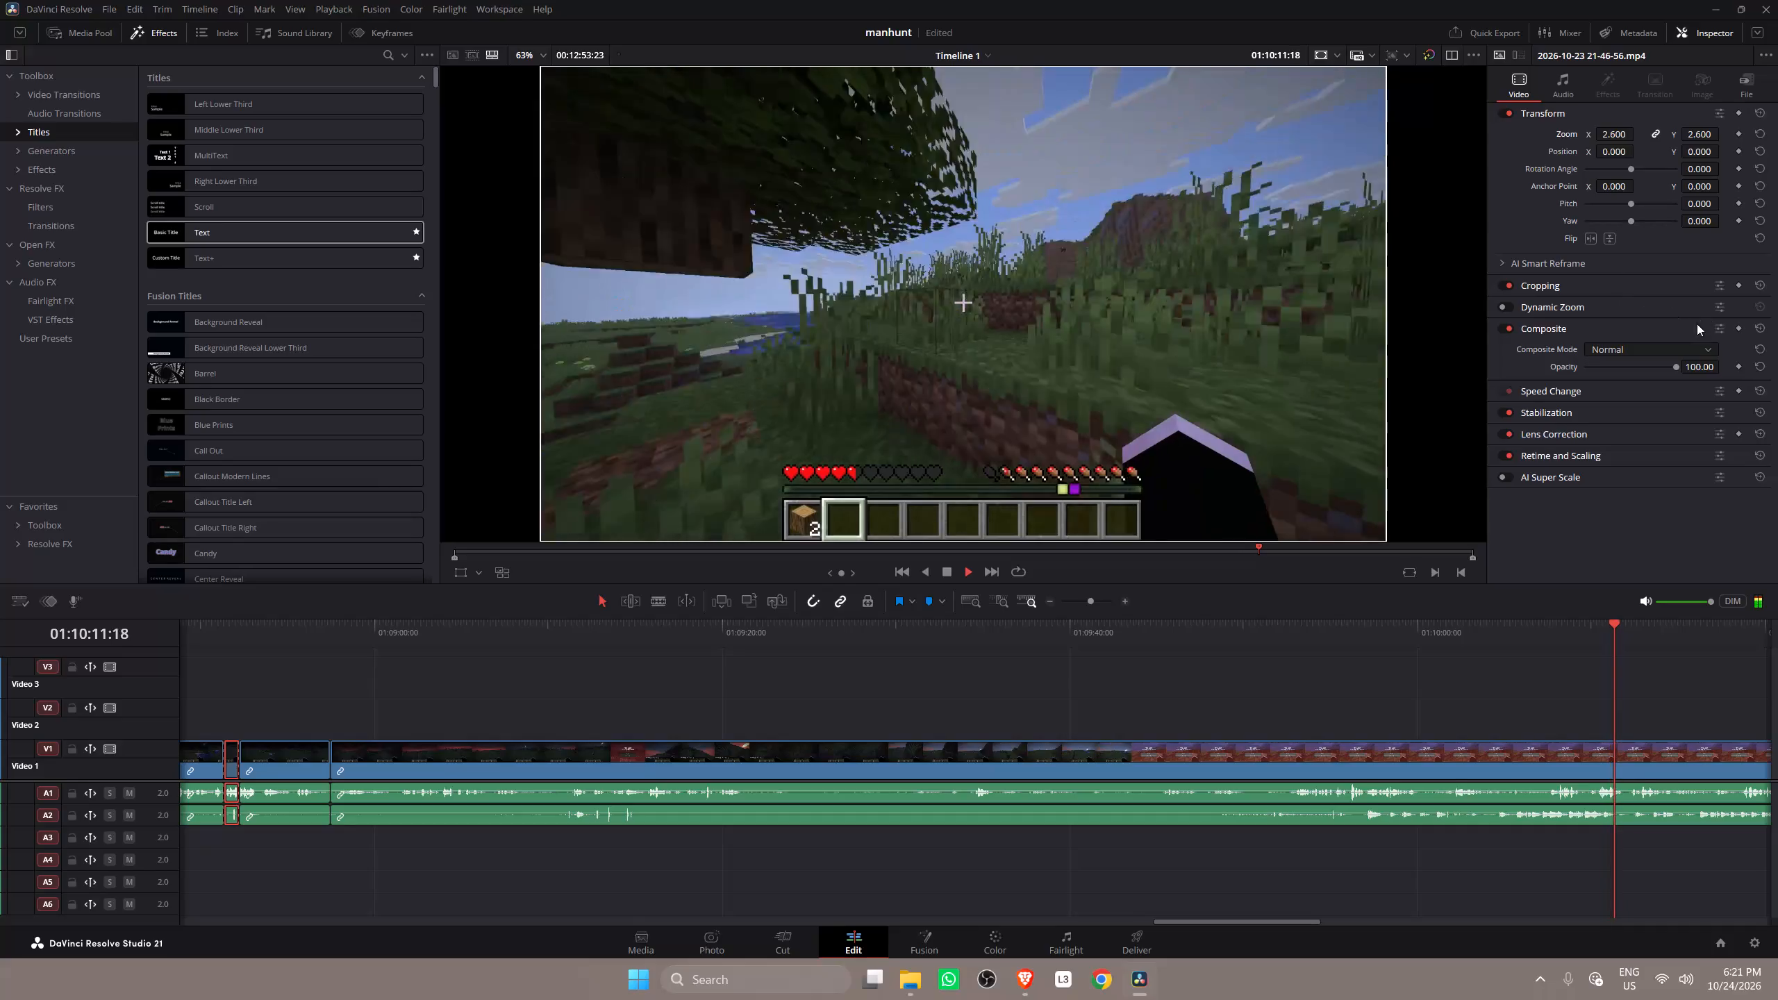
Play the footage from 01:10:12:22 to about 01:10:41 and replay the encounter with the two players by the river to look for a cut point.
key("b")
key("space")
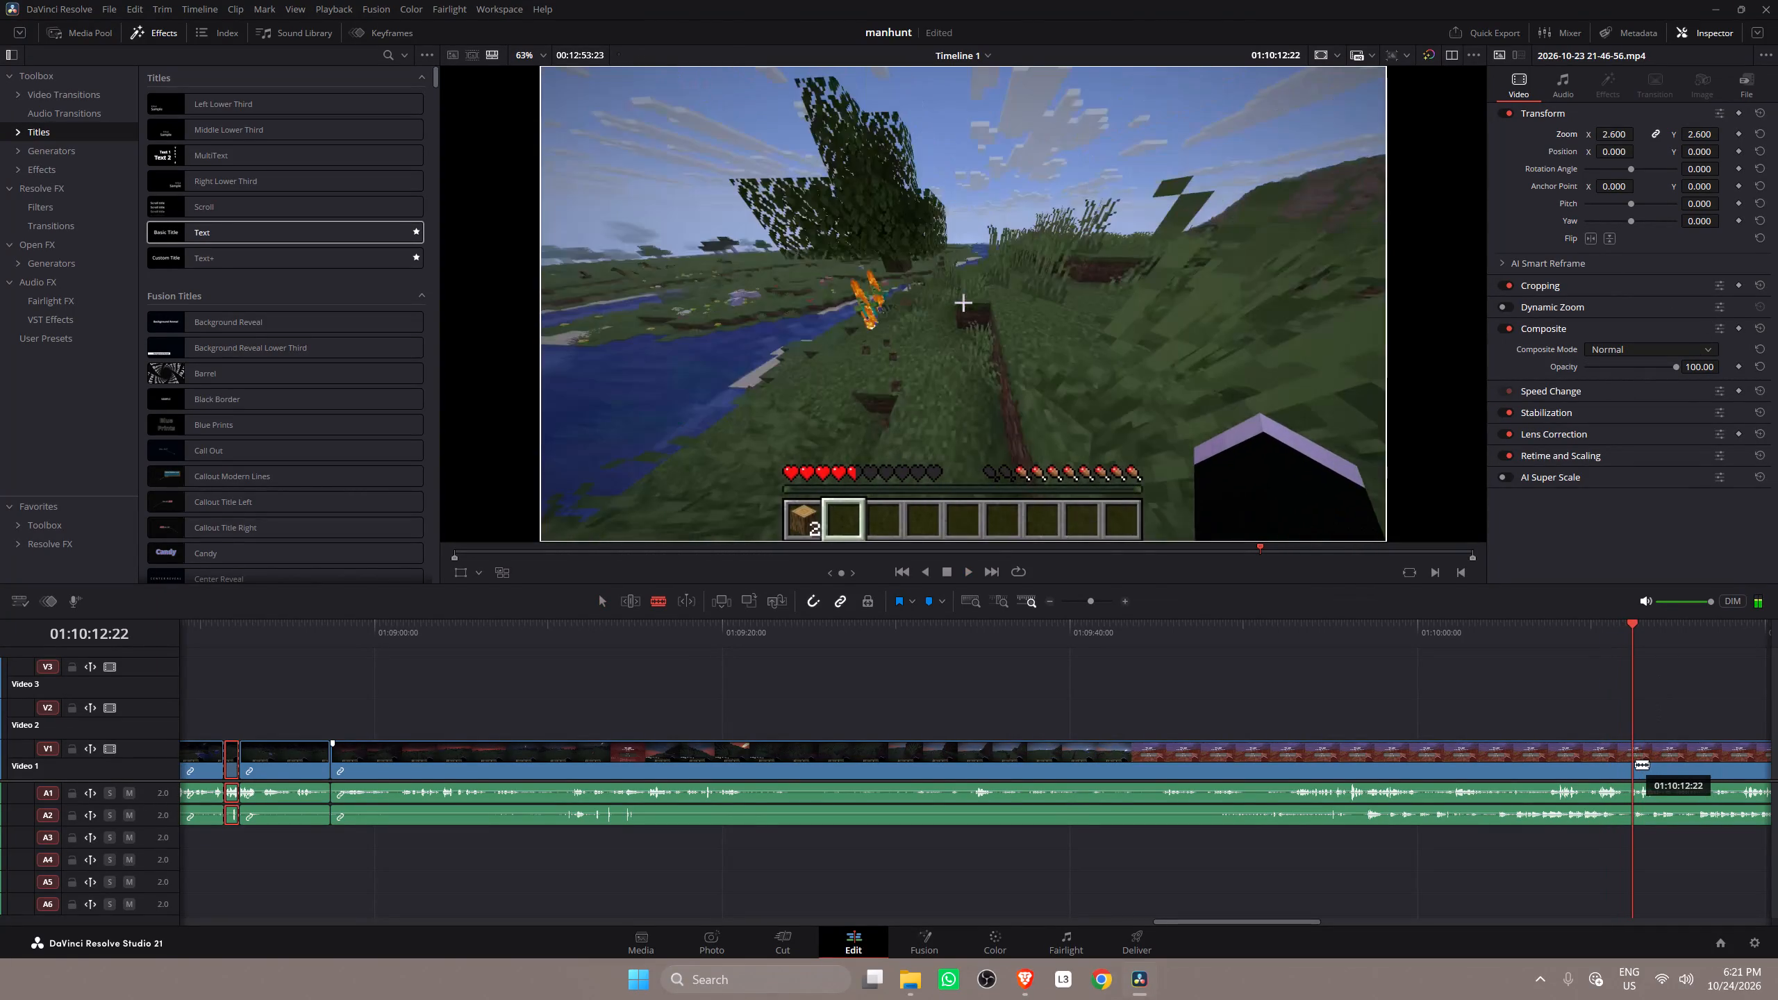
key("space")
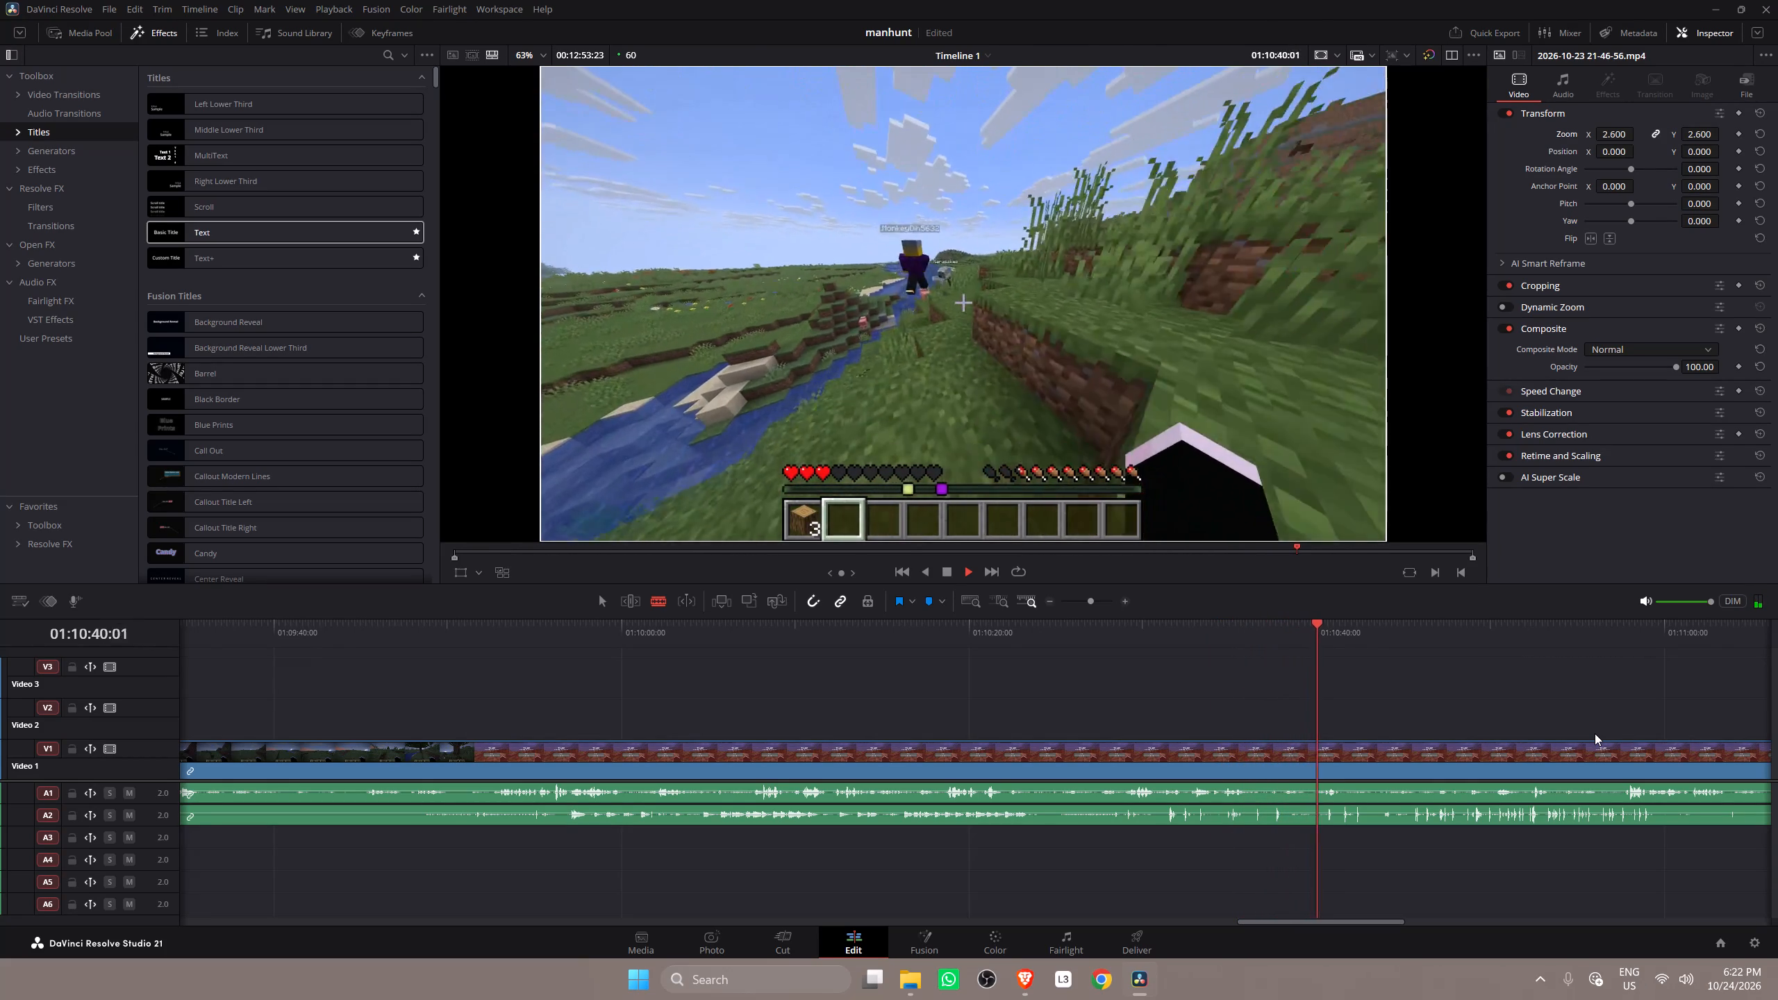
key("space")
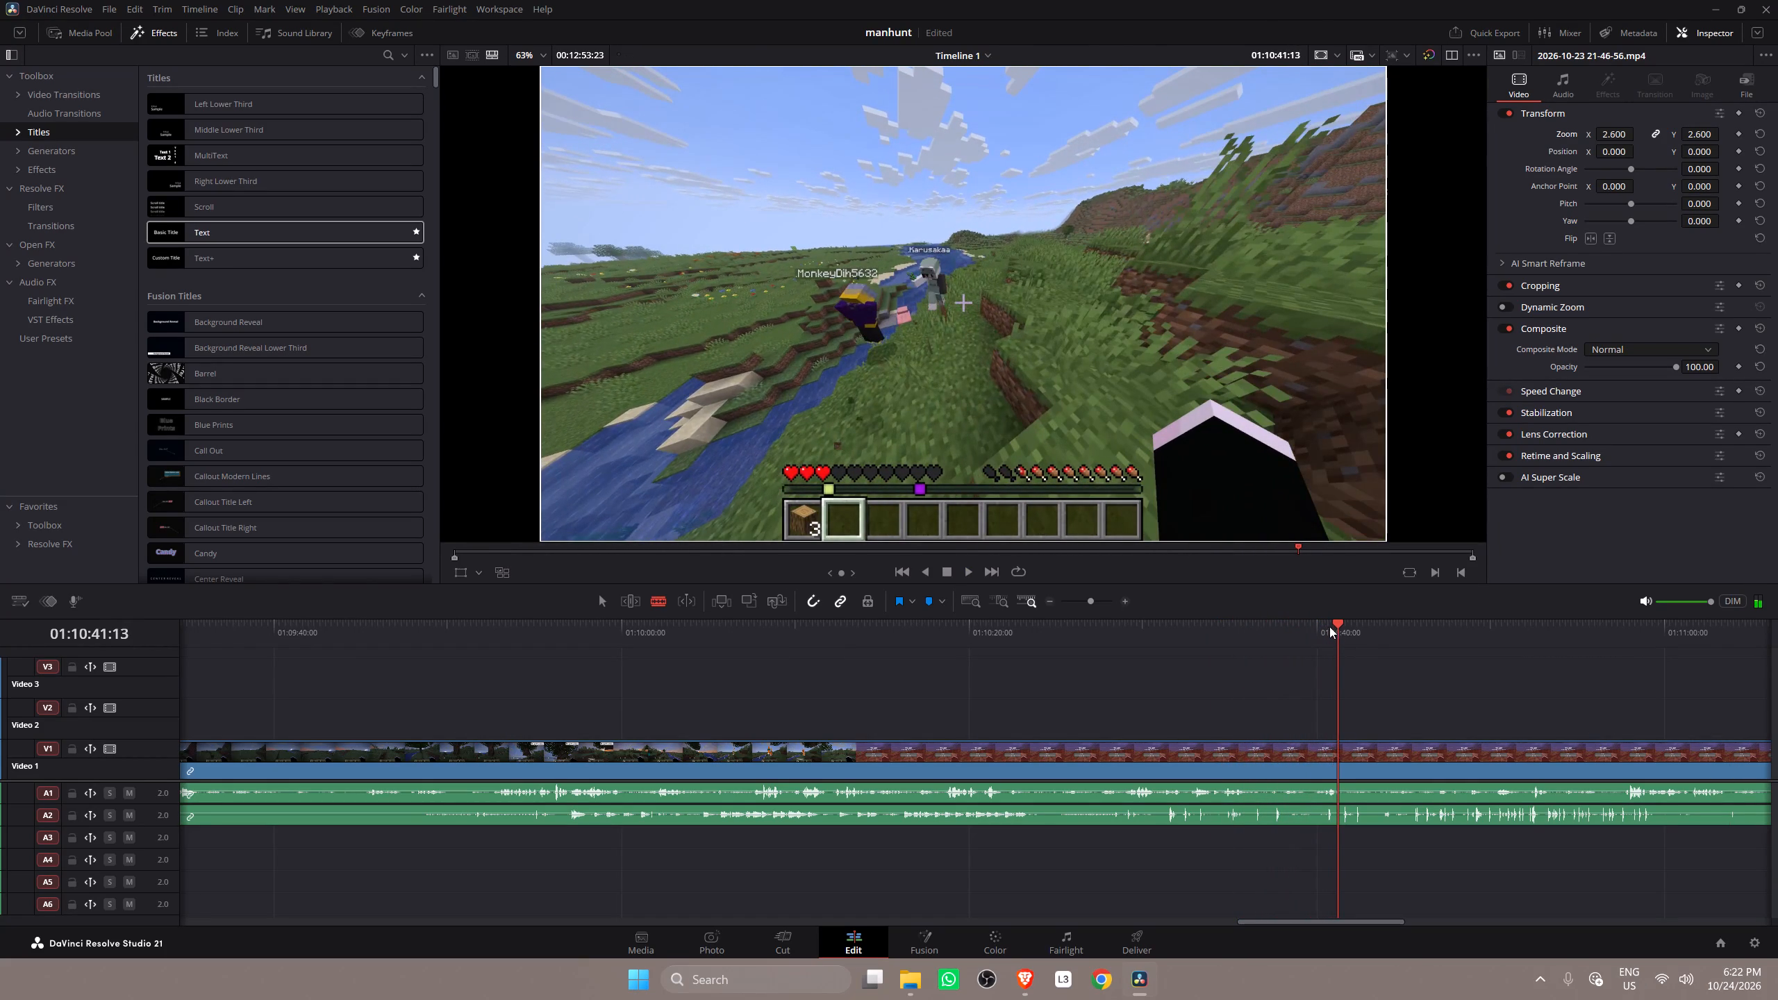
left_click(1311, 624)
key("space")
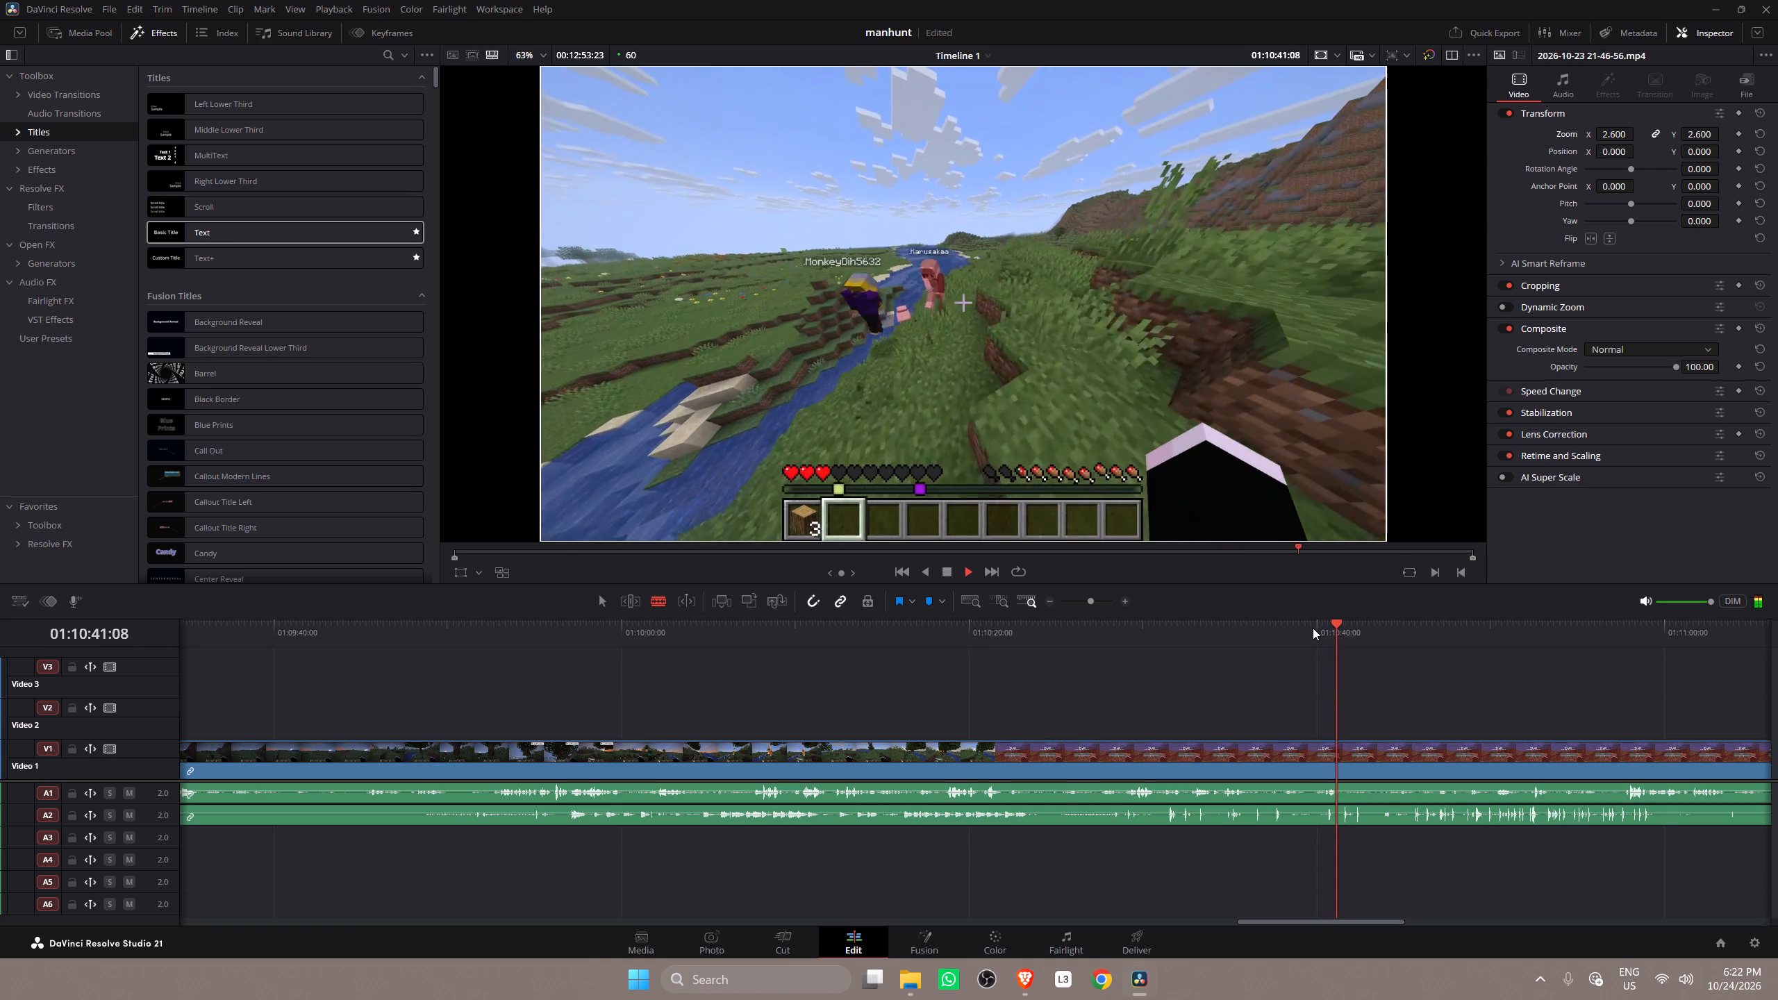